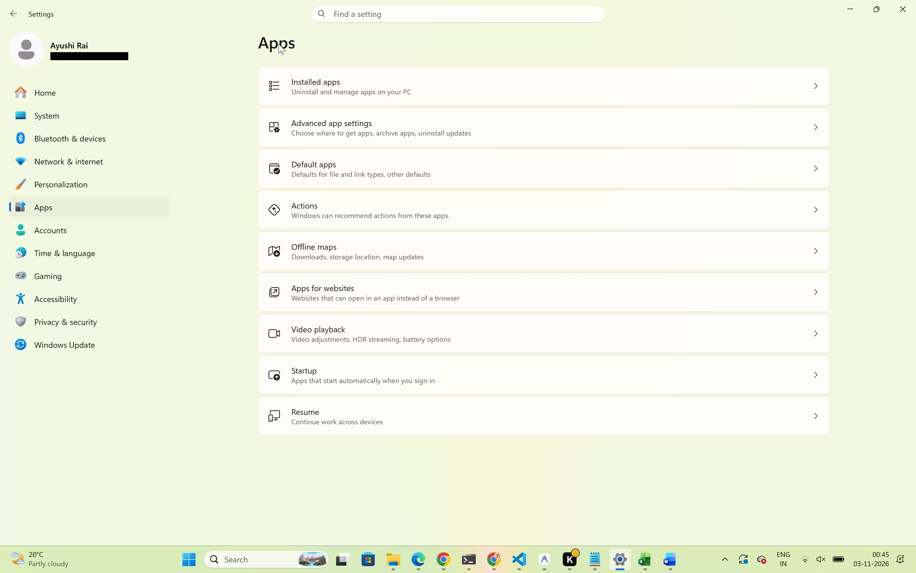
Open the Storage page of the System settings.
{"action": "left_click", "coordinate": [101, 118]}
{"action": "left_click", "coordinate": [363, 350]}
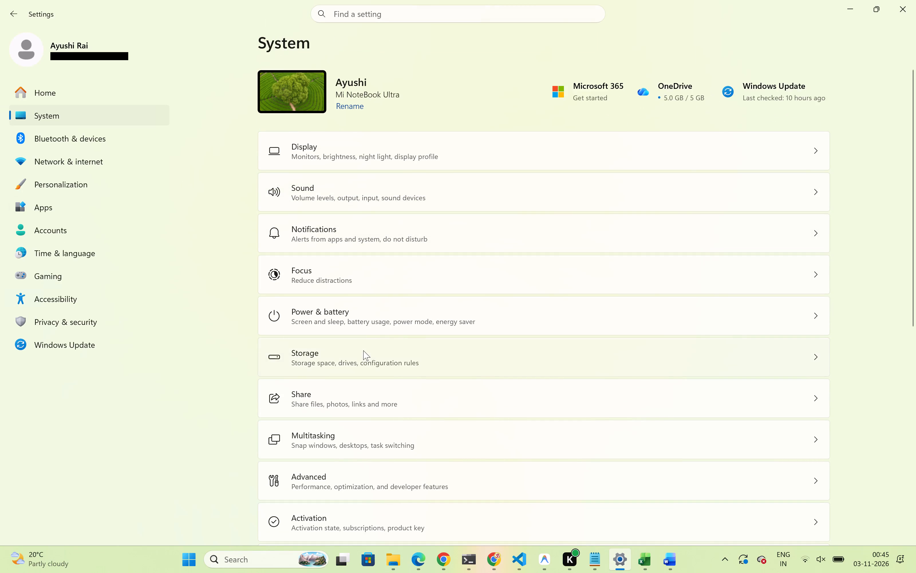
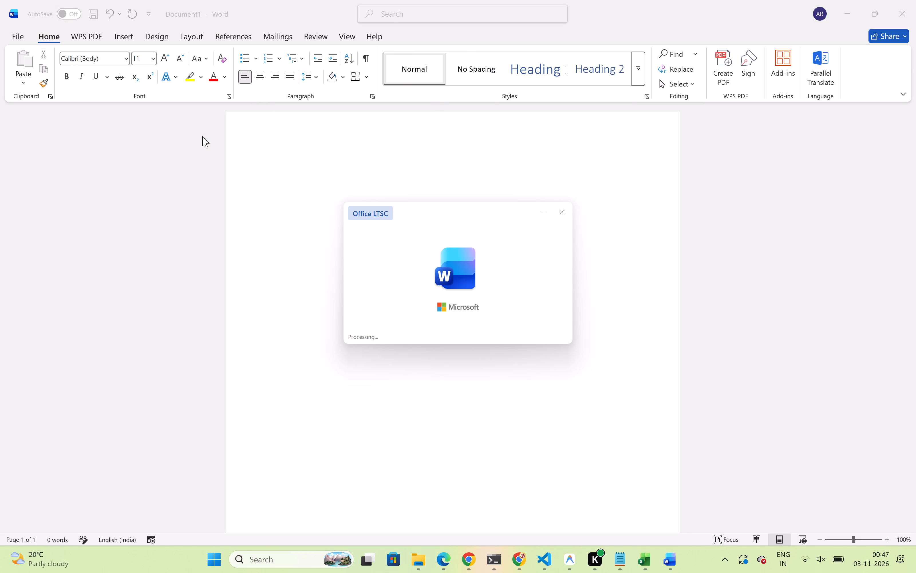
{"action": "scroll", "coordinate": [393, 320], "scroll_direction": "down", "scroll_amount": 4}
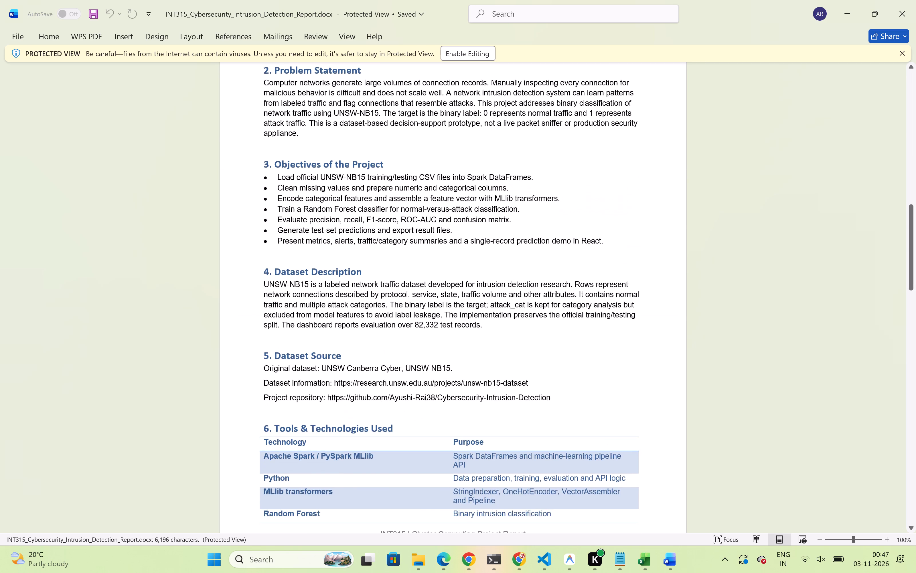
{"action": "scroll", "coordinate": [393, 320], "scroll_direction": "up", "scroll_amount": 1}
{"action": "scroll", "coordinate": [393, 320], "scroll_direction": "down", "scroll_amount": 2}
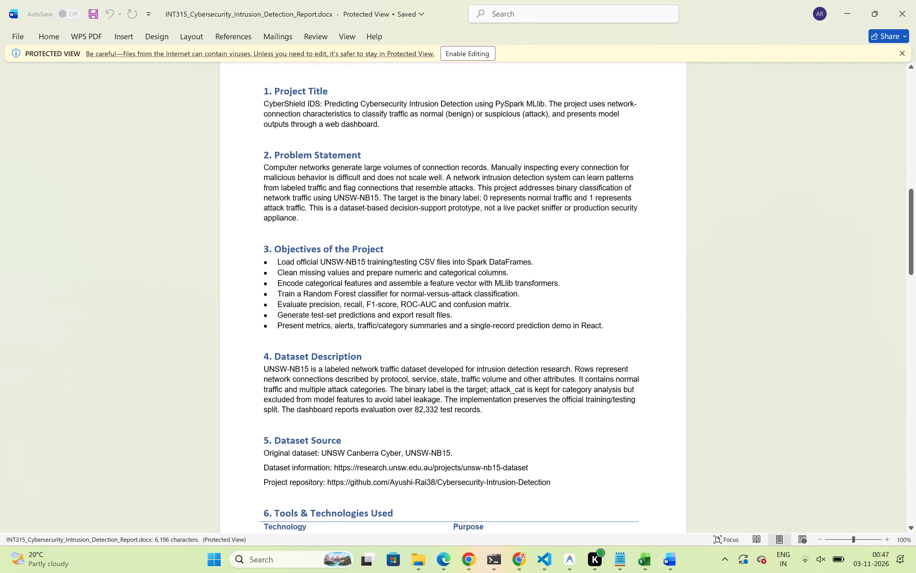
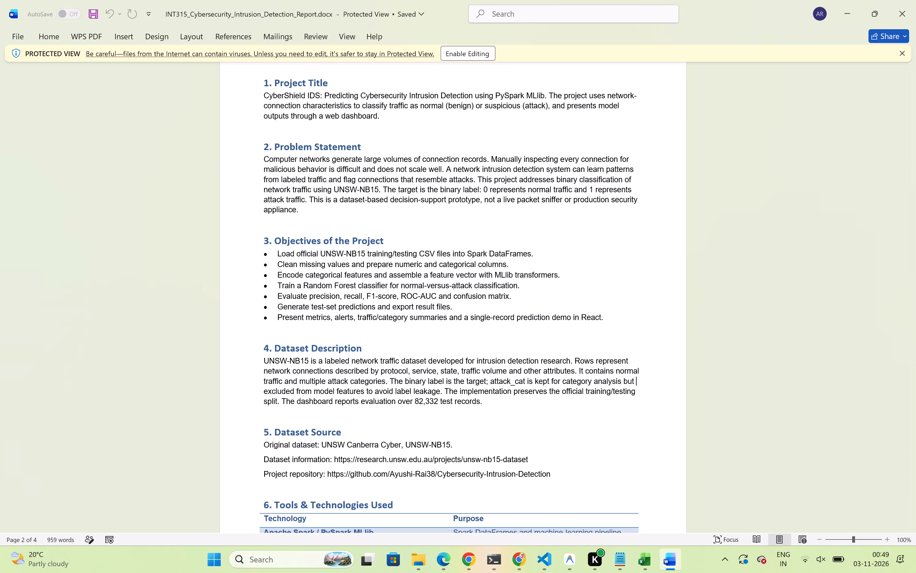
Read through the Word report's sections from Project Title to Tools & Technologies Used.
{"action": "scroll", "coordinate": [538, 387], "scroll_direction": "up", "scroll_amount": 1}
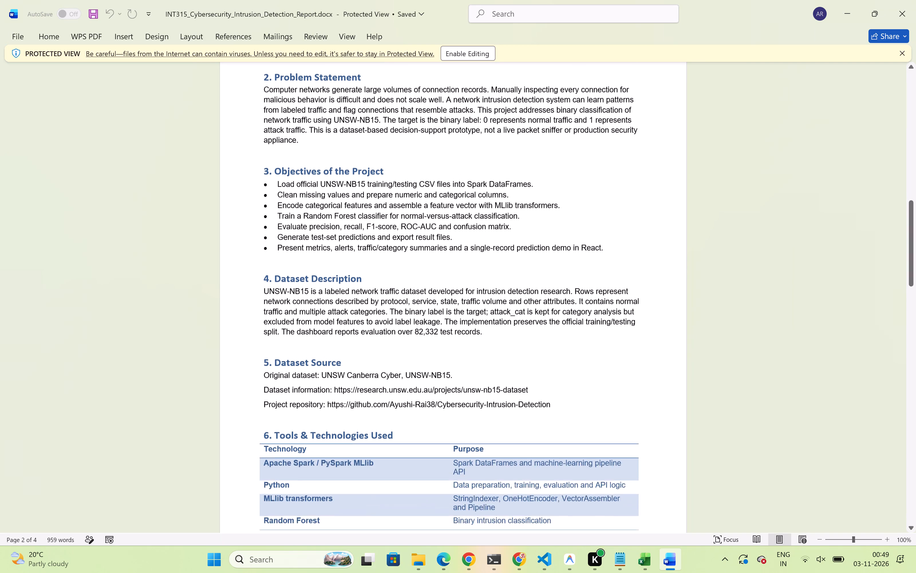
{"action": "scroll", "coordinate": [538, 387], "scroll_direction": "up", "scroll_amount": 1}
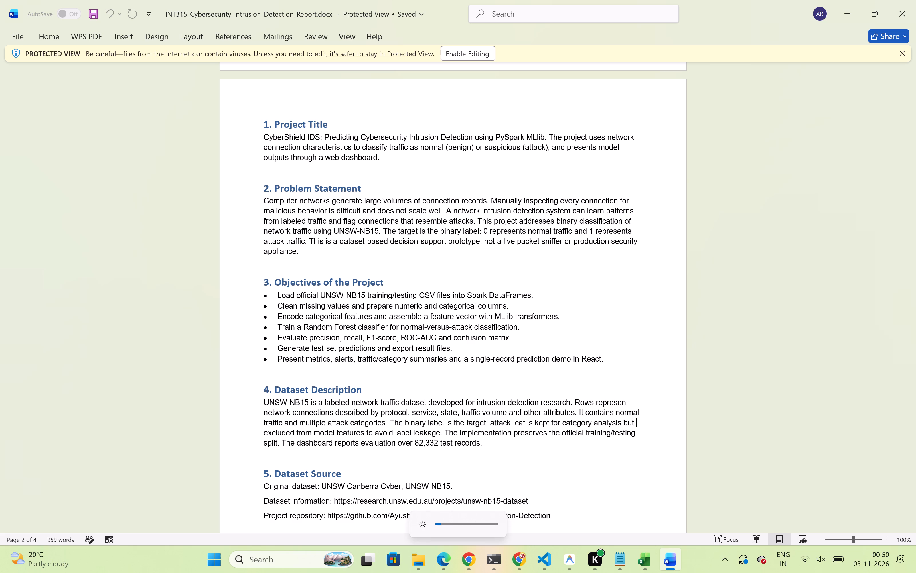
{"action": "scroll", "coordinate": [553, 450], "scroll_direction": "down", "scroll_amount": 1}
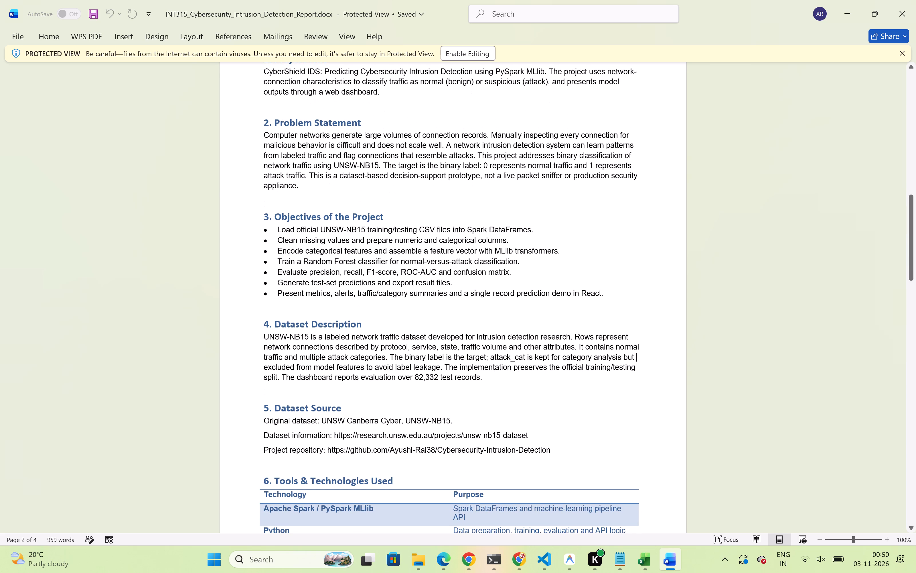
{"action": "scroll", "coordinate": [553, 450], "scroll_direction": "up", "scroll_amount": 2}
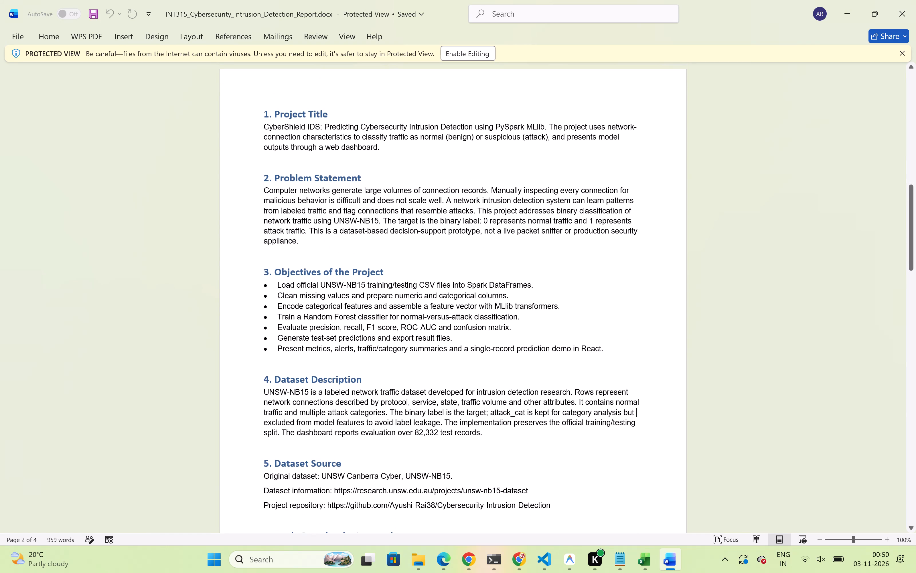
{"action": "scroll", "coordinate": [553, 450], "scroll_direction": "up", "scroll_amount": 1}
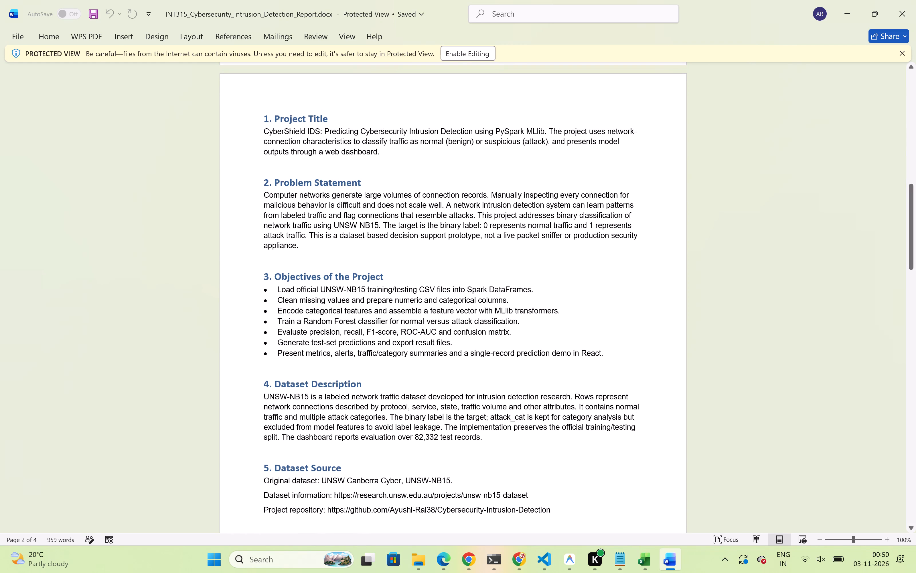
{"action": "scroll", "coordinate": [553, 450], "scroll_direction": "down", "scroll_amount": 1}
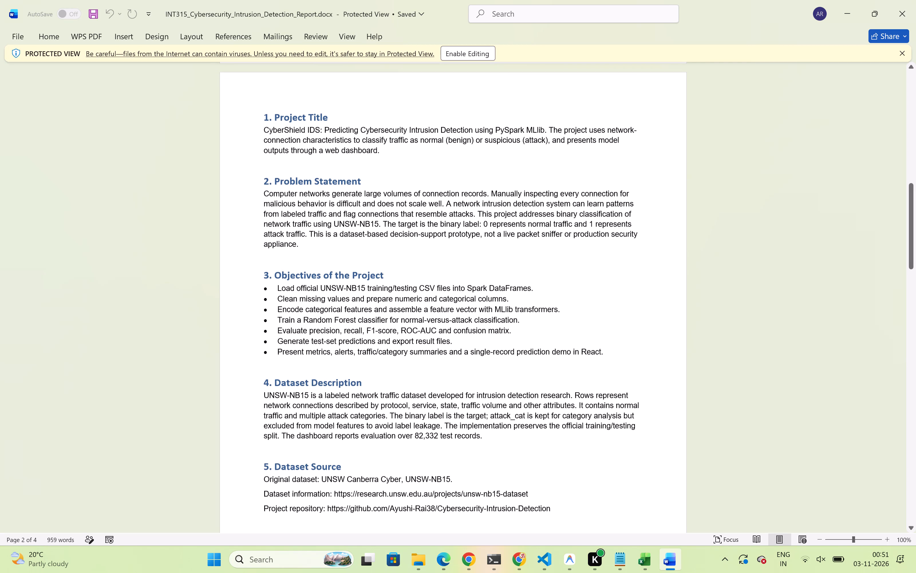
{"action": "scroll", "coordinate": [549, 452], "scroll_direction": "down", "scroll_amount": 1}
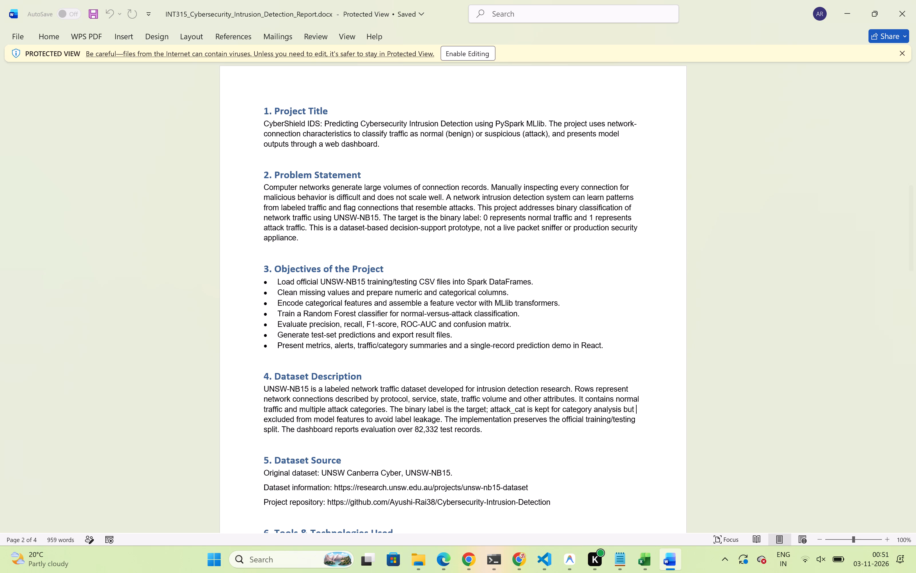
{"action": "scroll", "coordinate": [549, 452], "scroll_direction": "down", "scroll_amount": 1}
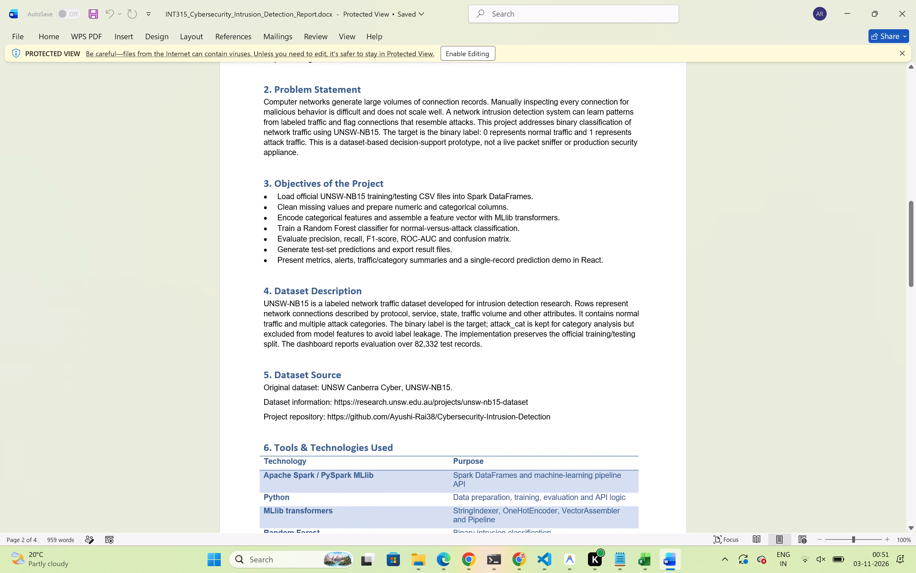
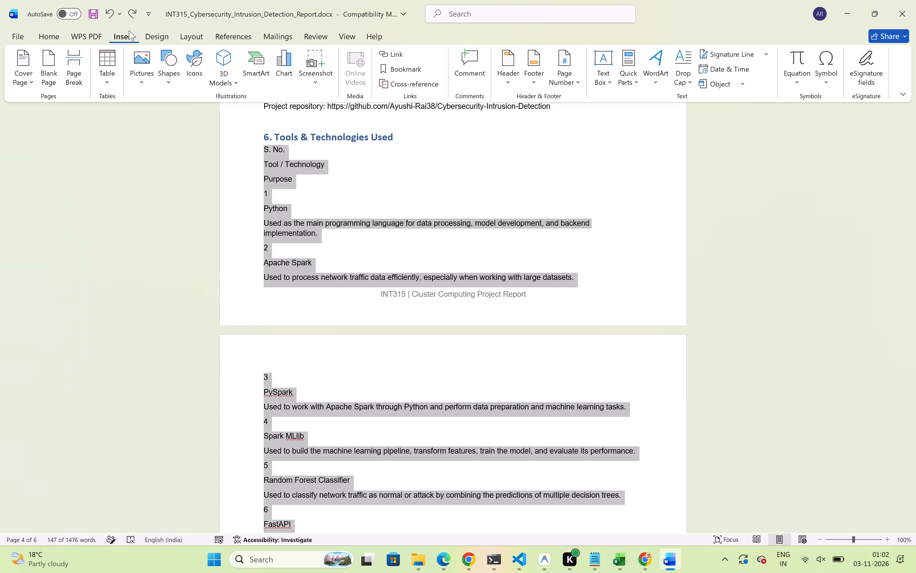
{"action": "left_click", "coordinate": [108, 88]}
{"action": "left_click", "coordinate": [161, 243]}
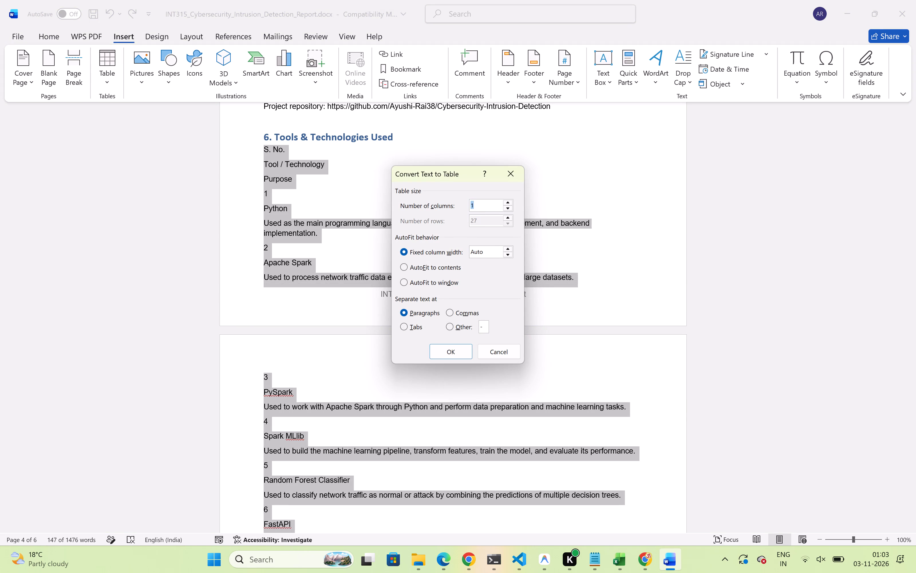
{"action": "left_click", "coordinate": [481, 207]}
{"action": "key", "text": "BackSpace"}
{"action": "key", "text": "3"}
{"action": "left_click", "coordinate": [405, 332]}
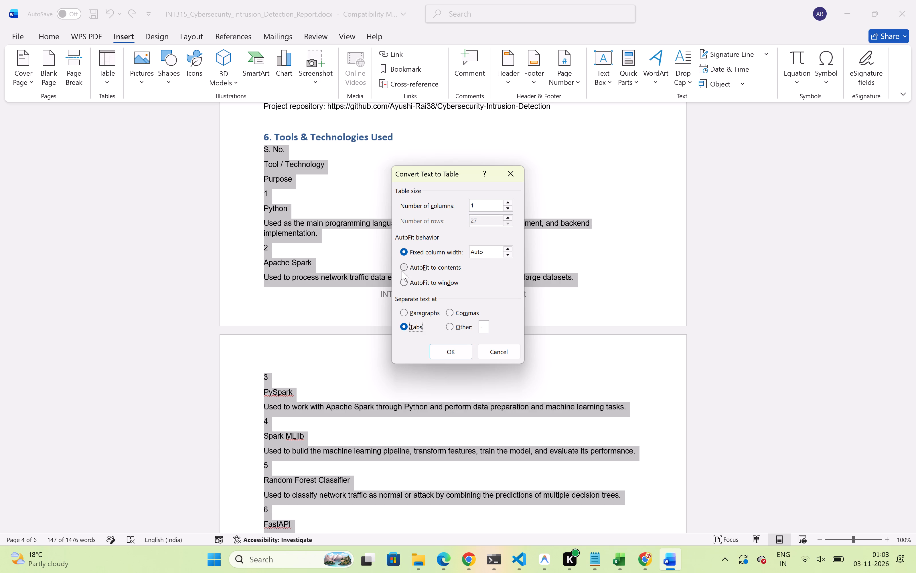
{"action": "left_click", "coordinate": [402, 268]}
{"action": "left_click", "coordinate": [459, 349]}
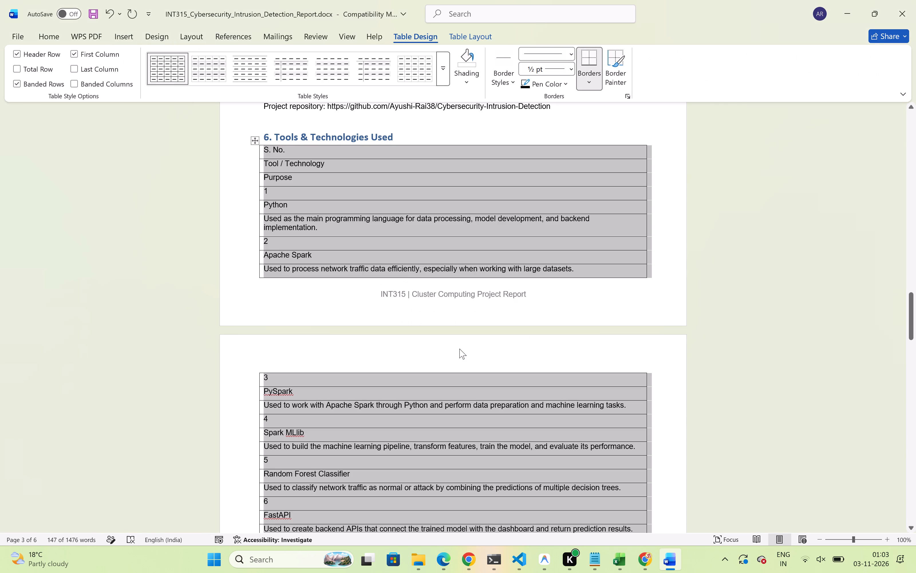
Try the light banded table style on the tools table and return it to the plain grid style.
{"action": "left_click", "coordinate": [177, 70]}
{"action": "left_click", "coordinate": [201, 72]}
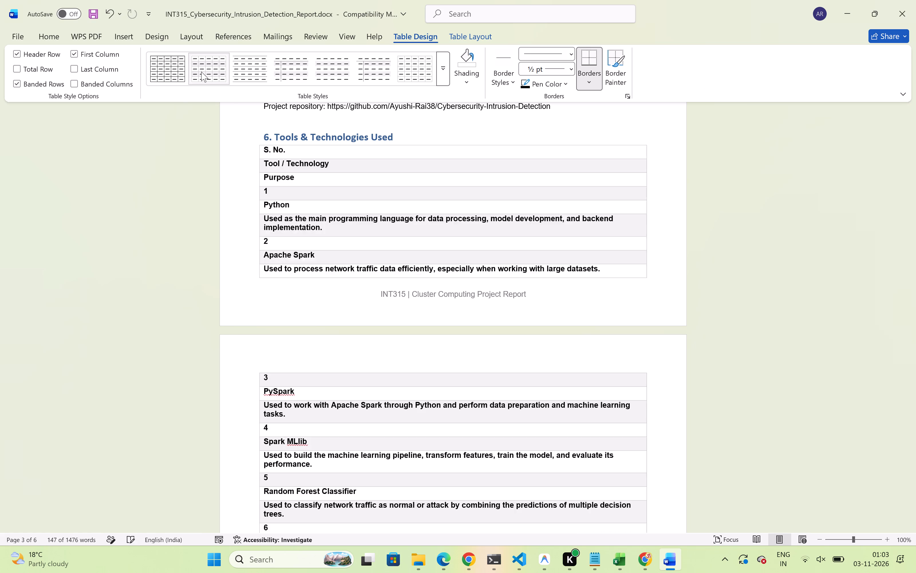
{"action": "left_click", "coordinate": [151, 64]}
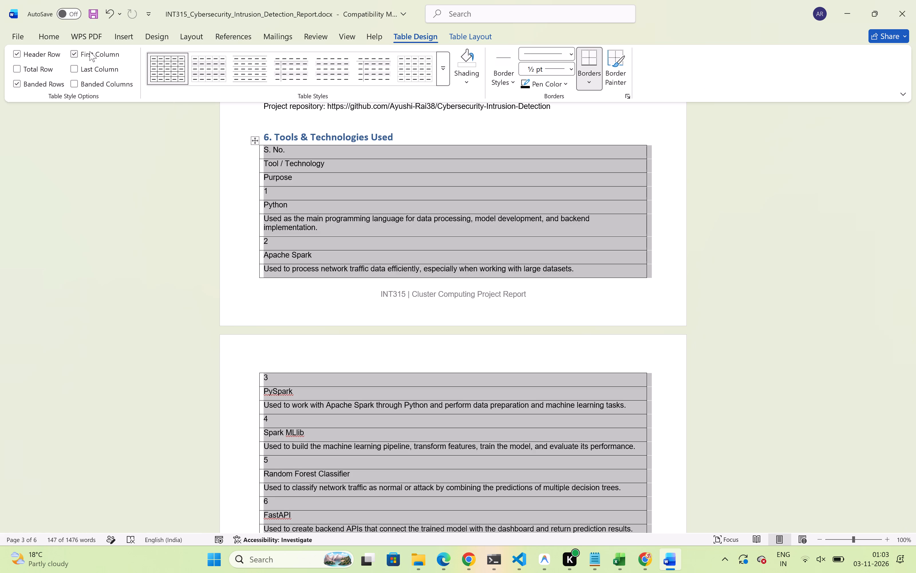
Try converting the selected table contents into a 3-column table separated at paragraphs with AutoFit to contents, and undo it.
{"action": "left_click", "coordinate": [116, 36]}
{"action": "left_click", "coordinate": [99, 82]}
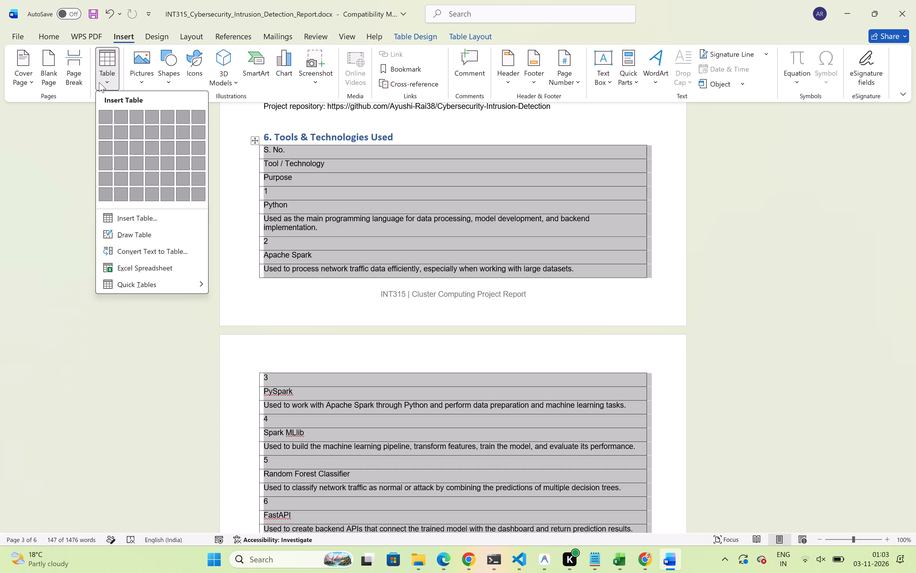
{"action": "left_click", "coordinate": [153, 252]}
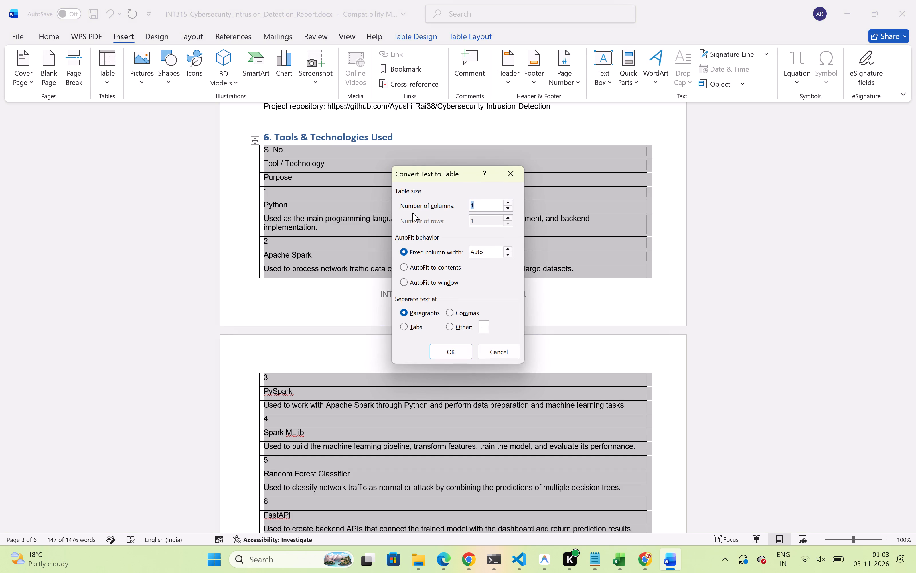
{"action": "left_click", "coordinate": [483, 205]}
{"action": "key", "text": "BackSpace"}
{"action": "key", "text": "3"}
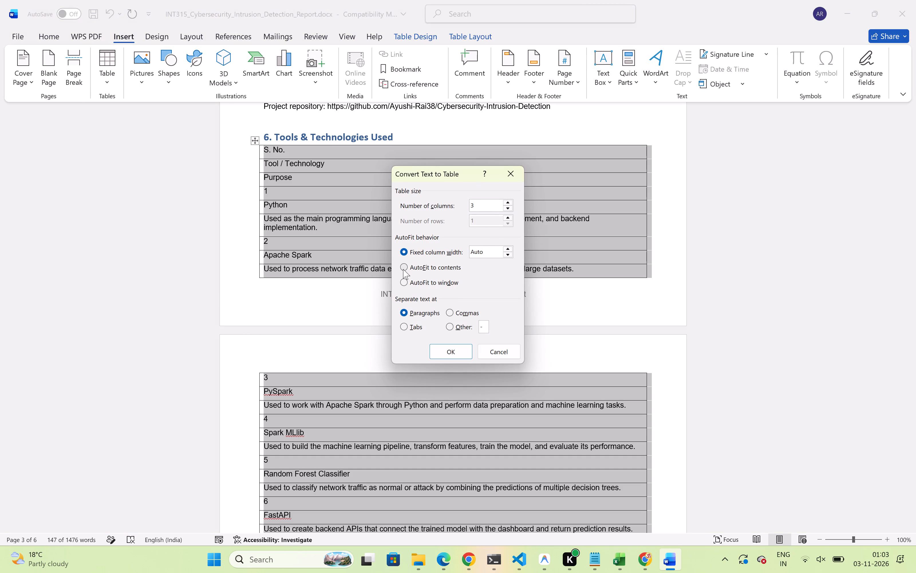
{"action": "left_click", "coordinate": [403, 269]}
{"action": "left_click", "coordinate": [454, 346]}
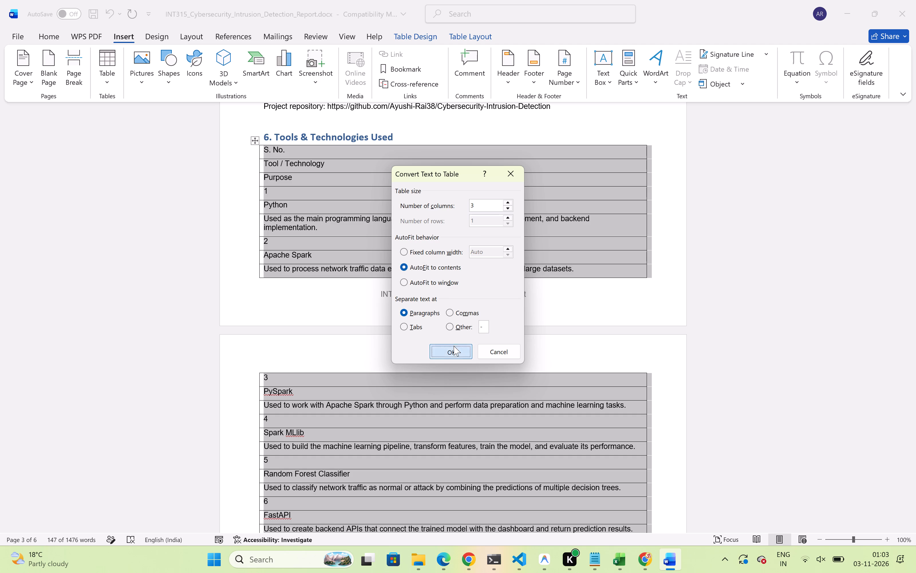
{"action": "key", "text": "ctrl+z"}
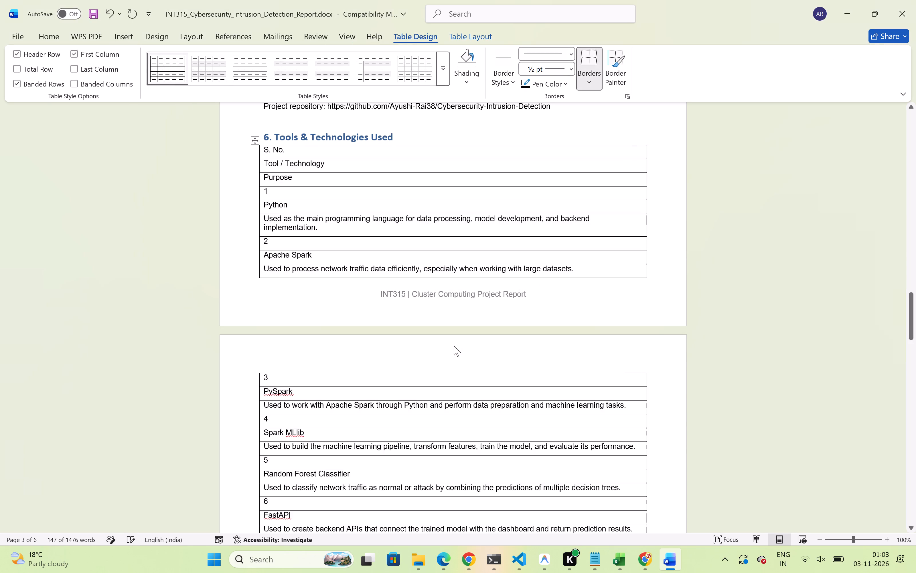
Undo the previous table edits and conversion until the Tools & Technologies content is plain selected text again.
{"action": "key", "text": "ctrl+z"}
{"action": "key", "text": "ctrl+z"}
{"action": "key", "text": "ctrl+z"}
{"action": "key", "text": "ctrl+z"}
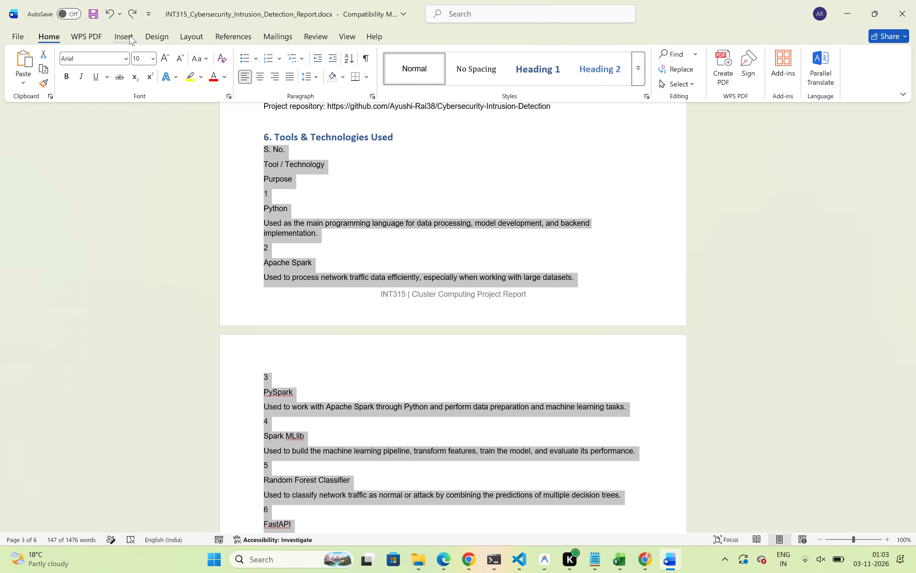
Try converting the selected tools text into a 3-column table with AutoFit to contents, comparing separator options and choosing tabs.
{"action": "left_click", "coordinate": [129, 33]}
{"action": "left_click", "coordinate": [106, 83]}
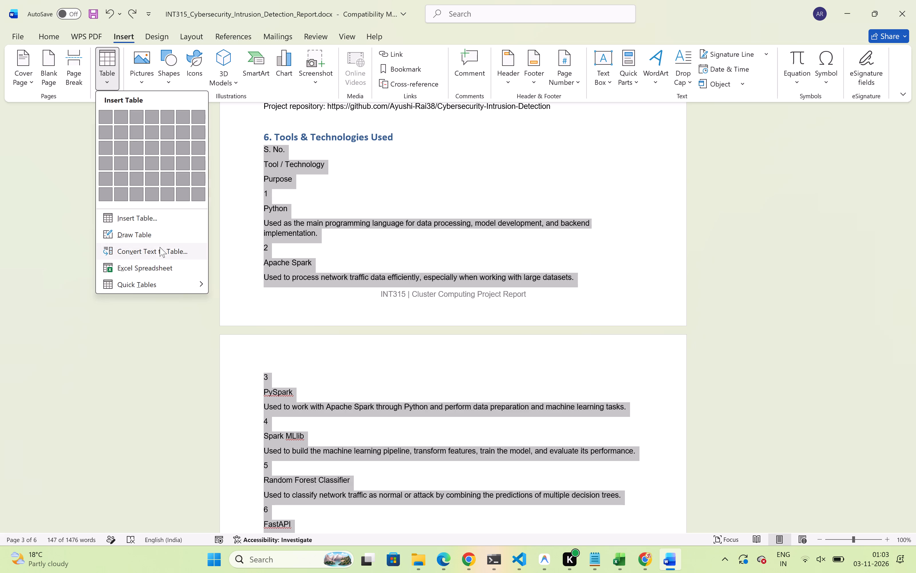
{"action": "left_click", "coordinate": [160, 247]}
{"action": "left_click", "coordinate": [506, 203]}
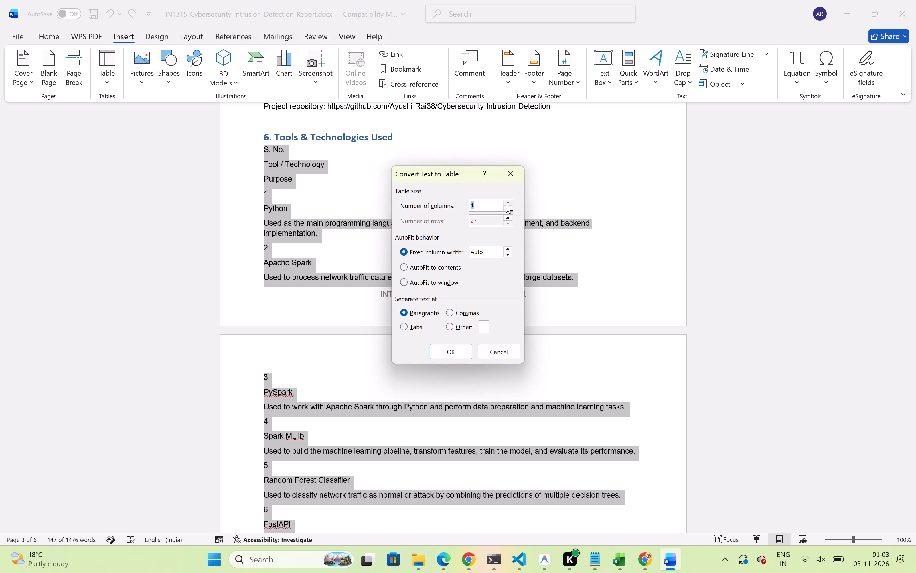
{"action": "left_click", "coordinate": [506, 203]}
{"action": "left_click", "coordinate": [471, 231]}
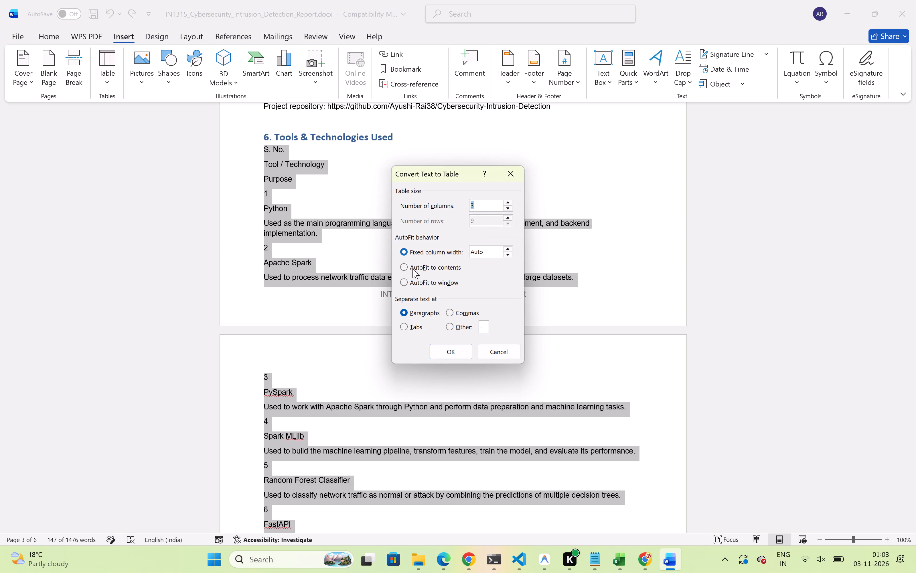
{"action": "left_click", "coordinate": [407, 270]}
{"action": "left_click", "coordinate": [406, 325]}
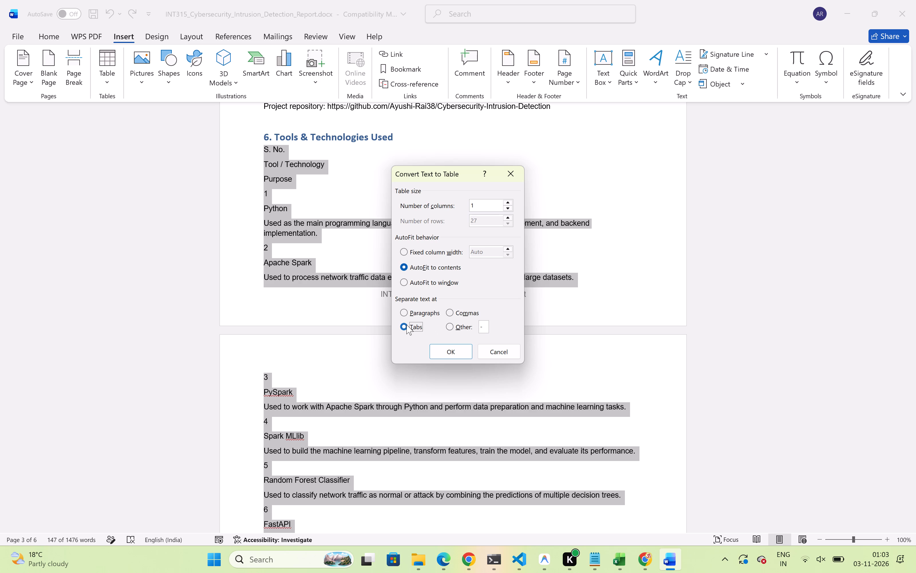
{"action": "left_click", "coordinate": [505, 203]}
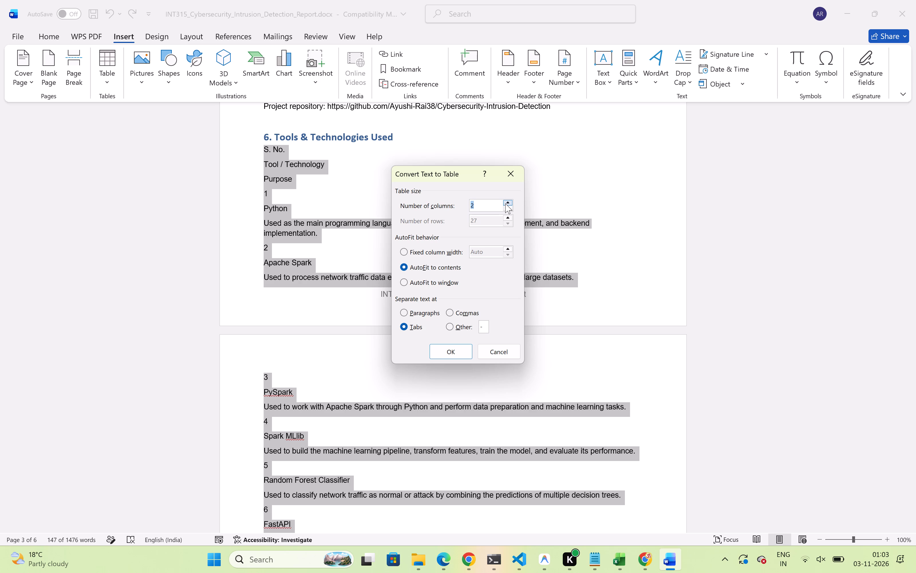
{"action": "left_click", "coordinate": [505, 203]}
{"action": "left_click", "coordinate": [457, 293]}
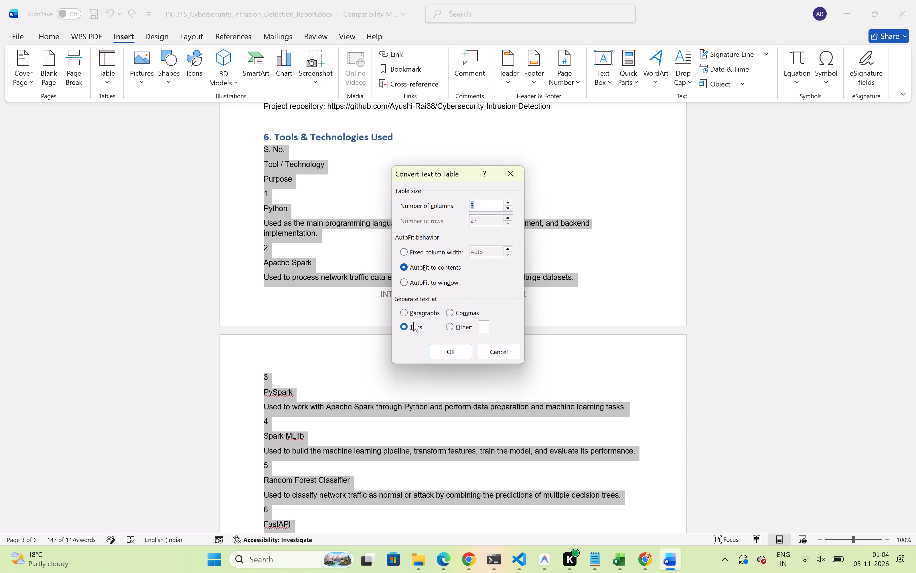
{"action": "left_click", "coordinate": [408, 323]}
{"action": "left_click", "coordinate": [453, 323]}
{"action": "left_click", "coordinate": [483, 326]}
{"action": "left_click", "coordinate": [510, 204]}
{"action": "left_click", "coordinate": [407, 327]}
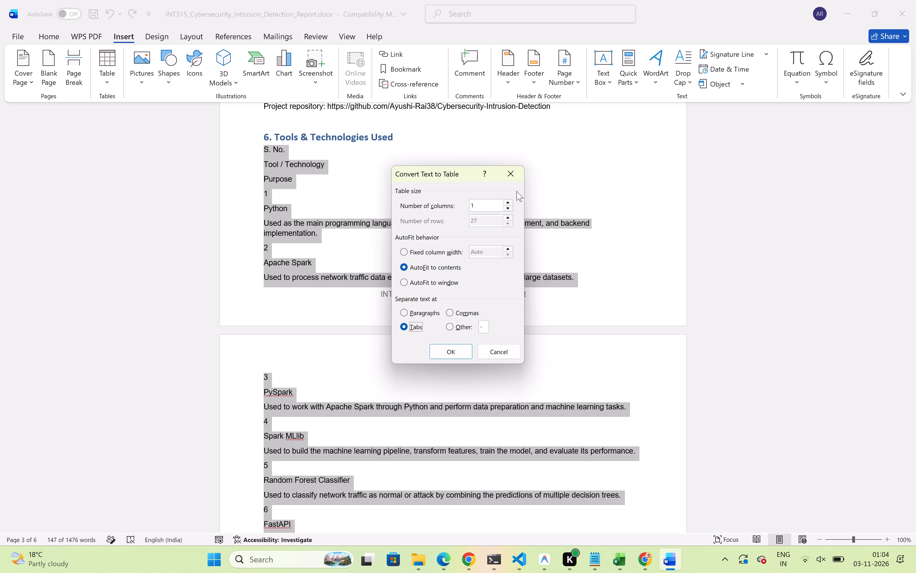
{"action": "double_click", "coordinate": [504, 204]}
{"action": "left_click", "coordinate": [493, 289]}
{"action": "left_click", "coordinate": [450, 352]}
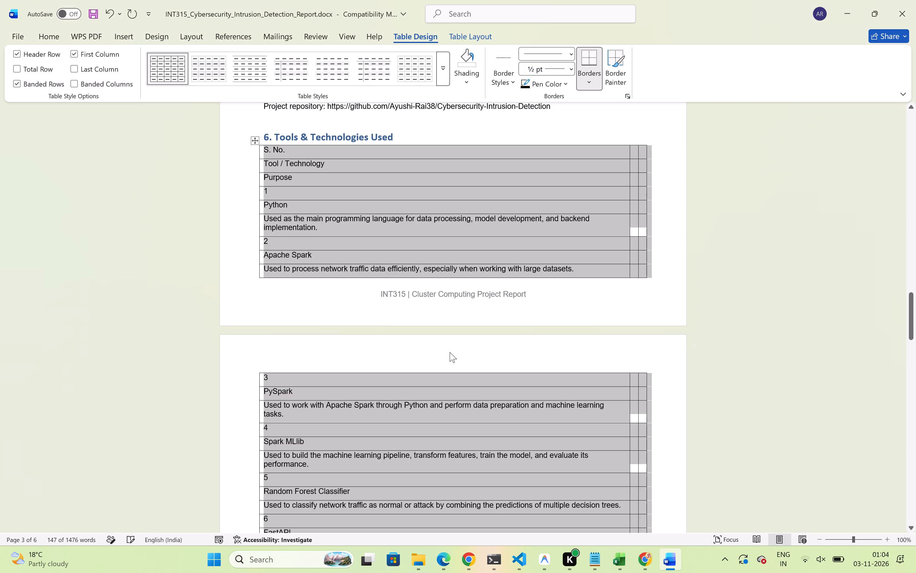
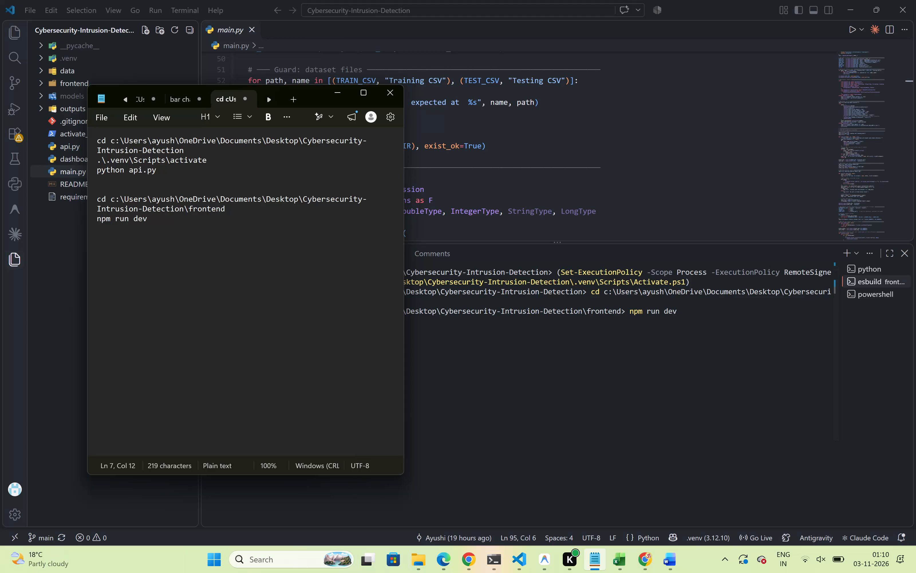
Copy the command "python api.py" from the Notepad notes and open a new terminal for it in Visual Studio Code.
{"action": "left_click_drag", "start_coordinate": [162, 174], "coordinate": [148, 174]}
{"action": "left_click_drag", "start_coordinate": [148, 174], "coordinate": [92, 172]}
{"action": "key", "text": "ctrl+c"}
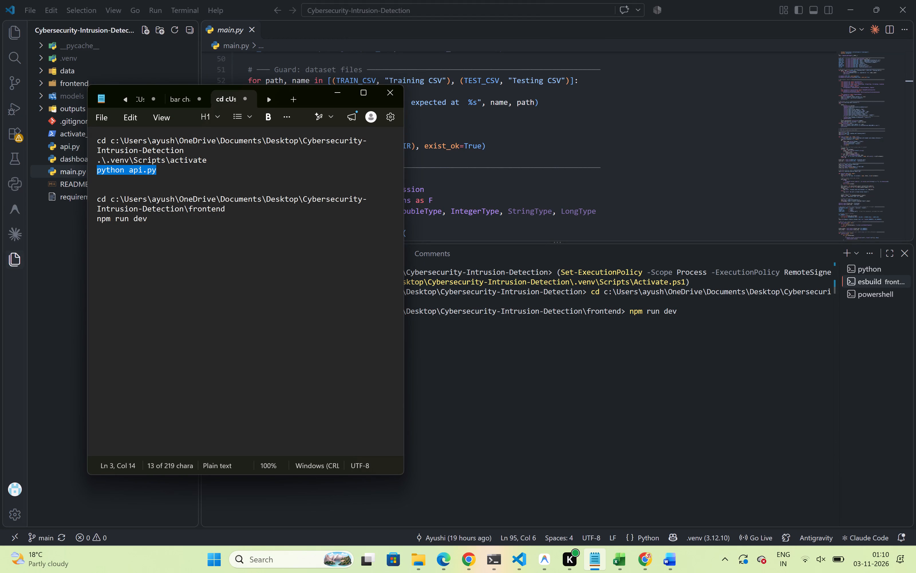
{"action": "left_click", "coordinate": [509, 374]}
{"action": "left_click", "coordinate": [844, 255]}
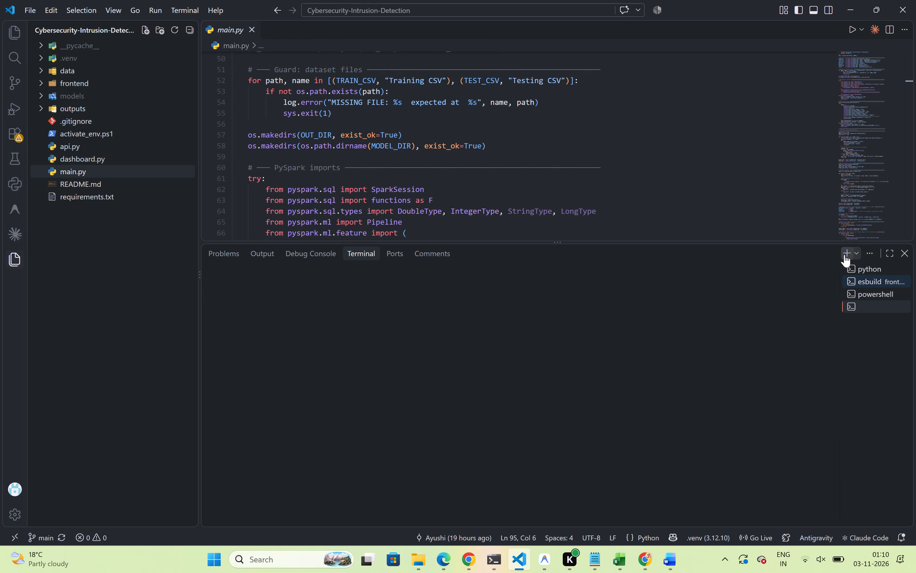
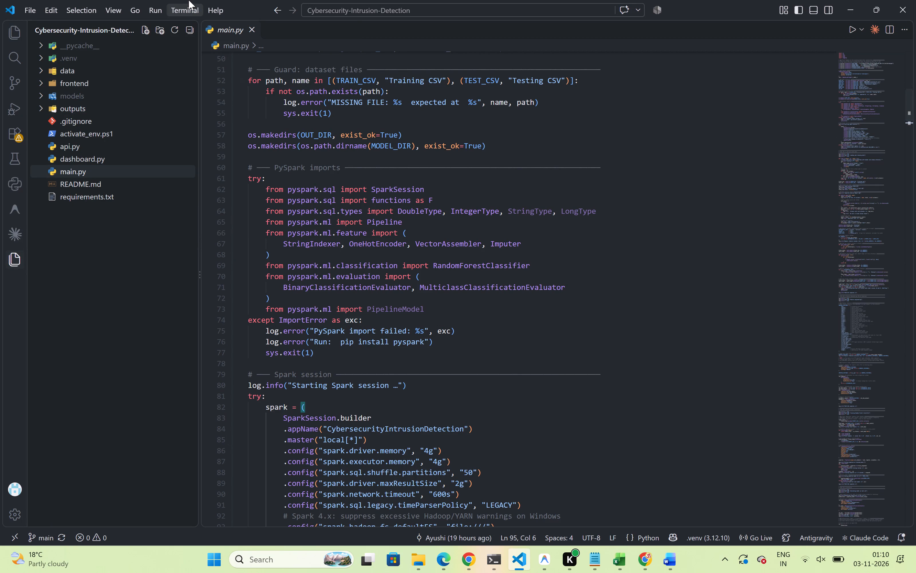
Open a new terminal in the project folder and run ".\.venv\Scripts\activate", copied from the Notepad notes.
{"action": "left_click", "coordinate": [207, 24]}
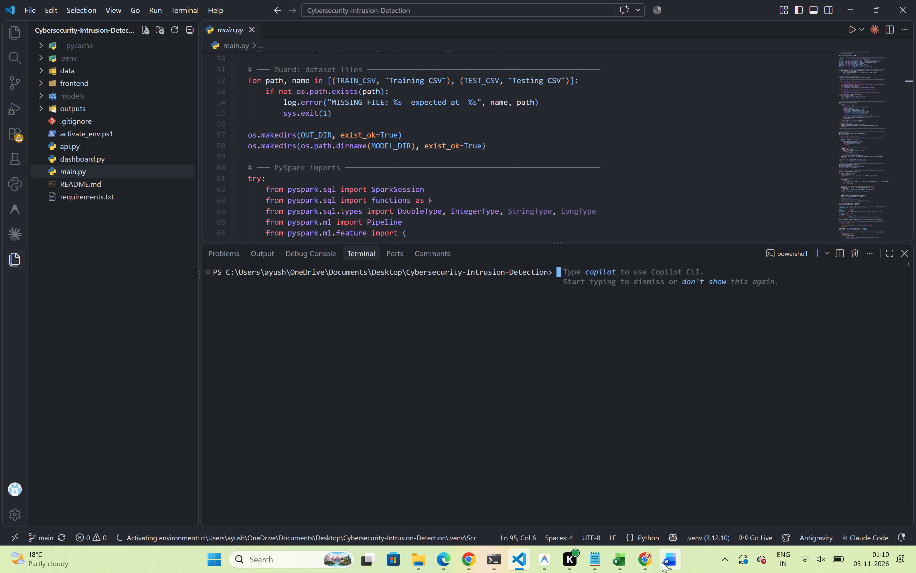
{"action": "left_click", "coordinate": [598, 562]}
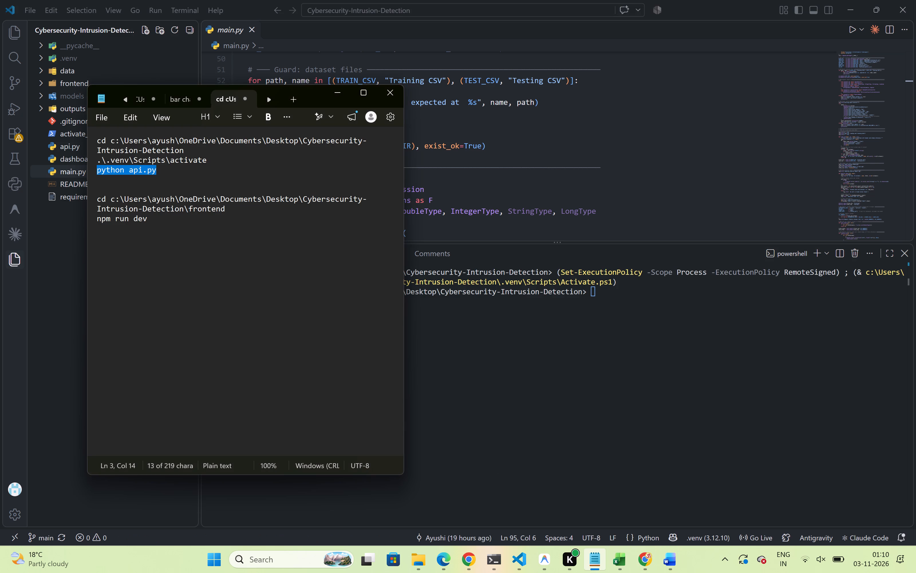
{"action": "left_click_drag", "start_coordinate": [208, 160], "coordinate": [90, 156]}
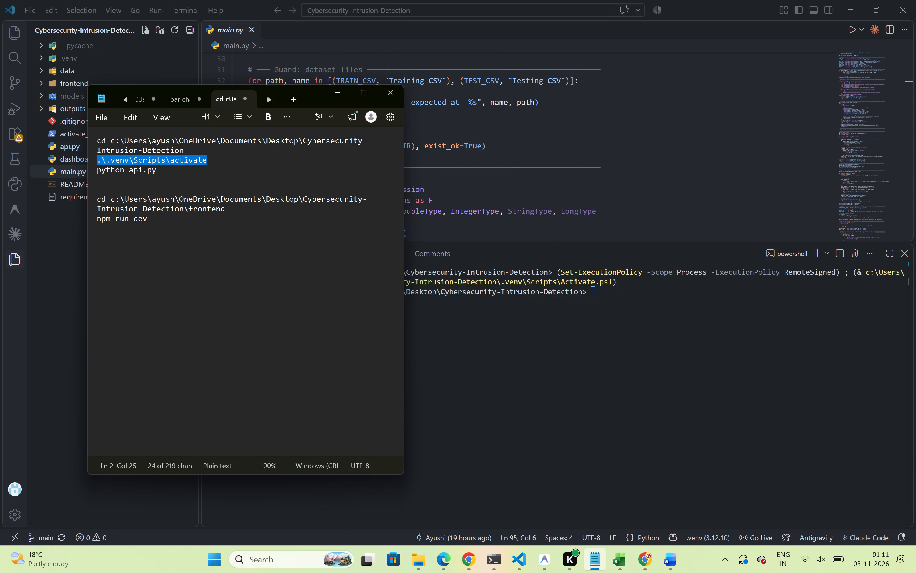
{"action": "key", "text": "ctrl+c"}
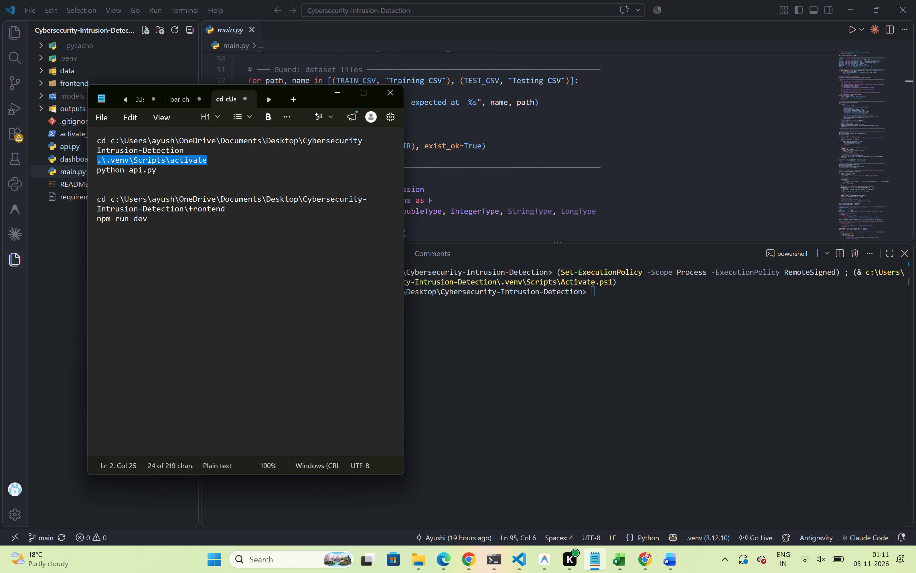
{"action": "left_click", "coordinate": [605, 293]}
{"action": "key", "text": "ctrl+v"}
{"action": "key", "text": "Return"}
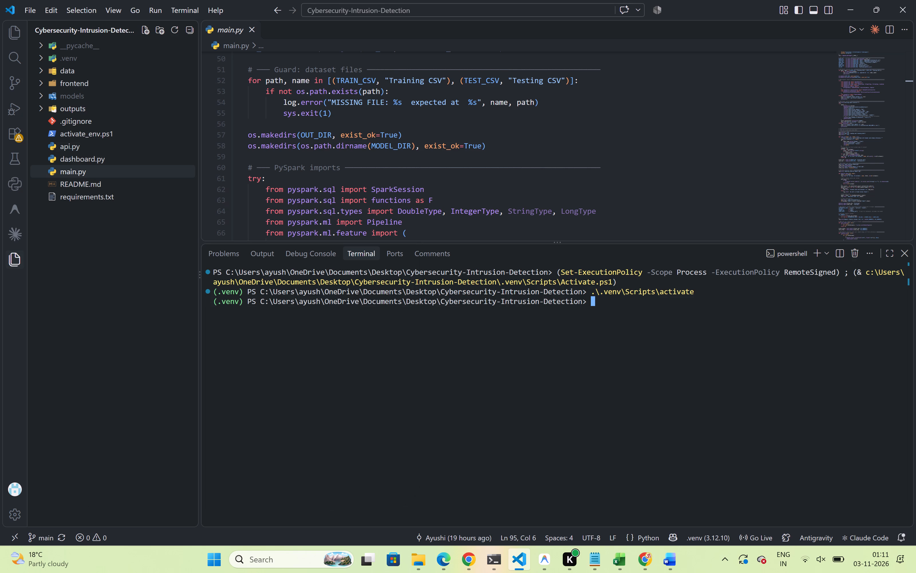
Copy "python api.py" from the Notepad notes and run it in the Visual Studio Code terminal to start the API server.
{"action": "left_click", "coordinate": [587, 561]}
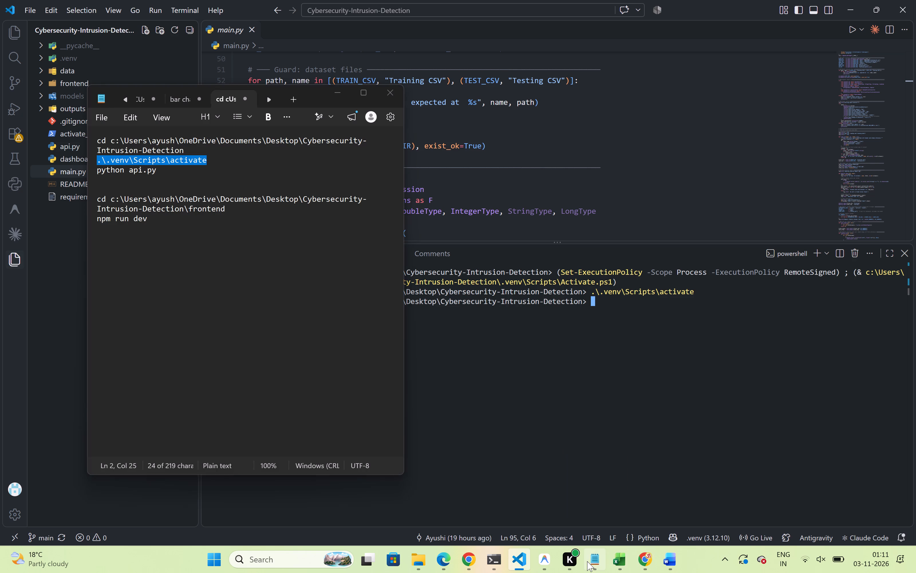
{"action": "left_click_drag", "start_coordinate": [172, 166], "coordinate": [82, 169]}
{"action": "key", "text": "ctrl+c"}
{"action": "left_click", "coordinate": [615, 297]}
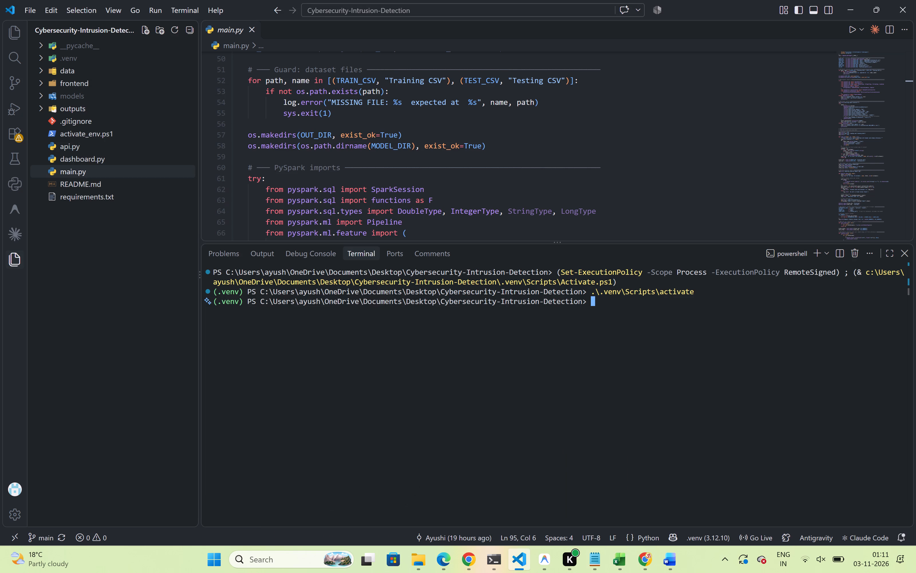
{"action": "key", "text": "ctrl+v"}
{"action": "key", "text": "Return"}
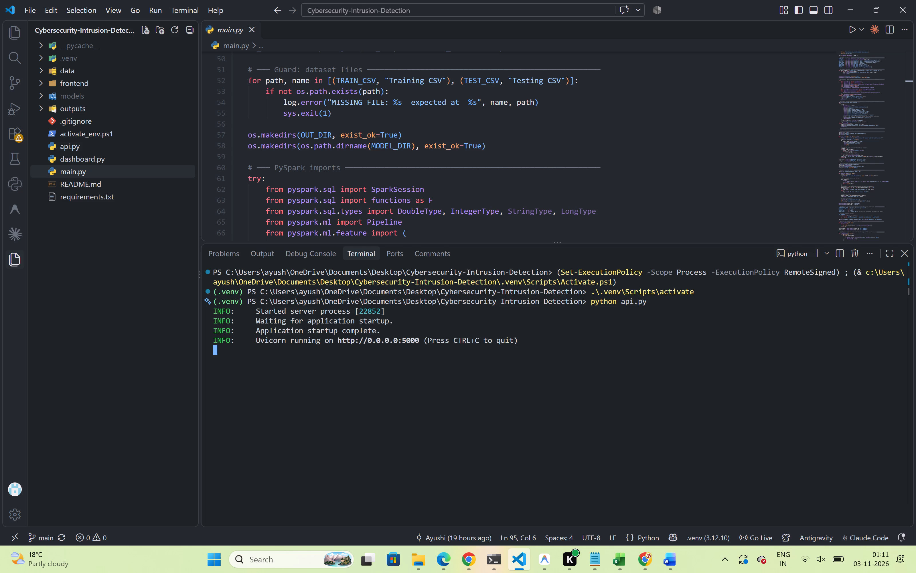
Capture a screen snip of the terminal area showing the commands and the API server startup output.
{"action": "key", "text": "Print"}
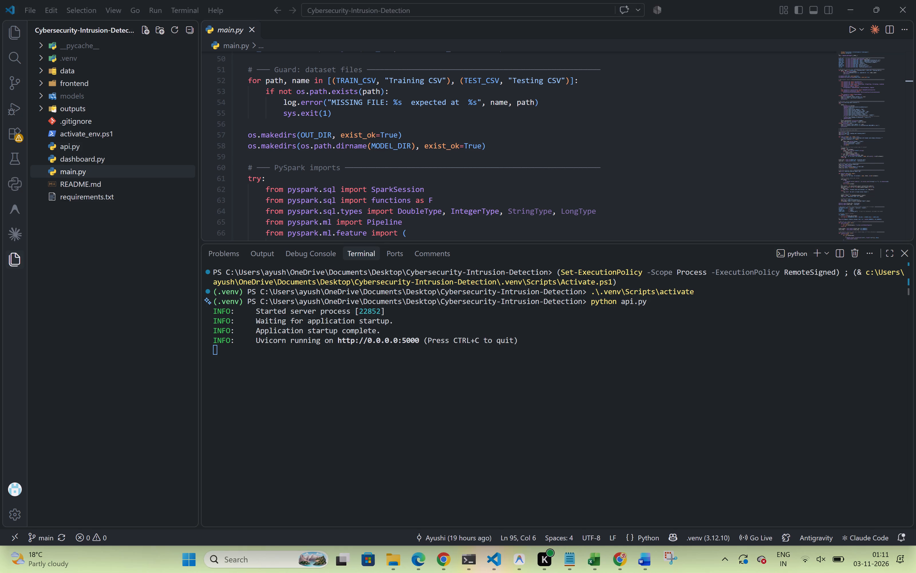
{"action": "left_click_drag", "start_coordinate": [212, 266], "coordinate": [895, 374]}
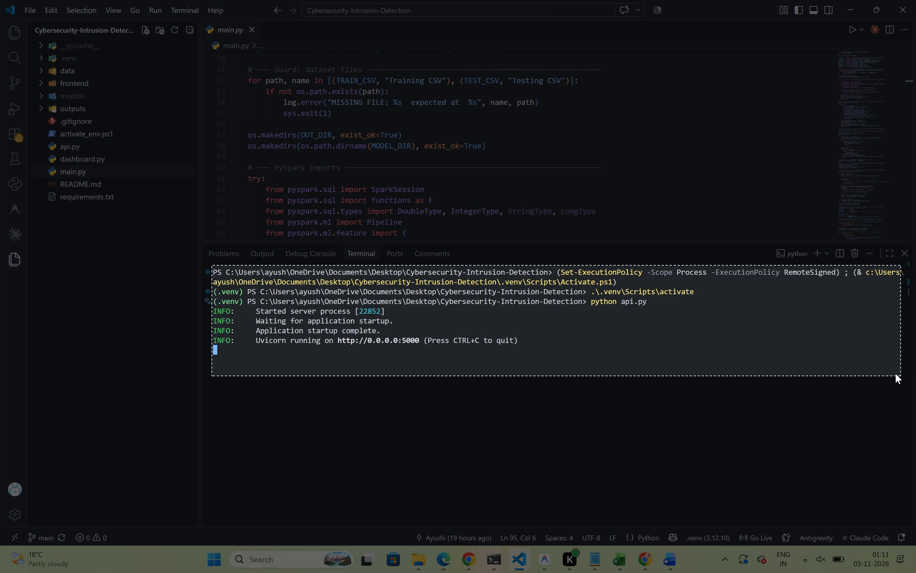
{"action": "left_click_drag", "start_coordinate": [895, 374], "coordinate": [906, 373]}
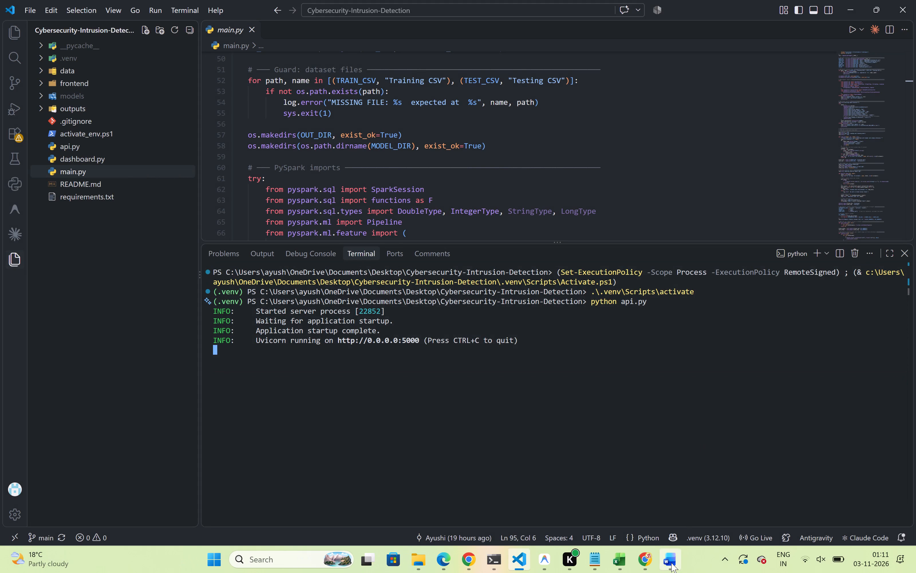
In the Word report, insert the captured API server screenshot on a new line directly below the "9. Execution Screenshots" heading.
{"action": "left_click", "coordinate": [671, 563]}
{"action": "left_click", "coordinate": [392, 270]}
{"action": "key", "text": "Return"}
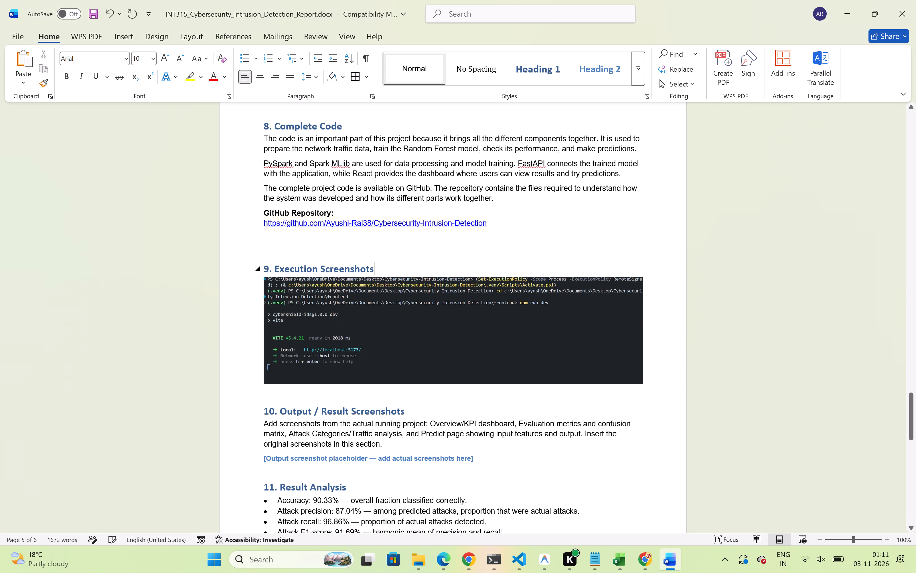
{"action": "key", "text": "ctrl+v"}
{"action": "scroll", "coordinate": [407, 377], "scroll_direction": "down", "scroll_amount": 1}
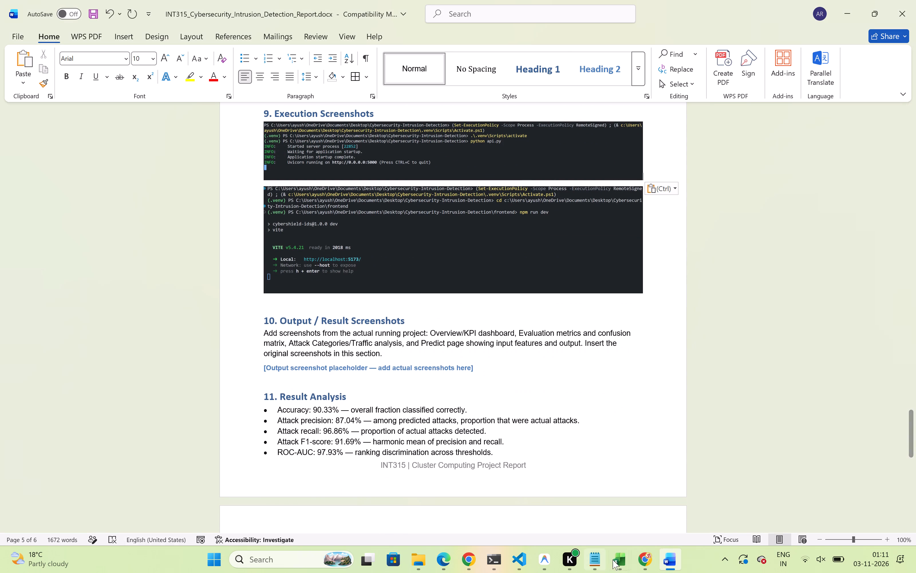
In Visual Studio Code, open a second terminal and run the "cd" command for the project's frontend folder, copied from the Notepad notes.
{"action": "left_click", "coordinate": [518, 564]}
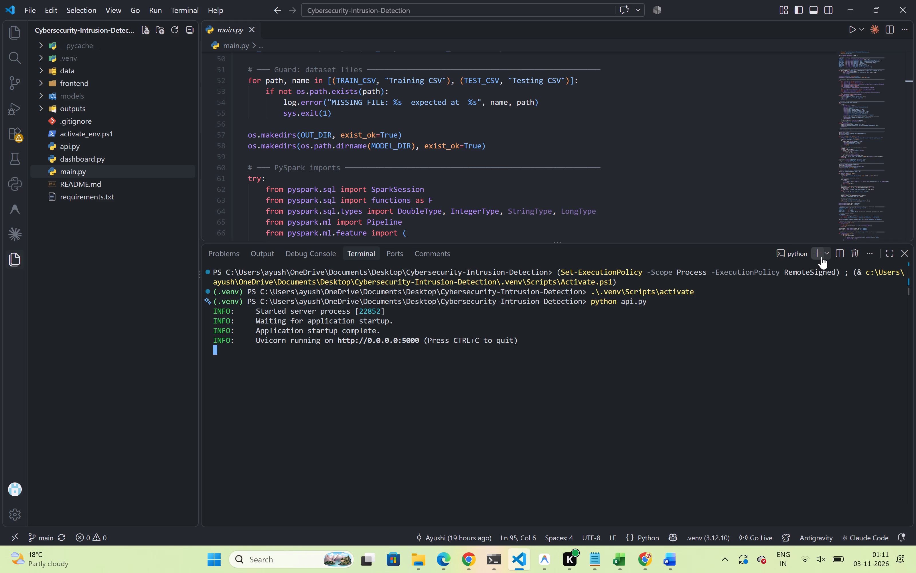
{"action": "left_click", "coordinate": [814, 256]}
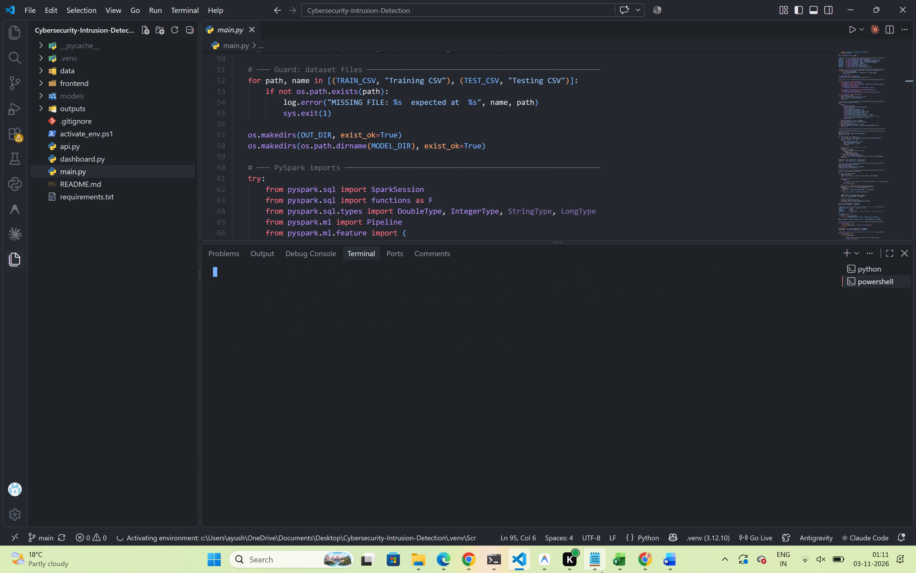
{"action": "left_click", "coordinate": [602, 572]}
{"action": "left_click_drag", "start_coordinate": [236, 210], "coordinate": [234, 210]}
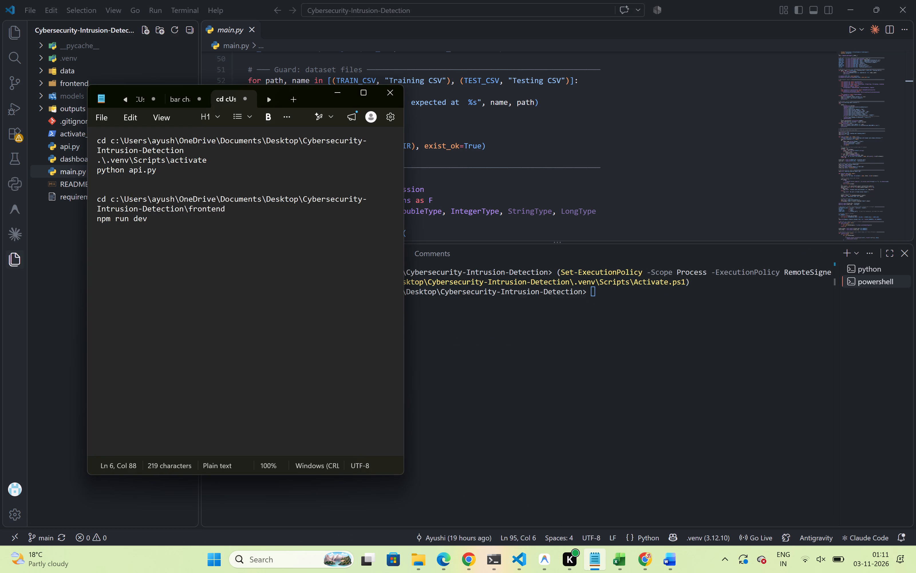
{"action": "left_click_drag", "start_coordinate": [234, 210], "coordinate": [98, 197]}
{"action": "key", "text": "ctrl+c"}
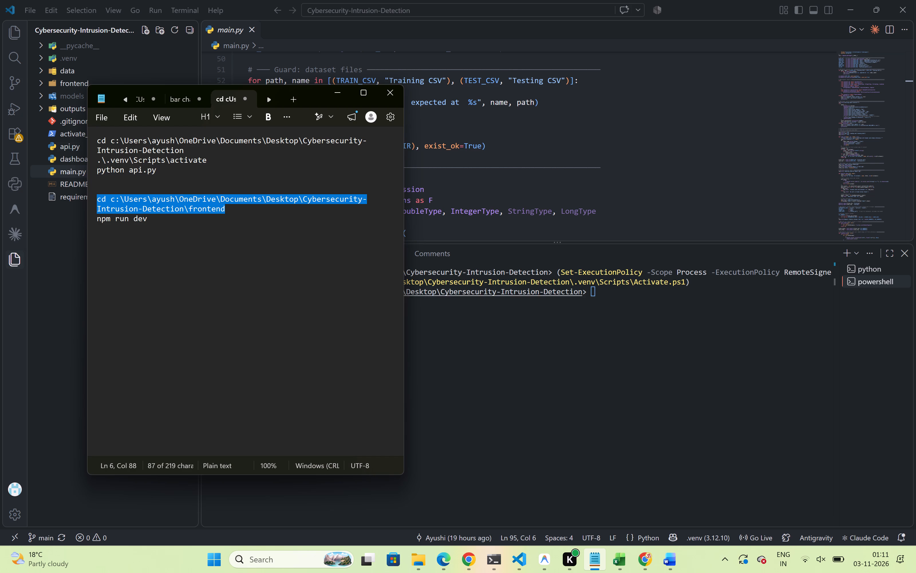
{"action": "left_click", "coordinate": [611, 295]}
{"action": "key", "text": "ctrl+v"}
{"action": "key", "text": "Return"}
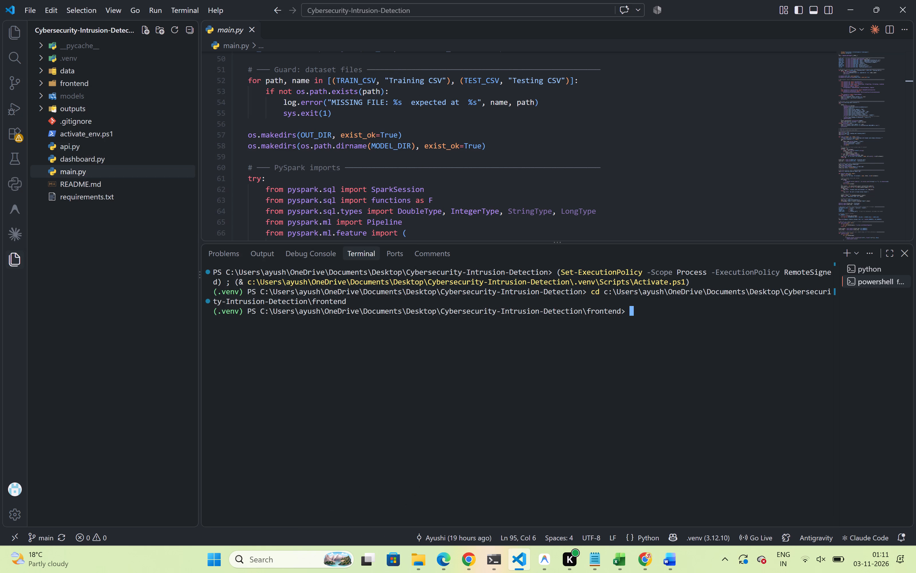
Copy "npm run dev" from the Notepad notes and run it in the Visual Studio Code frontend terminal to start the development server.
{"action": "left_click", "coordinate": [603, 567]}
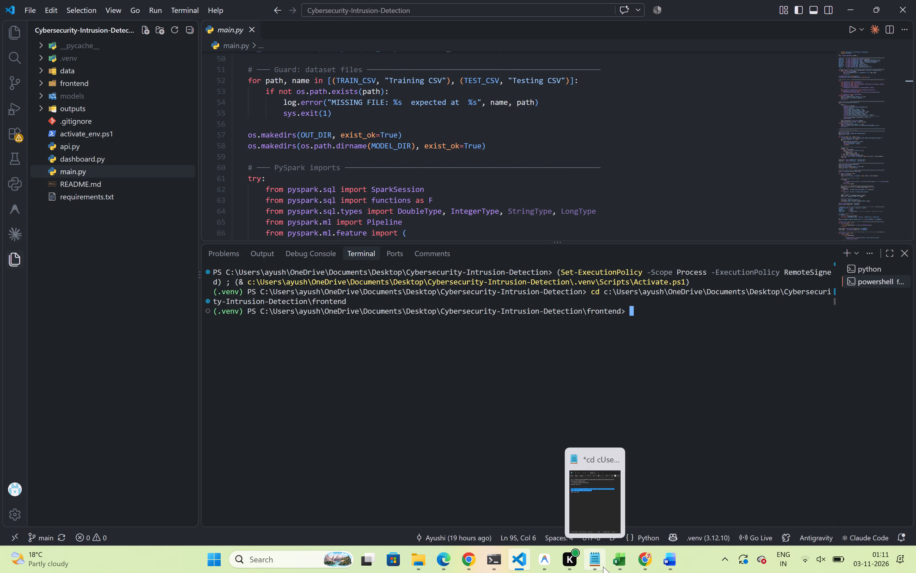
{"action": "left_click", "coordinate": [175, 232]}
{"action": "left_click_drag", "start_coordinate": [158, 223], "coordinate": [95, 225]}
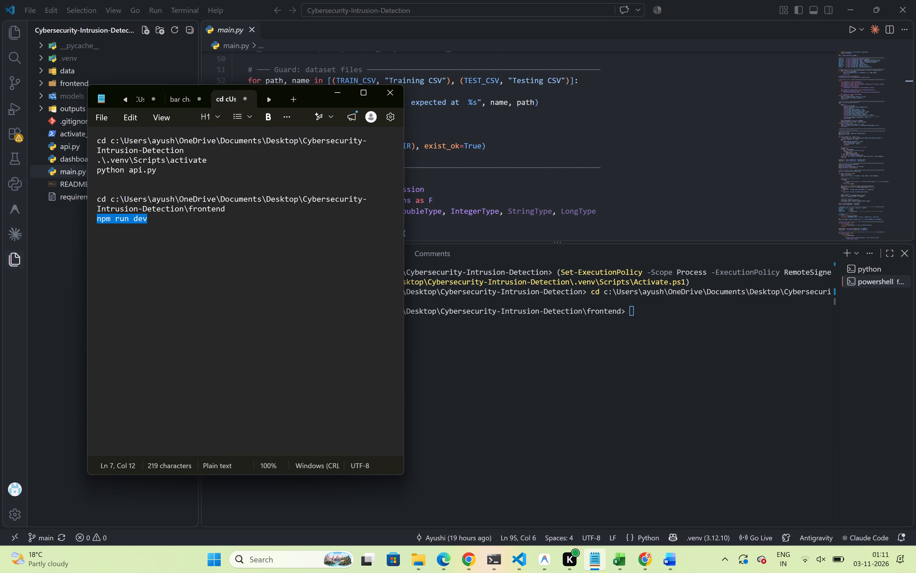
{"action": "left_click_drag", "start_coordinate": [95, 225], "coordinate": [84, 226]}
{"action": "key", "text": "ctrl+c"}
{"action": "left_click", "coordinate": [644, 311]}
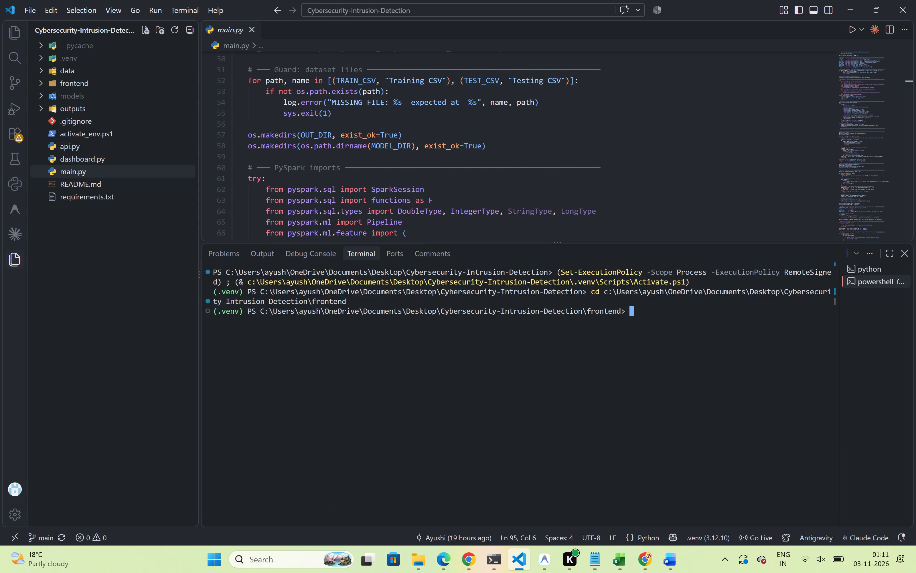
{"action": "key", "text": "ctrl+v"}
{"action": "key", "text": "Return"}
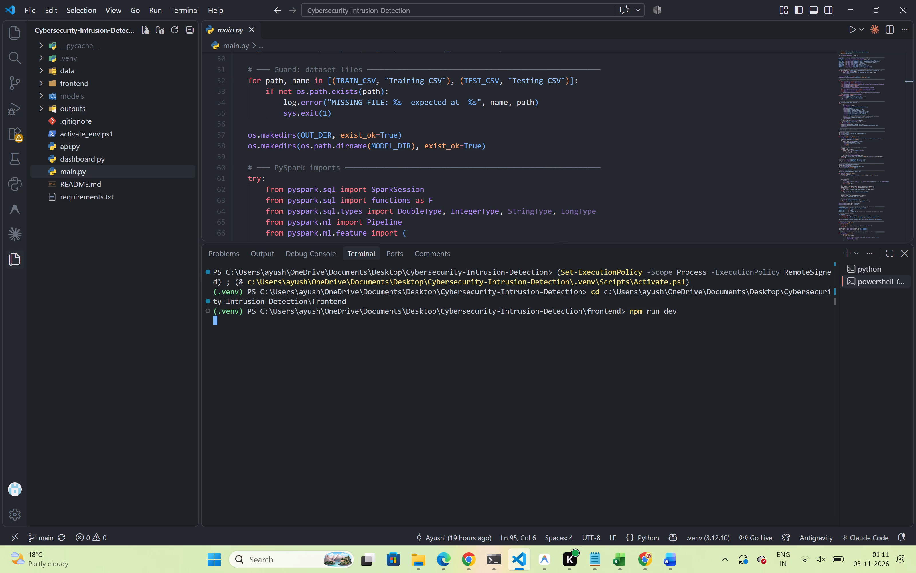
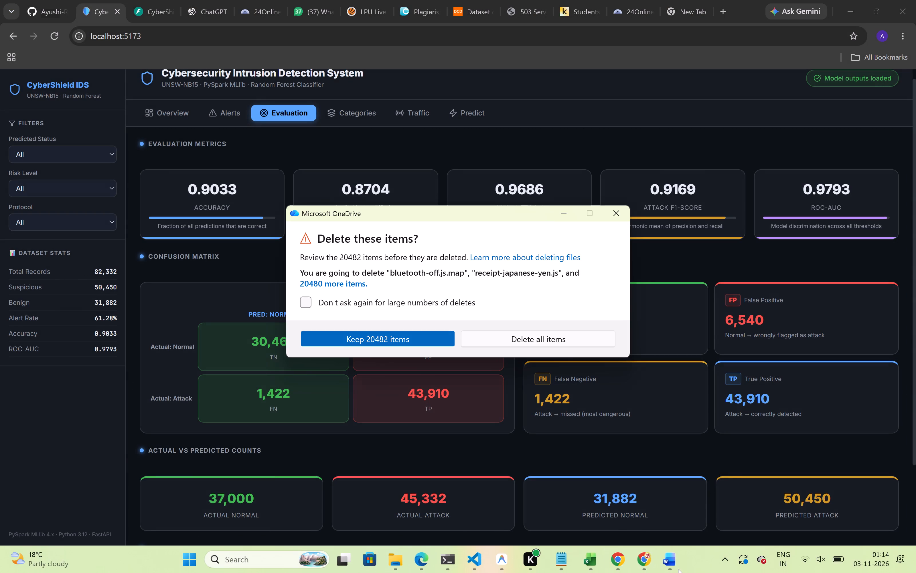
Close the OneDrive deletion prompt without choosing to keep or delete the items.
{"action": "left_click", "coordinate": [615, 213]}
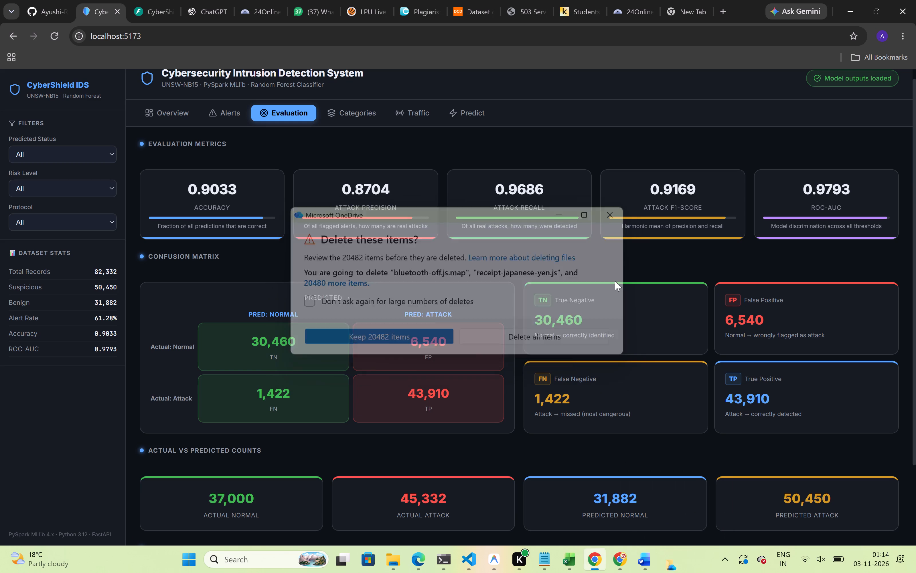
Switch to the Word report and save it.
{"action": "left_click", "coordinate": [674, 570]}
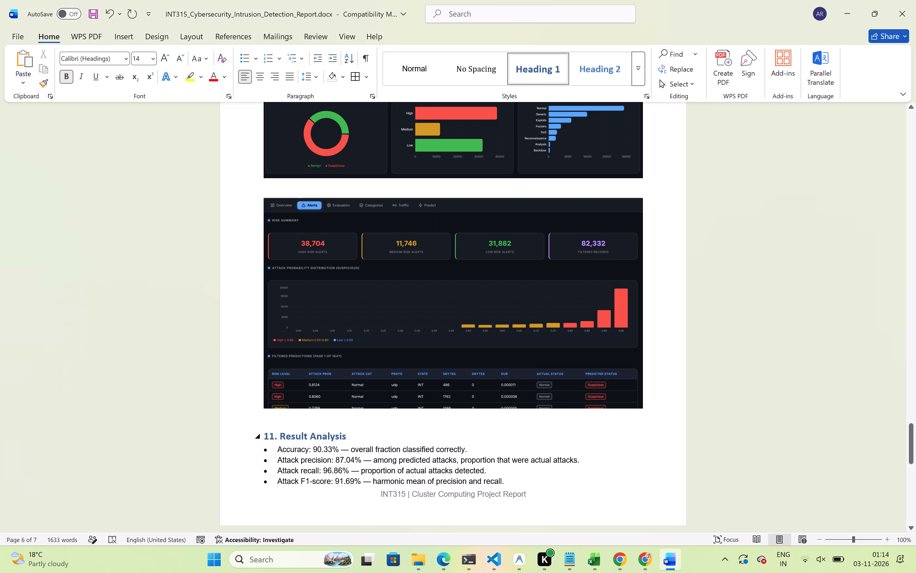
{"action": "key", "text": "ctrl+s"}
Insert the Evaluation screenshot on a new line between the Alerts screenshot and the "11. Result Analysis" heading.
{"action": "left_click", "coordinate": [306, 419]}
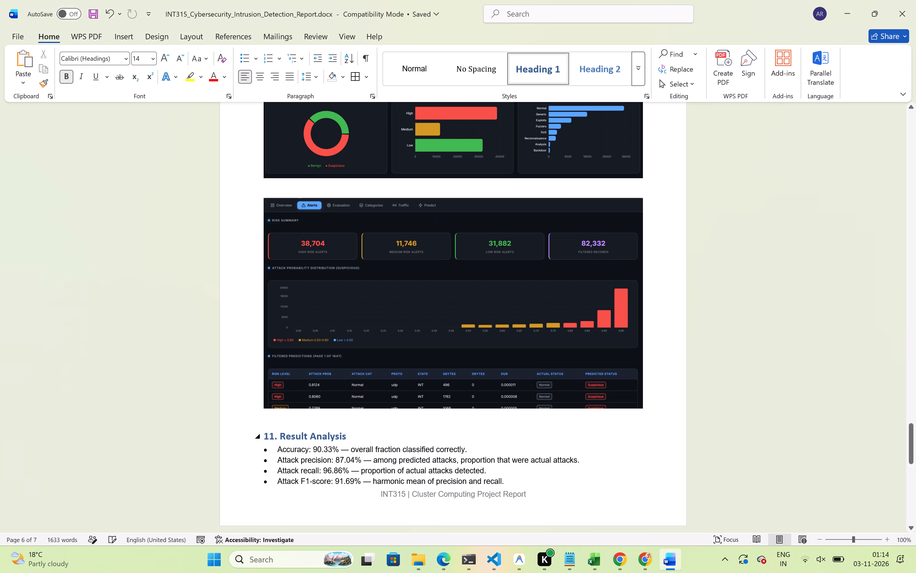
{"action": "left_click", "coordinate": [264, 434]}
{"action": "key", "text": "Return"}
{"action": "key", "text": "Return"}
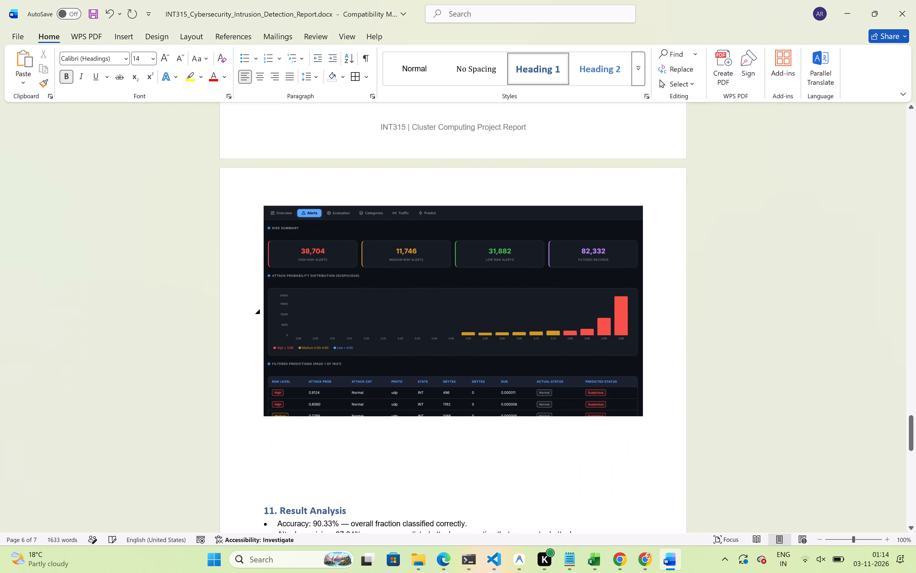
{"action": "scroll", "coordinate": [317, 321], "scroll_direction": "up", "scroll_amount": 2}
{"action": "key", "text": "ctrl+z"}
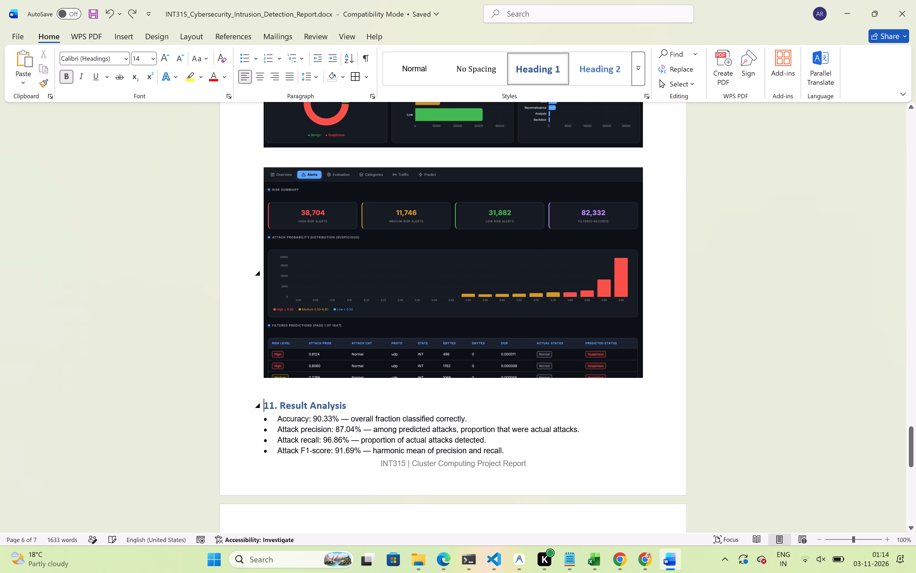
{"action": "key", "text": "Return"}
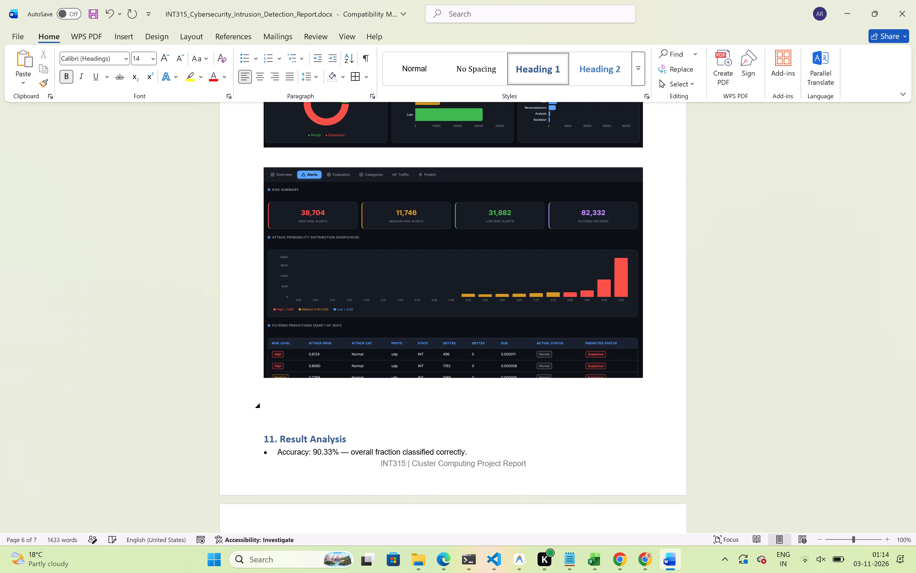
{"action": "key", "text": "Up"}
{"action": "key", "text": "ctrl+v"}
{"action": "scroll", "coordinate": [264, 401], "scroll_direction": "up", "scroll_amount": 2}
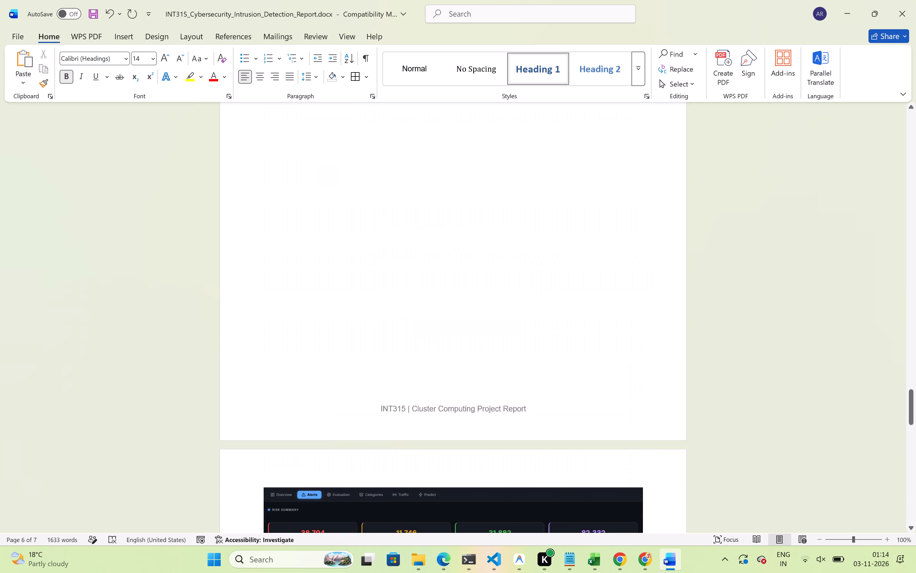
Reduce the Alerts screenshot's height slightly and remove the gap above it so it follows directly beneath the Overview screenshot.
{"action": "scroll", "coordinate": [264, 401], "scroll_direction": "up", "scroll_amount": 2}
{"action": "scroll", "coordinate": [417, 448], "scroll_direction": "down", "scroll_amount": 3}
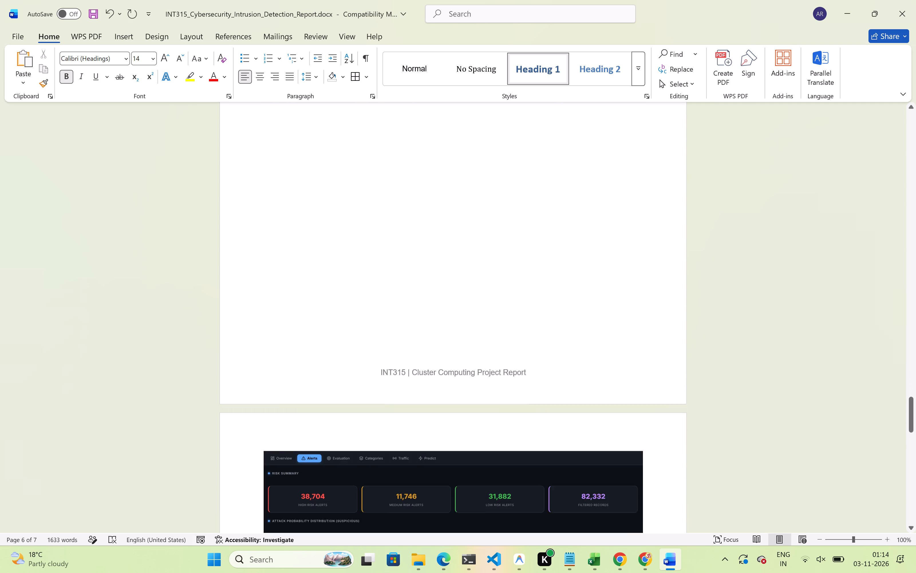
{"action": "scroll", "coordinate": [398, 466], "scroll_direction": "down", "scroll_amount": 1}
{"action": "left_click", "coordinate": [398, 466]}
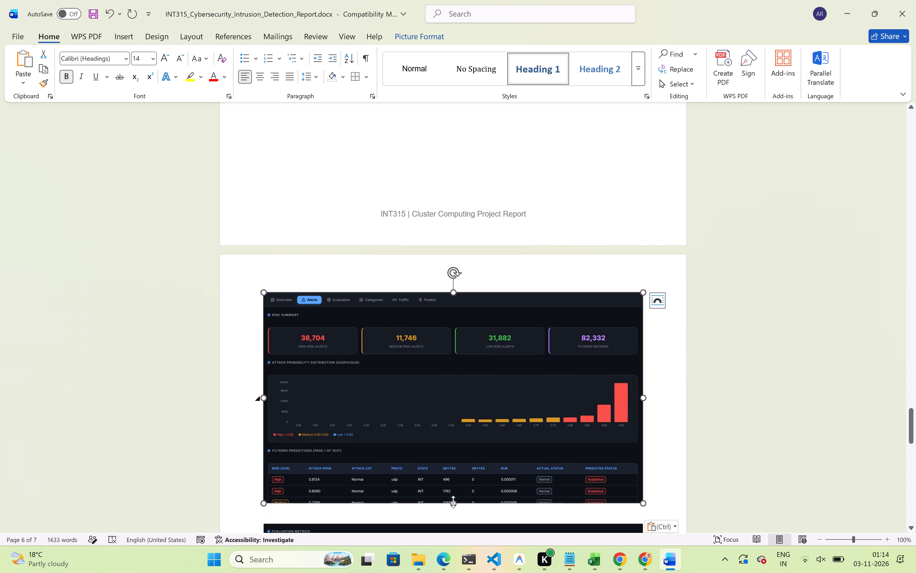
{"action": "left_click_drag", "start_coordinate": [453, 502], "coordinate": [453, 477]}
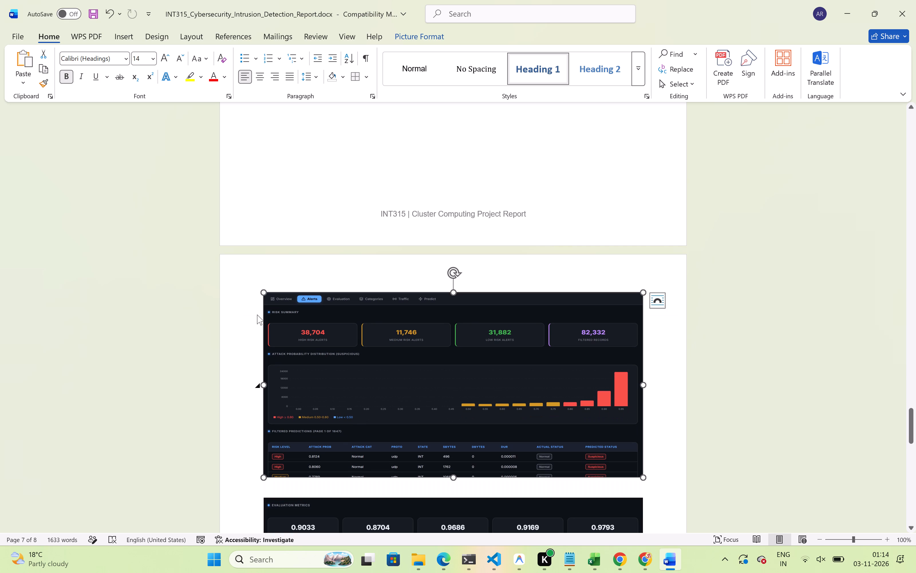
{"action": "left_click", "coordinate": [257, 315]}
{"action": "key", "text": "BackSpace"}
{"action": "scroll", "coordinate": [257, 315], "scroll_direction": "up", "scroll_amount": 1}
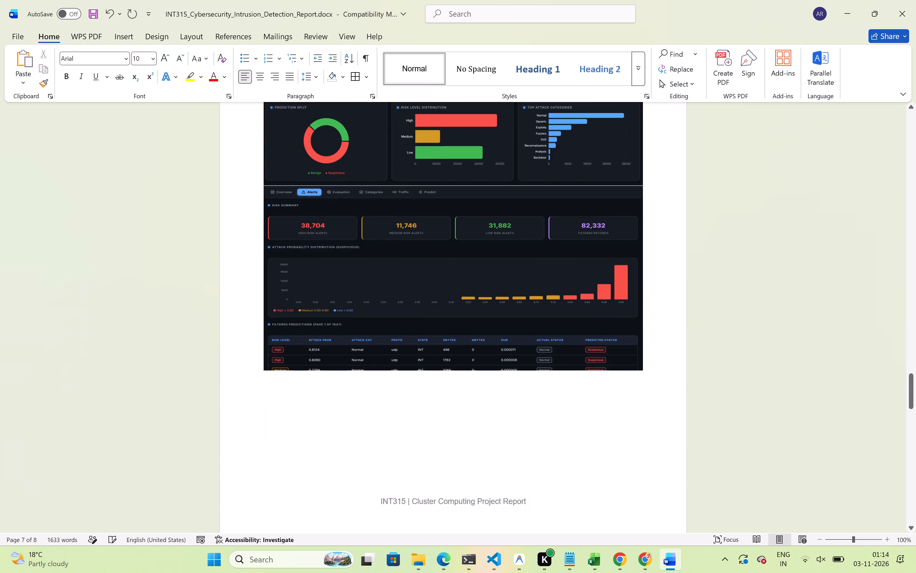
{"action": "scroll", "coordinate": [257, 315], "scroll_direction": "up", "scroll_amount": 1}
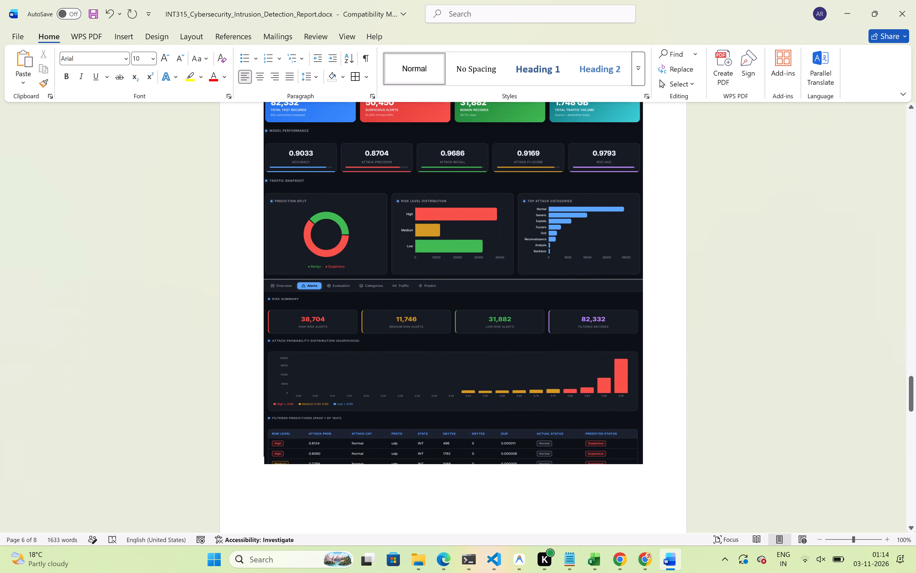
{"action": "scroll", "coordinate": [396, 350], "scroll_direction": "down", "scroll_amount": 3}
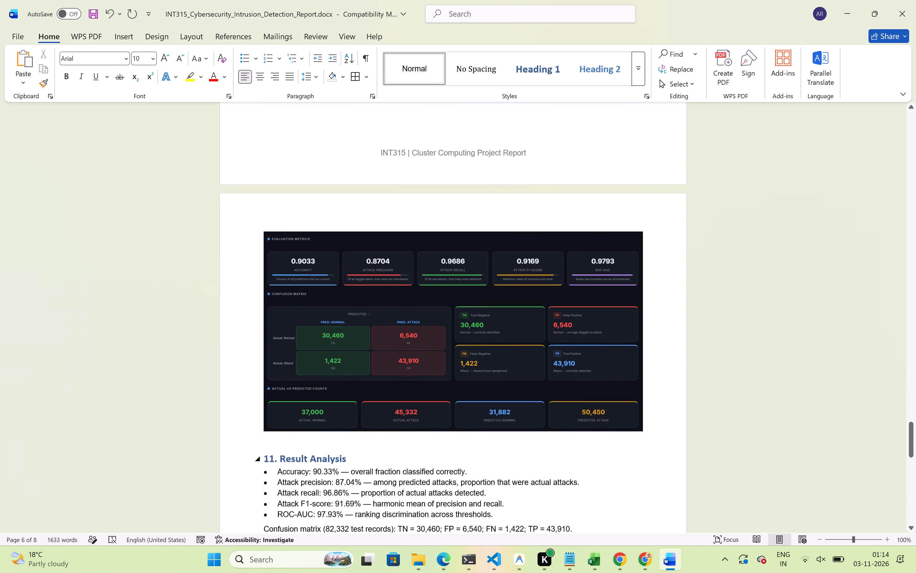
{"action": "scroll", "coordinate": [396, 350], "scroll_direction": "down", "scroll_amount": 1}
Switch to the Chrome dashboard, open the Categories page and look over its charts and detection rate table.
{"action": "left_click", "coordinate": [620, 562]}
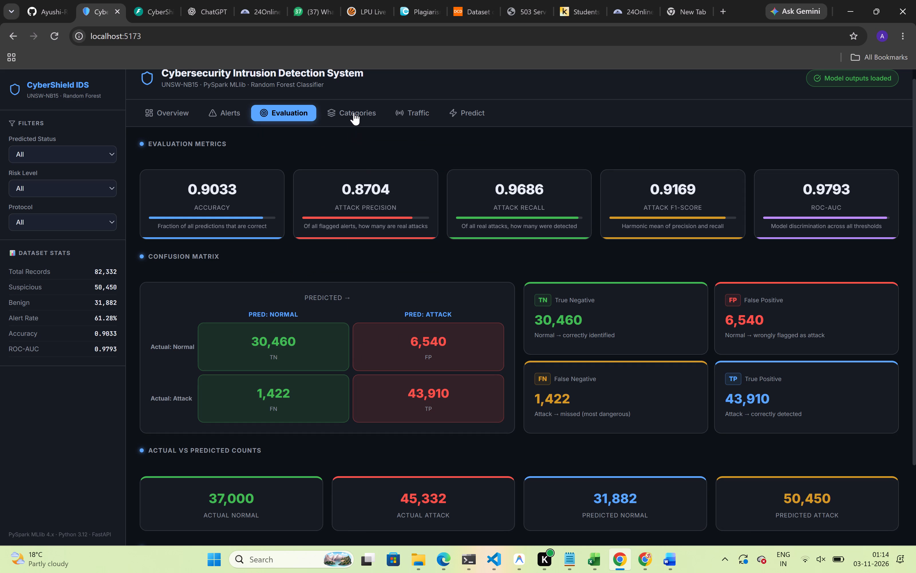
{"action": "left_click", "coordinate": [354, 111]}
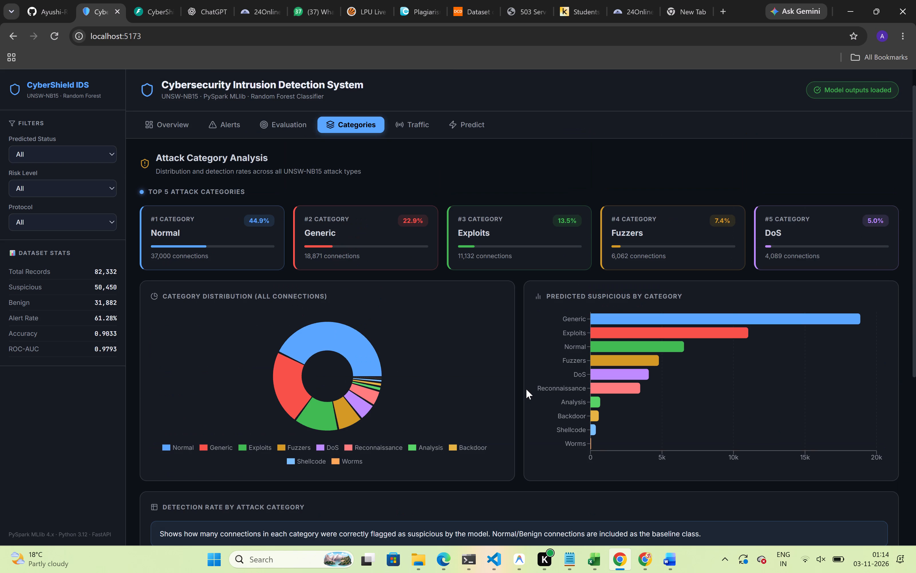
{"action": "scroll", "coordinate": [526, 389], "scroll_direction": "down", "scroll_amount": 3}
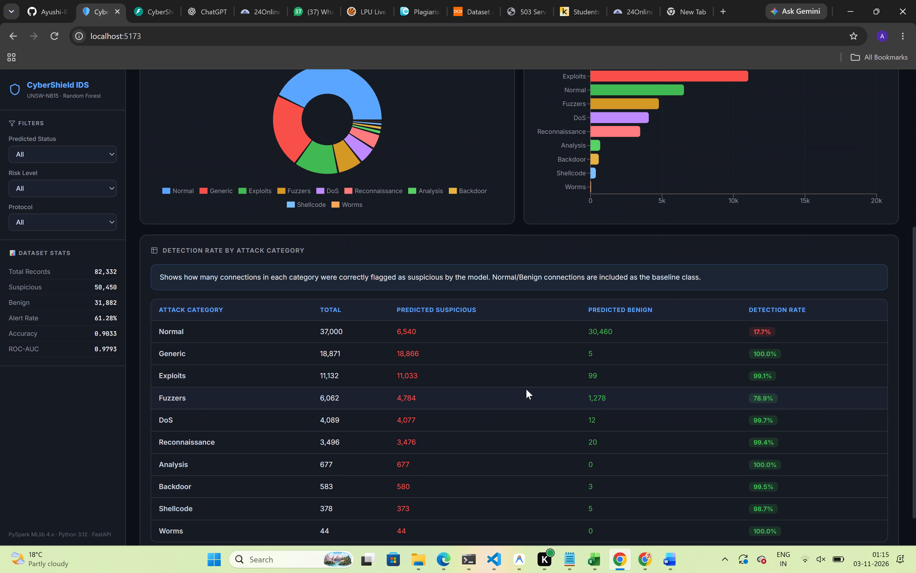
{"action": "scroll", "coordinate": [526, 389], "scroll_direction": "up", "scroll_amount": 4}
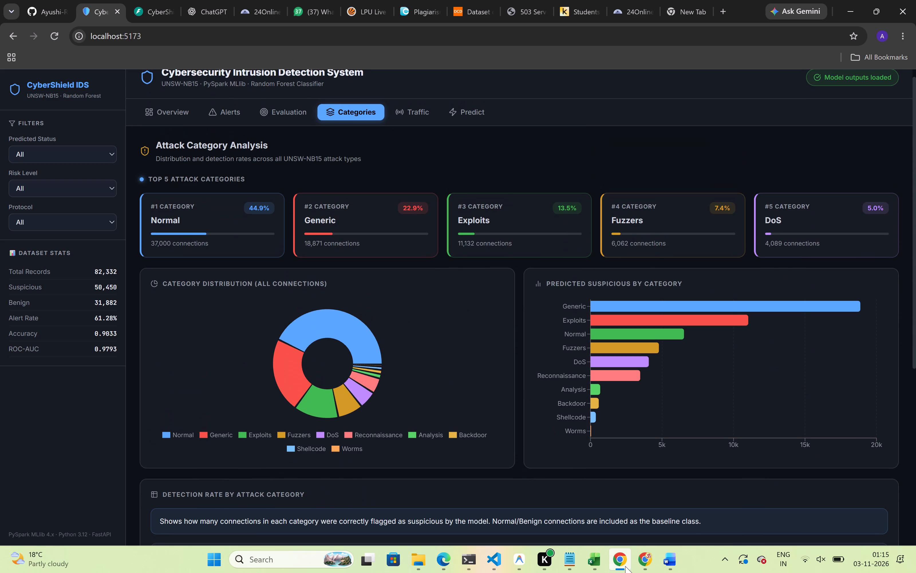
Switch to Visual Studio Code and shrink the terminal area to show more of the main.py code.
{"action": "left_click", "coordinate": [496, 561]}
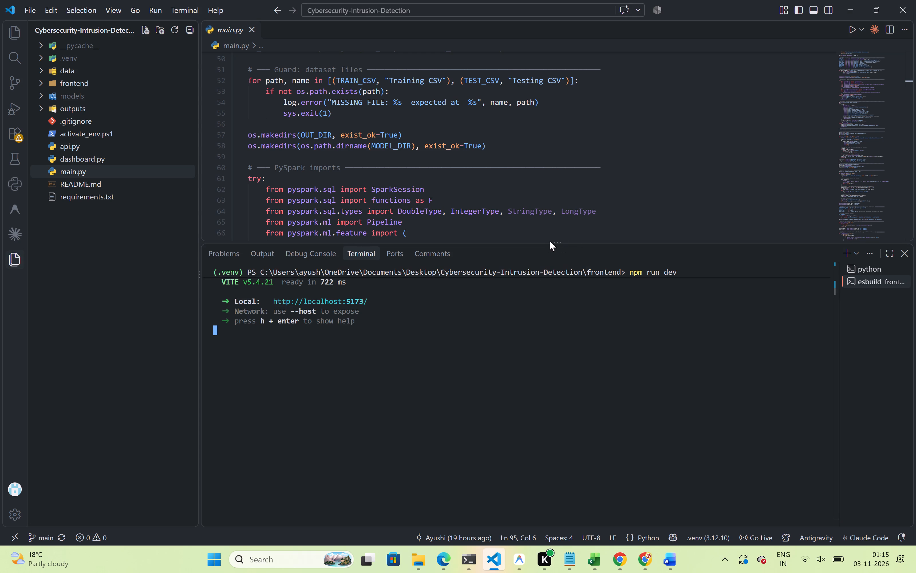
{"action": "left_click_drag", "start_coordinate": [554, 241], "coordinate": [556, 245]}
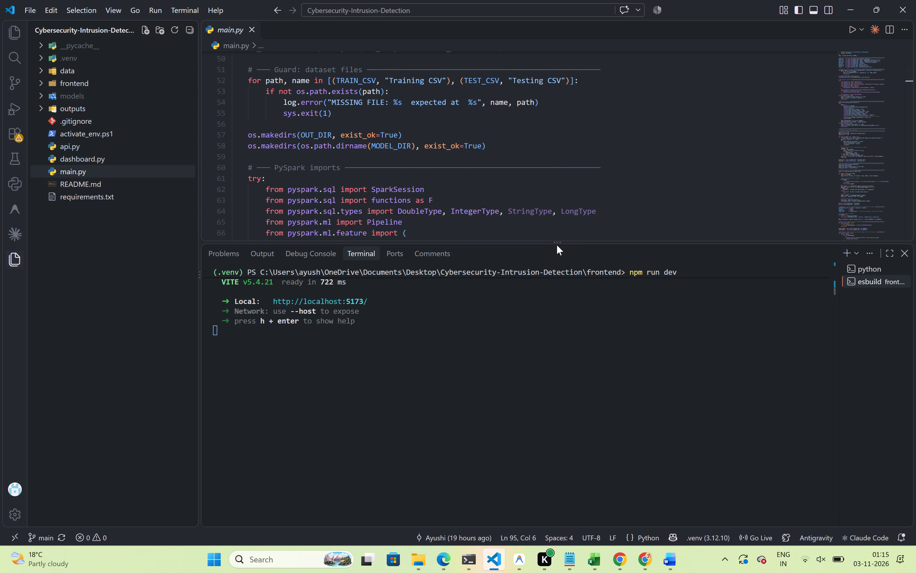
{"action": "left_click", "coordinate": [558, 244]}
{"action": "left_click_drag", "start_coordinate": [553, 241], "coordinate": [553, 262]}
{"action": "left_click_drag", "start_coordinate": [564, 243], "coordinate": [588, 444]}
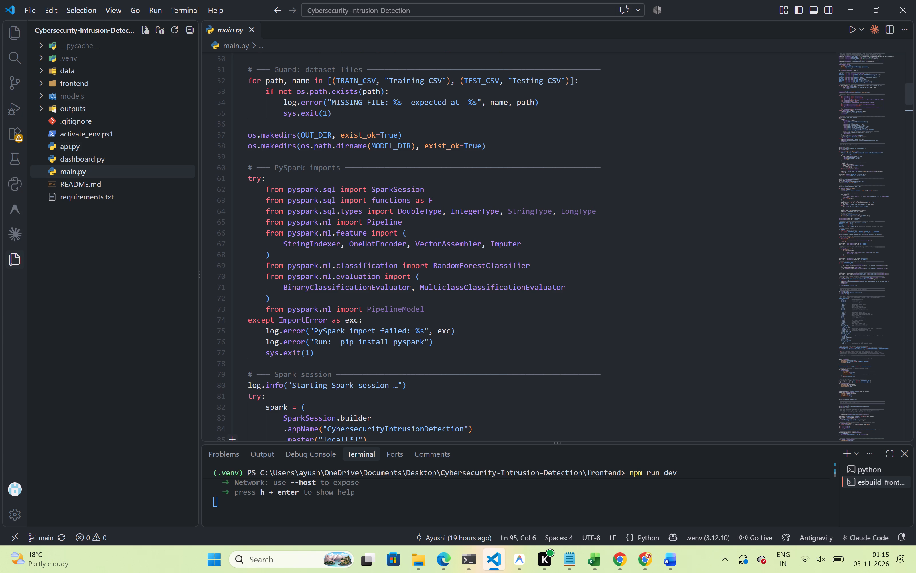
{"action": "left_click_drag", "start_coordinate": [559, 443], "coordinate": [554, 347]}
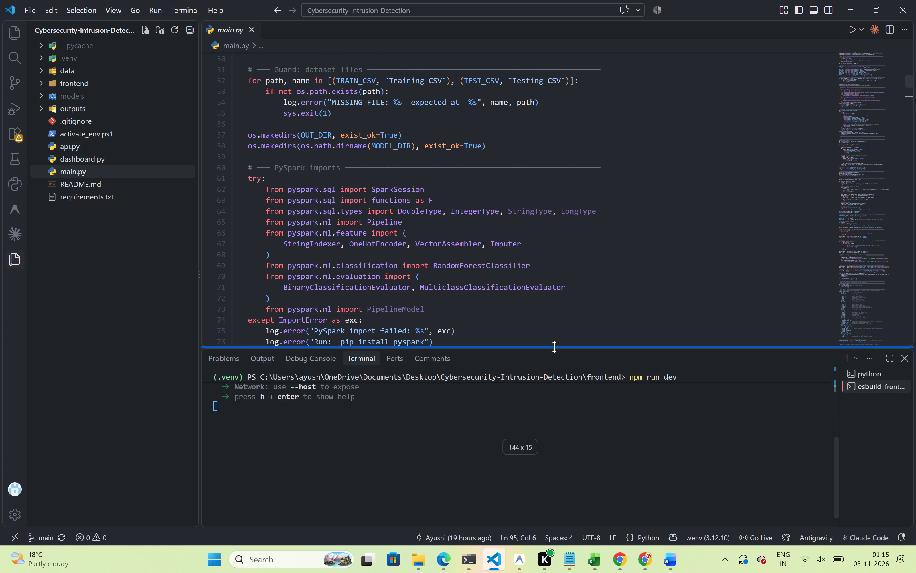
{"action": "scroll", "coordinate": [406, 222], "scroll_direction": "down", "scroll_amount": 5}
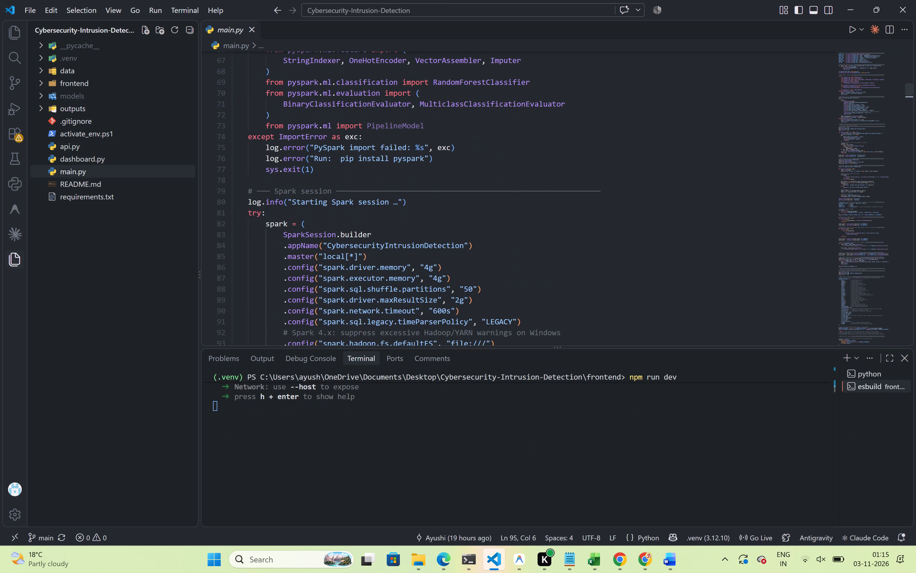
Back on the Chrome dashboard's Categories page, capture a snip from Attack Category Analysis through the two category charts.
{"action": "left_click", "coordinate": [625, 562]}
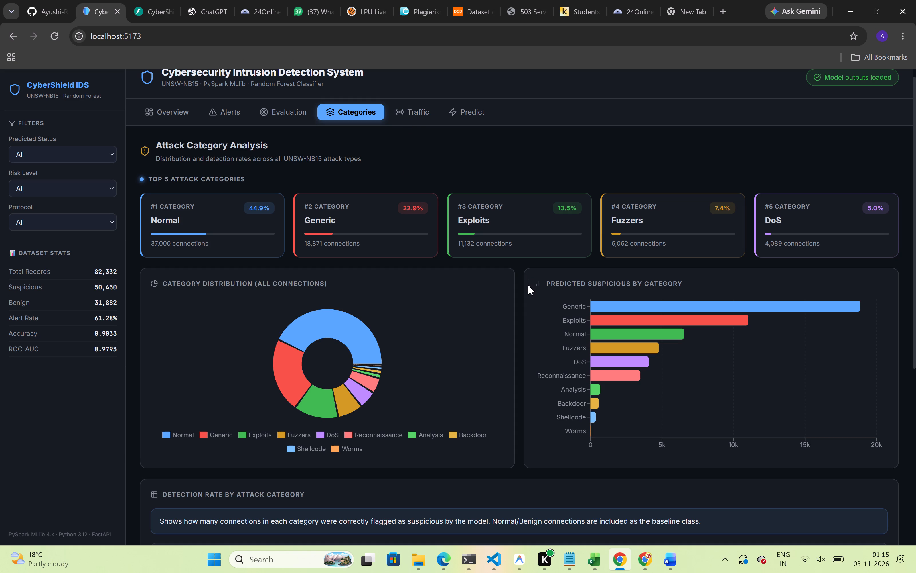
{"action": "key", "text": "Print"}
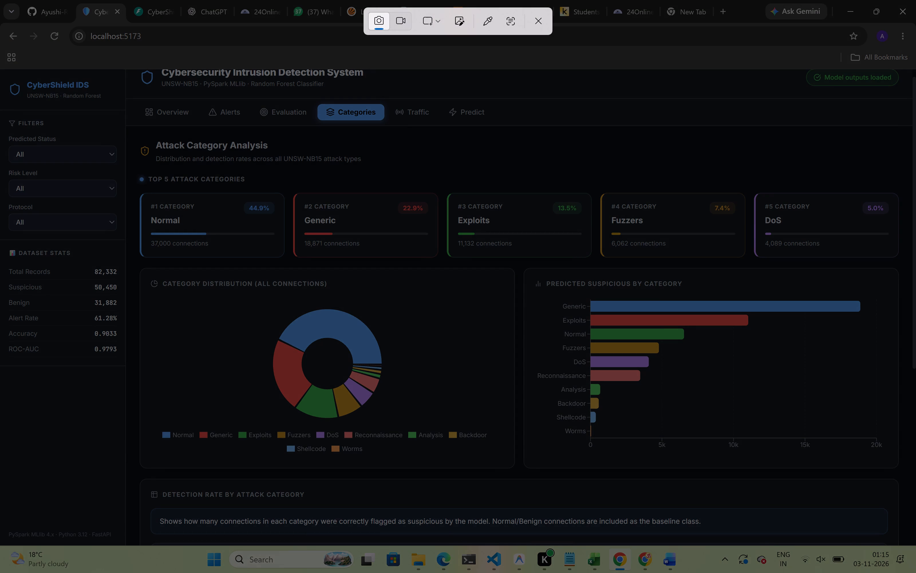
{"action": "left_click_drag", "start_coordinate": [133, 132], "coordinate": [319, 319]}
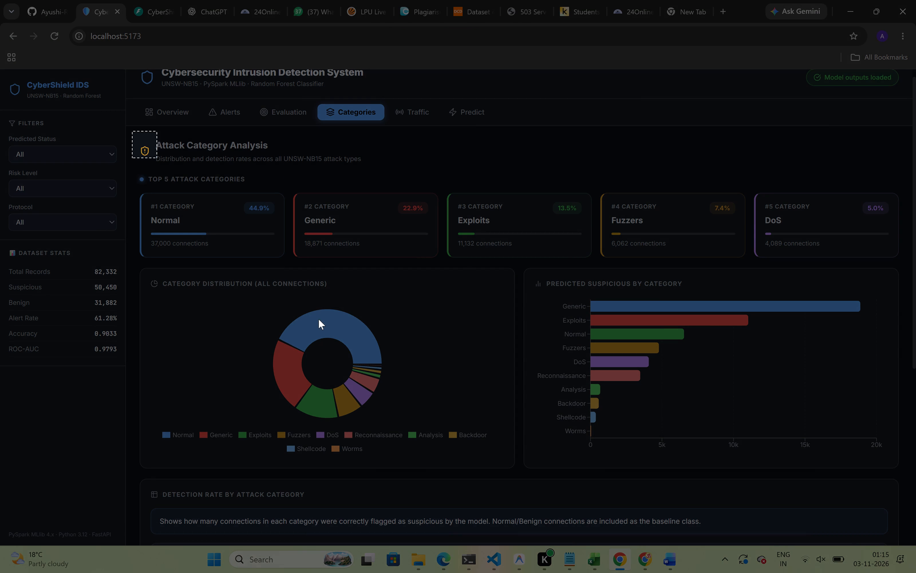
{"action": "left_click_drag", "start_coordinate": [319, 319], "coordinate": [905, 493]}
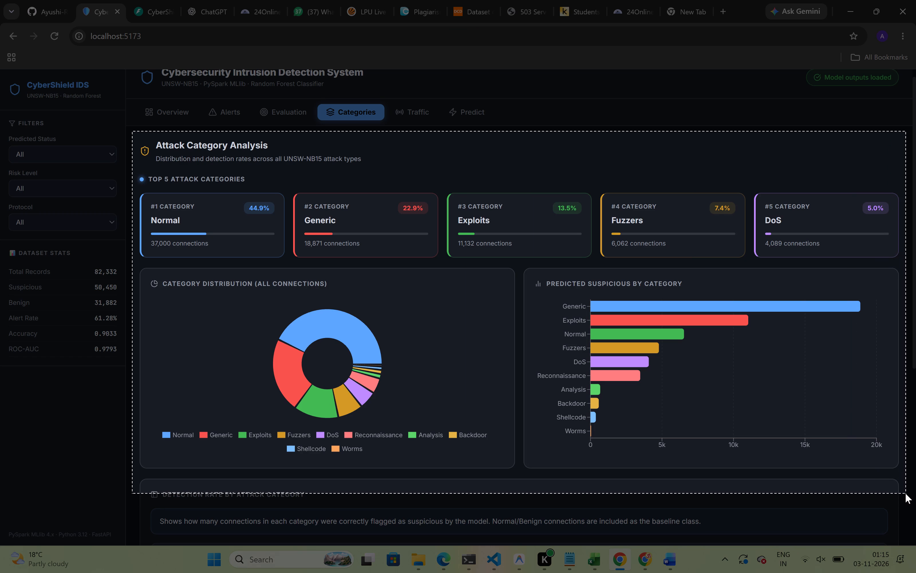
{"action": "left_click_drag", "start_coordinate": [905, 493], "coordinate": [905, 493]}
In the Word report, insert the Categories screenshot on a new line between the Evaluation screenshot and the "11. Result Analysis" heading.
{"action": "scroll", "coordinate": [637, 466], "scroll_direction": "up", "scroll_amount": 1}
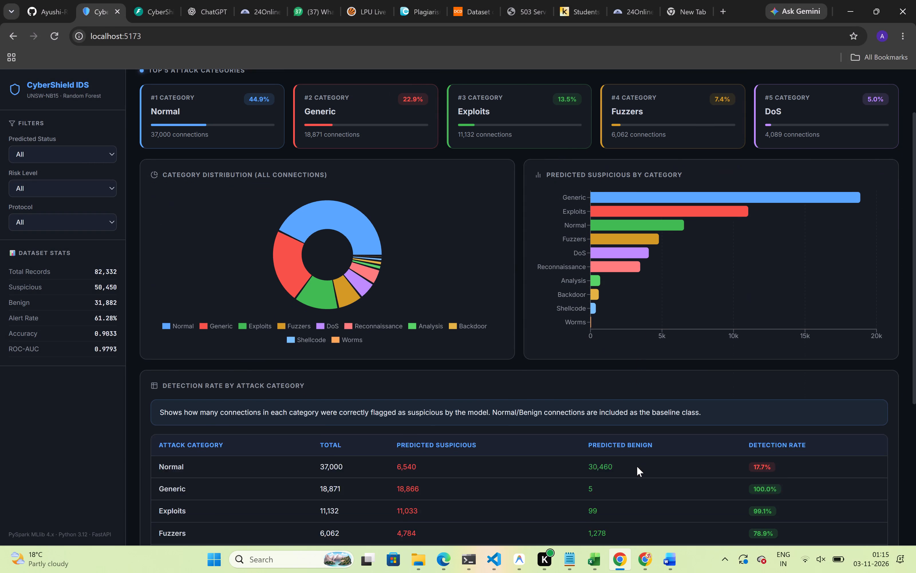
{"action": "scroll", "coordinate": [637, 466], "scroll_direction": "up", "scroll_amount": 1}
{"action": "left_click", "coordinate": [669, 564]}
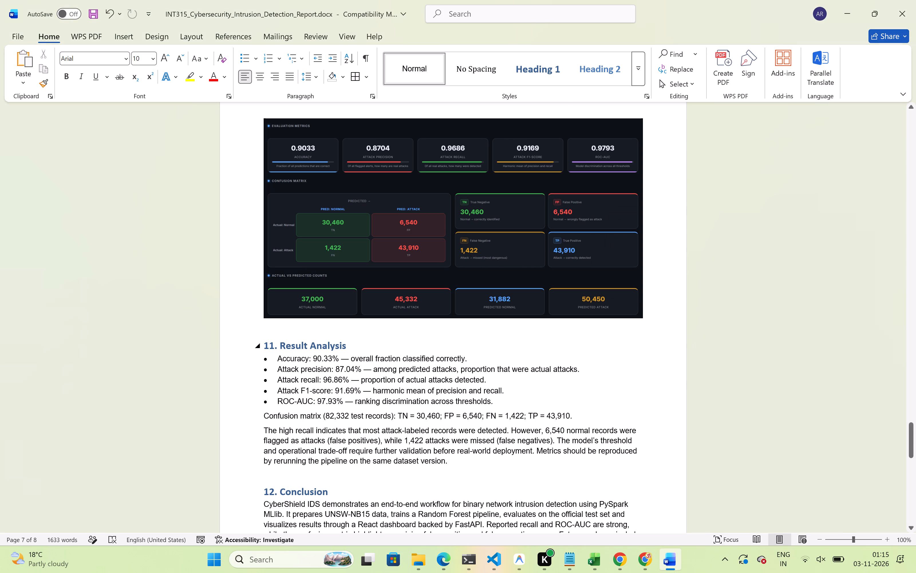
{"action": "left_click", "coordinate": [265, 343]}
{"action": "key", "text": "Return"}
{"action": "key", "text": "Up"}
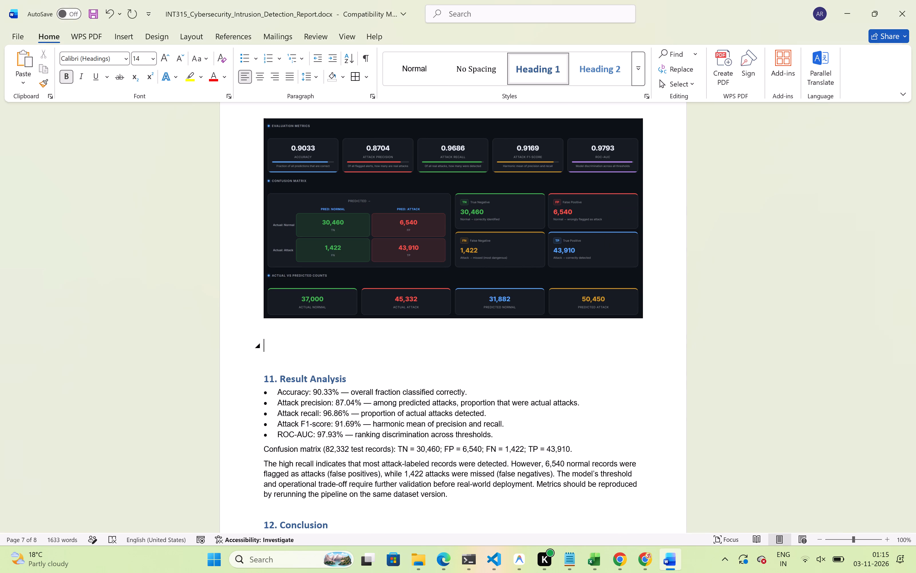
{"action": "key", "text": "ctrl+v"}
{"action": "scroll", "coordinate": [417, 389], "scroll_direction": "down", "scroll_amount": 1}
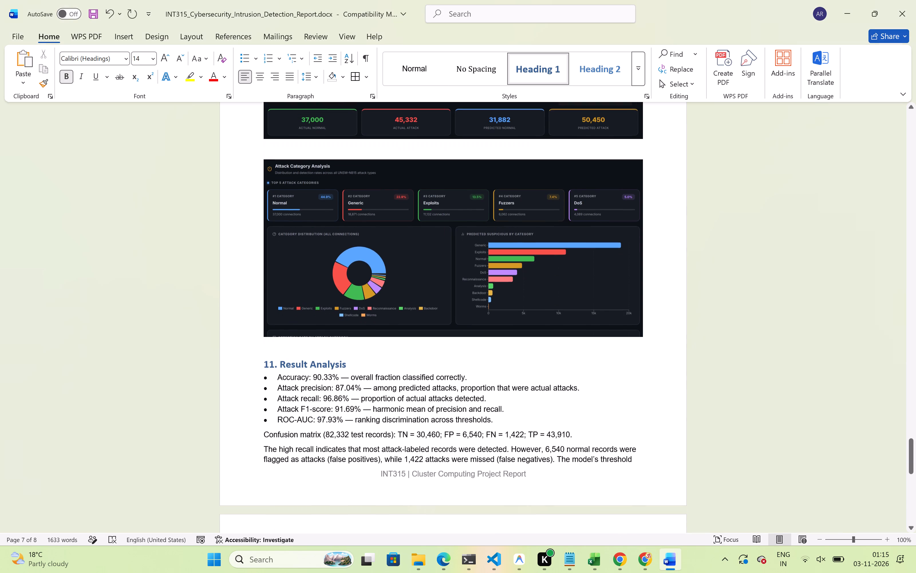
Return to the Chrome dashboard, open the Traffic page and bring its connection cards and protocol charts into view.
{"action": "left_click", "coordinate": [635, 566]}
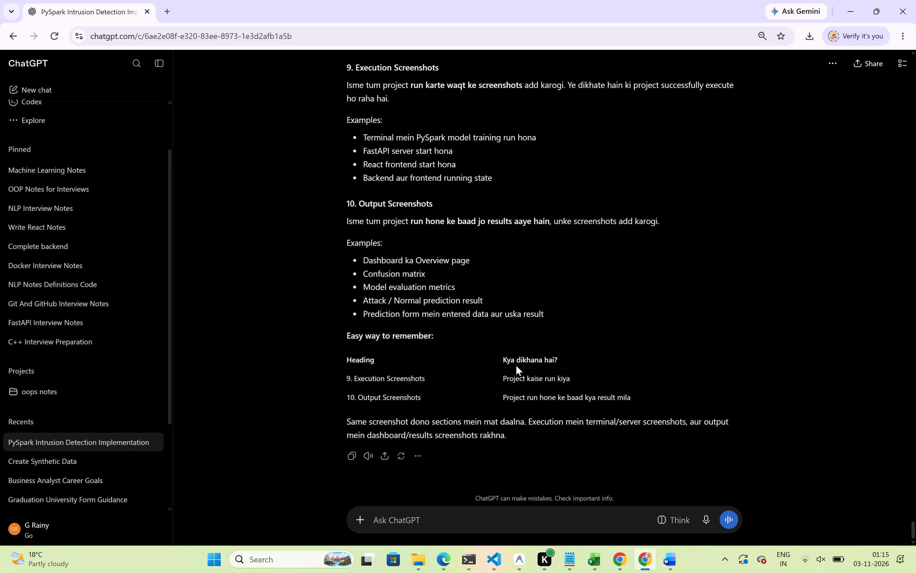
{"action": "left_click", "coordinate": [623, 565]}
{"action": "scroll", "coordinate": [559, 379], "scroll_direction": "down", "scroll_amount": 2}
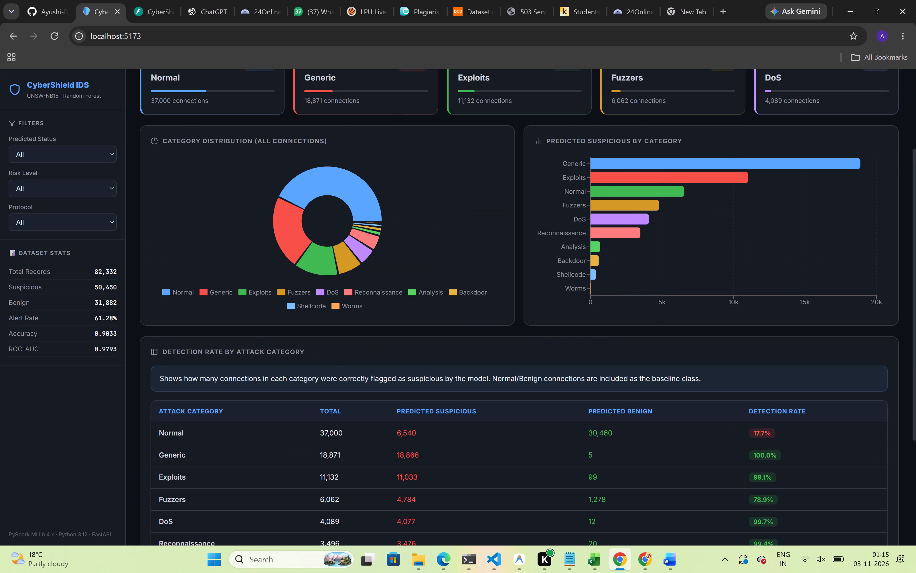
{"action": "scroll", "coordinate": [559, 379], "scroll_direction": "up", "scroll_amount": 7}
{"action": "left_click", "coordinate": [421, 127]}
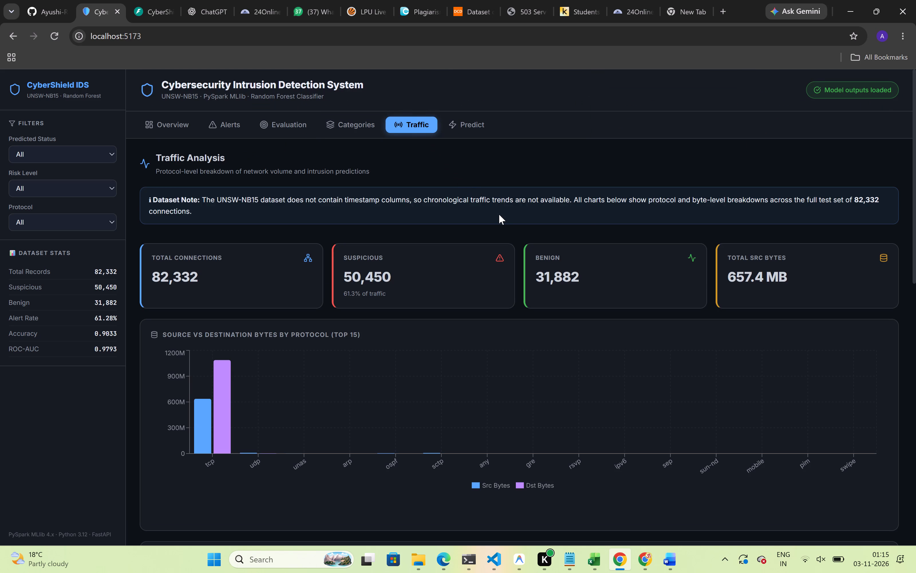
{"action": "scroll", "coordinate": [499, 214], "scroll_direction": "down", "scroll_amount": 3}
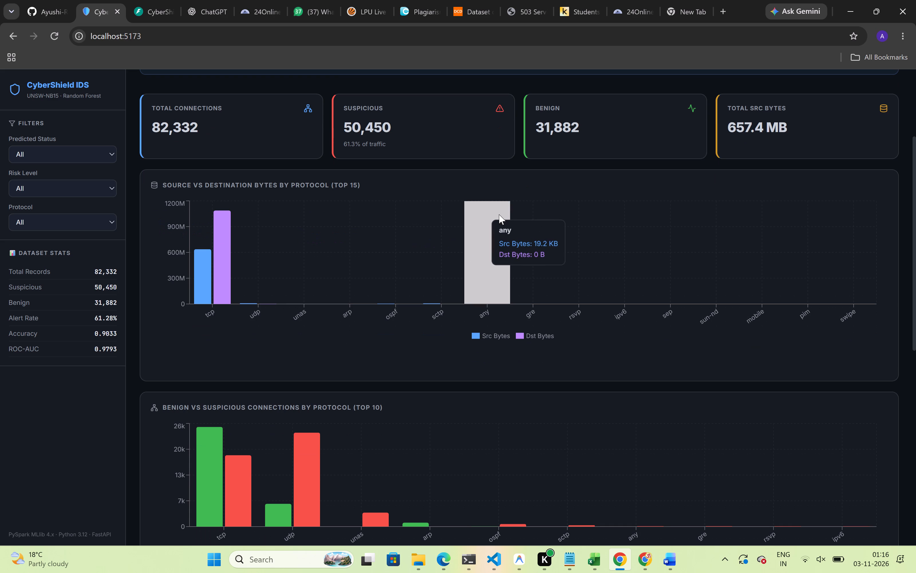
Review the dashboard's Traffic page through its Protocol Summary Table, and open the Predict page.
{"action": "left_click", "coordinate": [663, 560]}
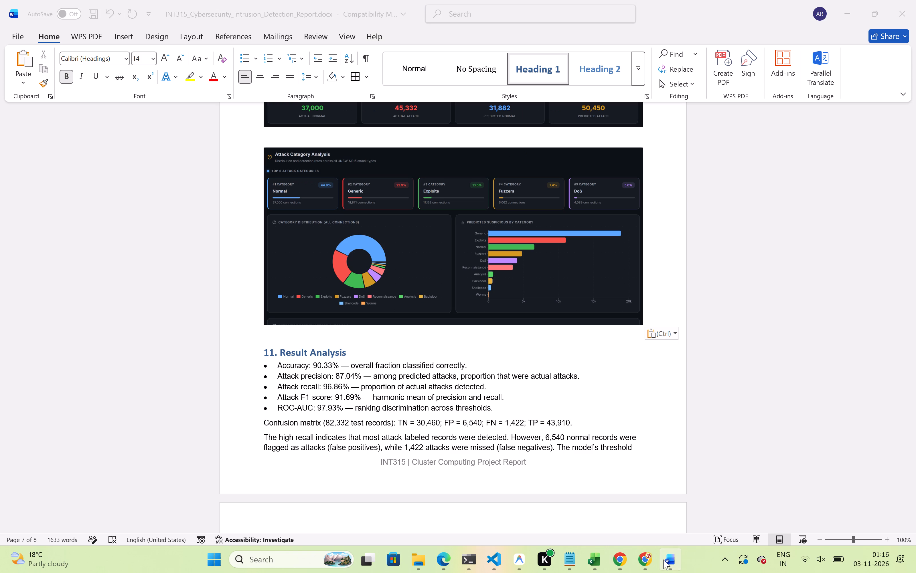
{"action": "left_click", "coordinate": [675, 557]}
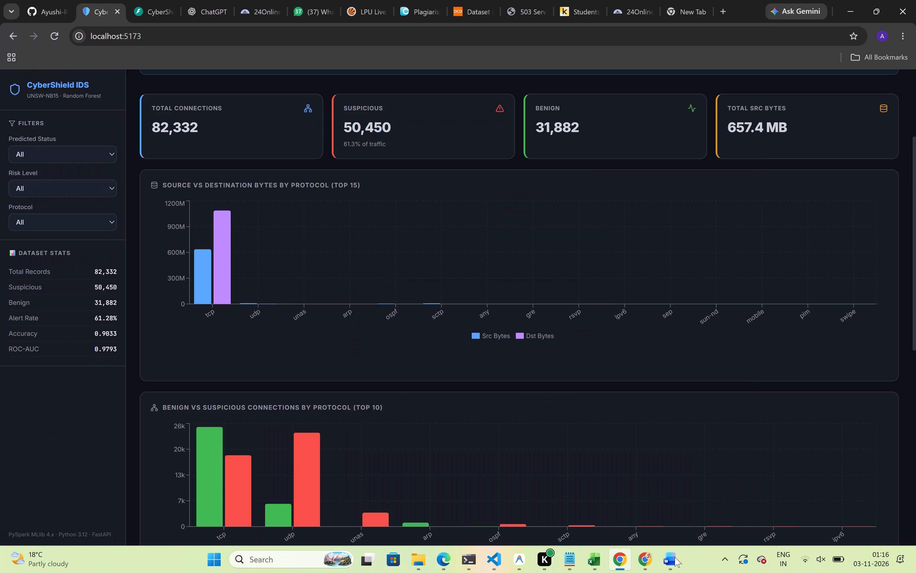
{"action": "scroll", "coordinate": [440, 383], "scroll_direction": "down", "scroll_amount": 2}
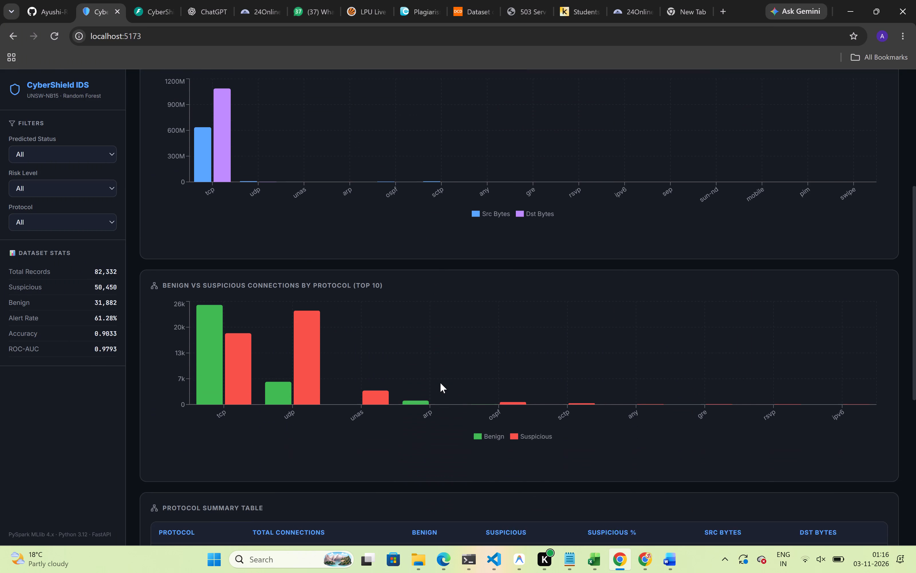
{"action": "scroll", "coordinate": [440, 383], "scroll_direction": "down", "scroll_amount": 4}
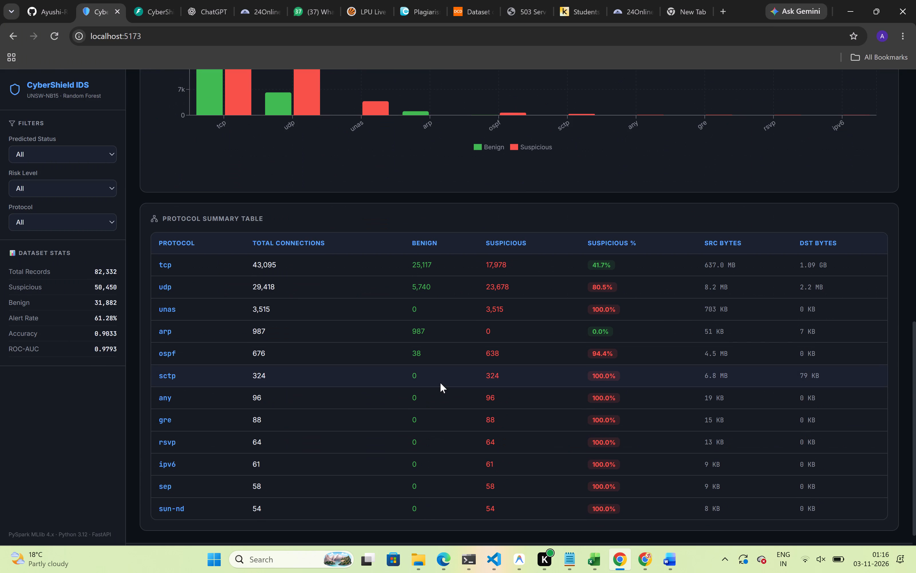
{"action": "scroll", "coordinate": [440, 383], "scroll_direction": "up", "scroll_amount": 4}
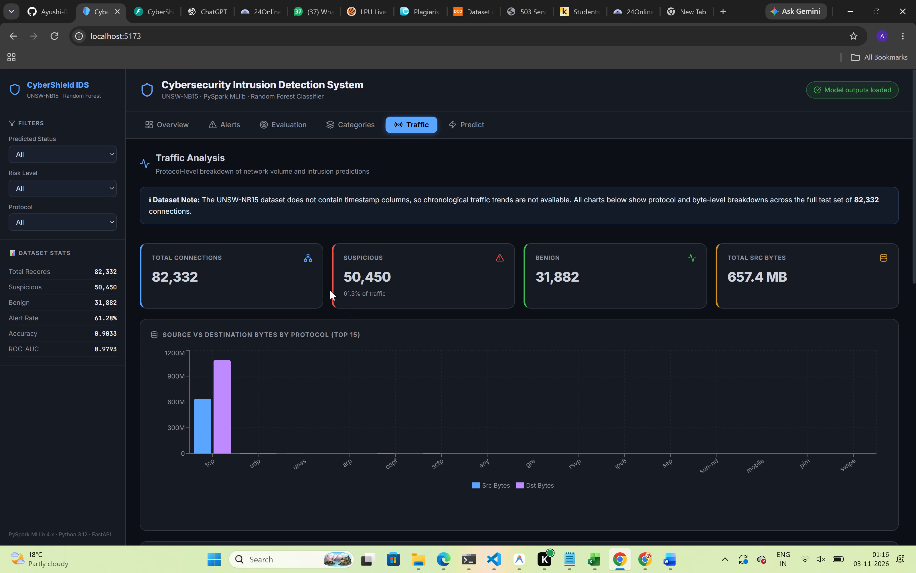
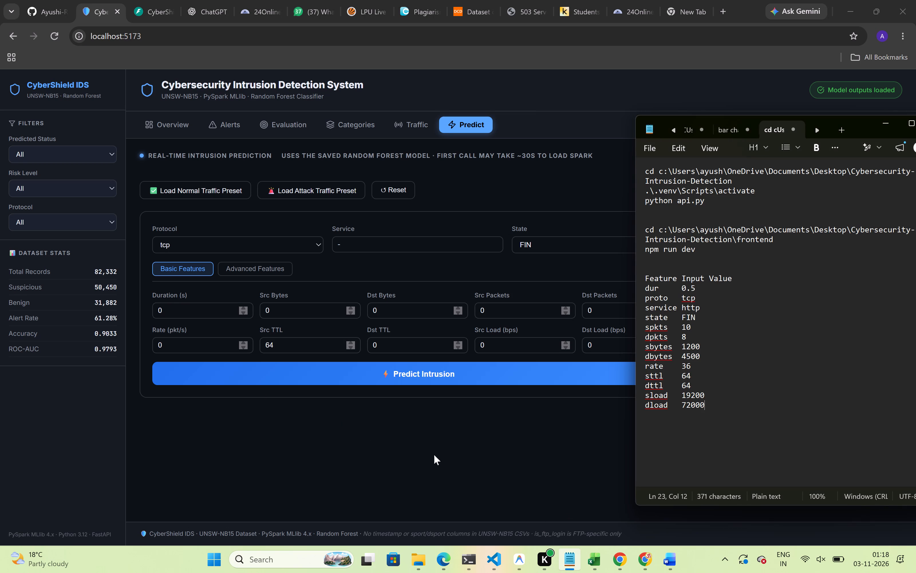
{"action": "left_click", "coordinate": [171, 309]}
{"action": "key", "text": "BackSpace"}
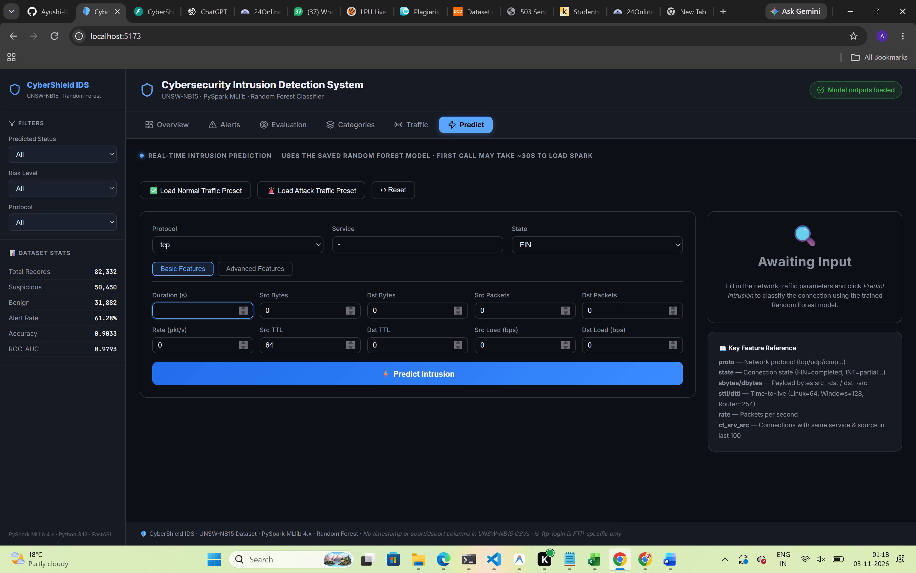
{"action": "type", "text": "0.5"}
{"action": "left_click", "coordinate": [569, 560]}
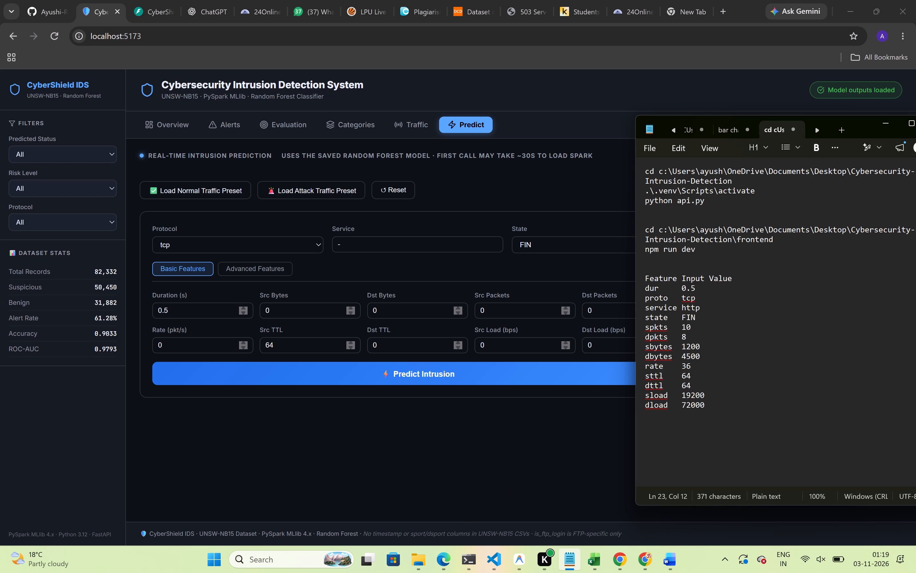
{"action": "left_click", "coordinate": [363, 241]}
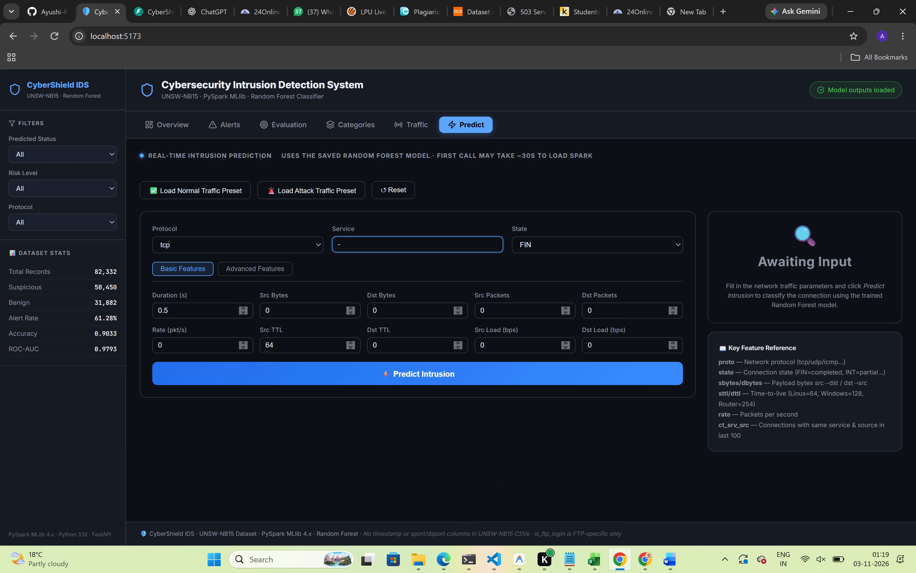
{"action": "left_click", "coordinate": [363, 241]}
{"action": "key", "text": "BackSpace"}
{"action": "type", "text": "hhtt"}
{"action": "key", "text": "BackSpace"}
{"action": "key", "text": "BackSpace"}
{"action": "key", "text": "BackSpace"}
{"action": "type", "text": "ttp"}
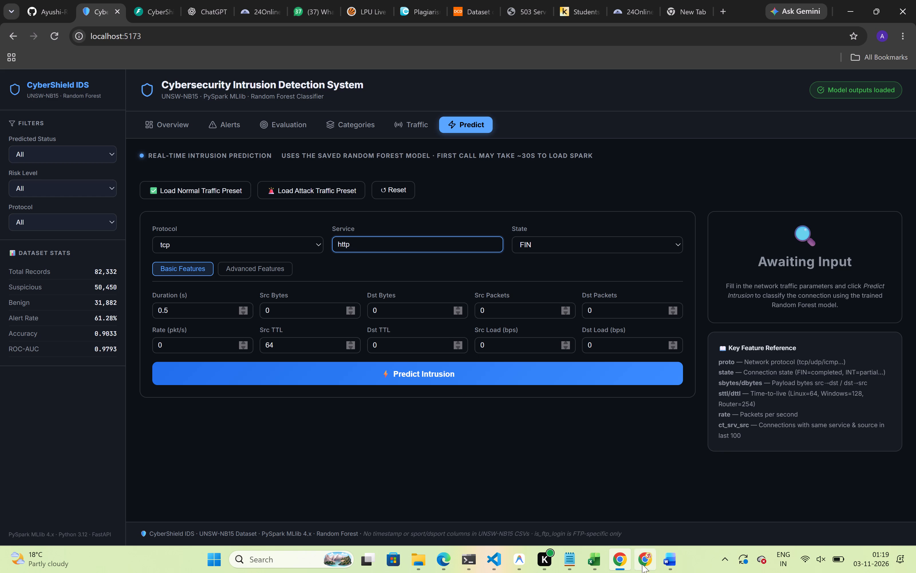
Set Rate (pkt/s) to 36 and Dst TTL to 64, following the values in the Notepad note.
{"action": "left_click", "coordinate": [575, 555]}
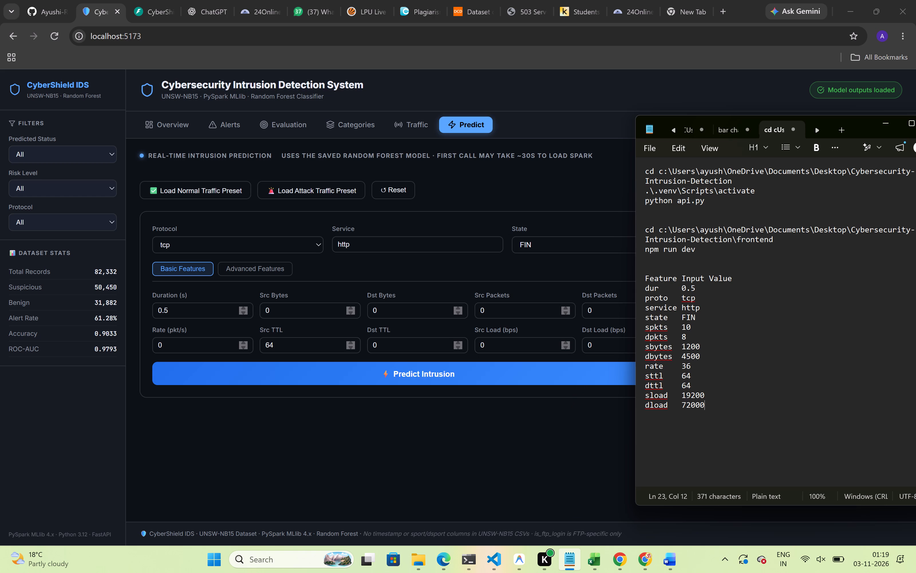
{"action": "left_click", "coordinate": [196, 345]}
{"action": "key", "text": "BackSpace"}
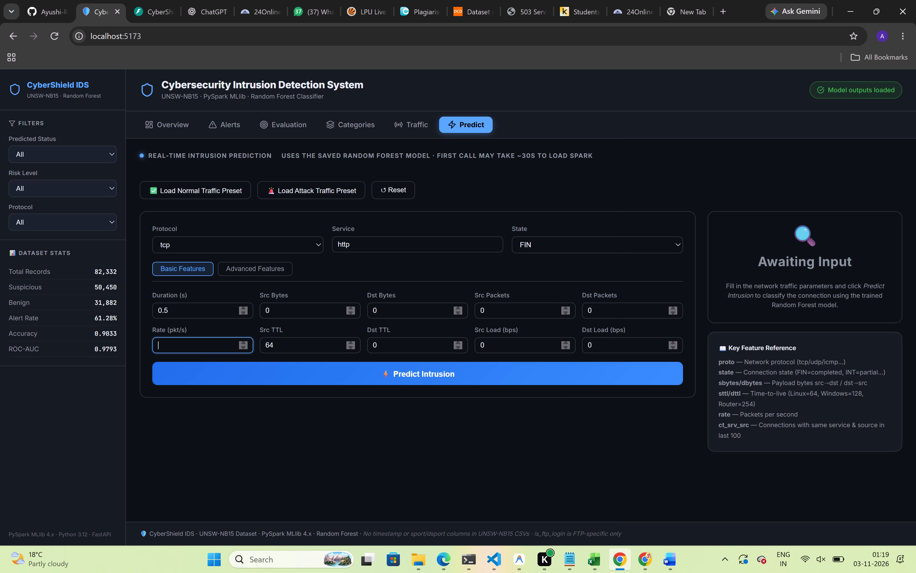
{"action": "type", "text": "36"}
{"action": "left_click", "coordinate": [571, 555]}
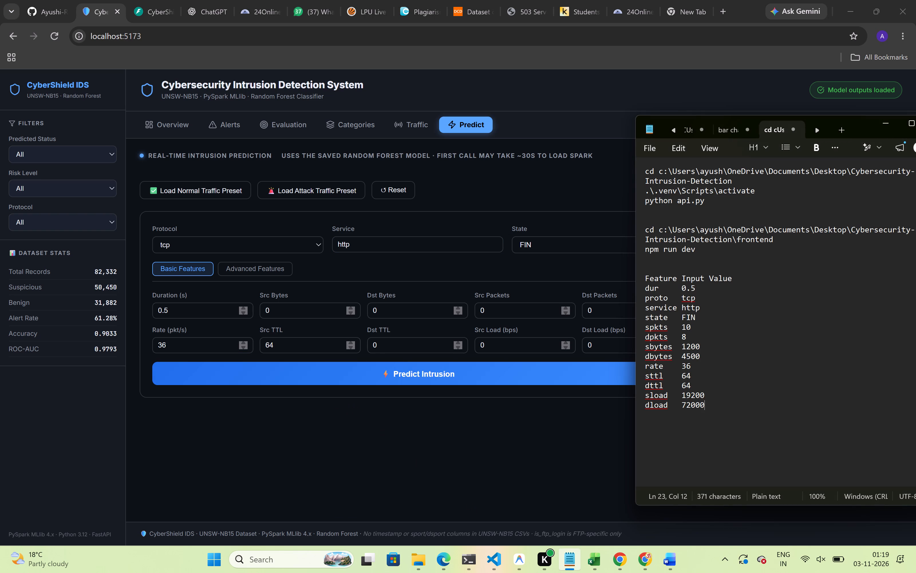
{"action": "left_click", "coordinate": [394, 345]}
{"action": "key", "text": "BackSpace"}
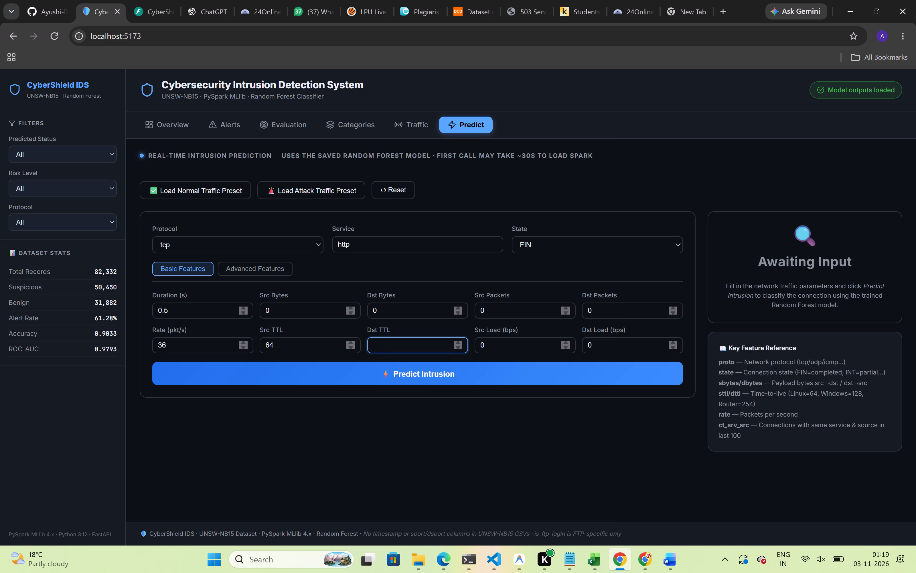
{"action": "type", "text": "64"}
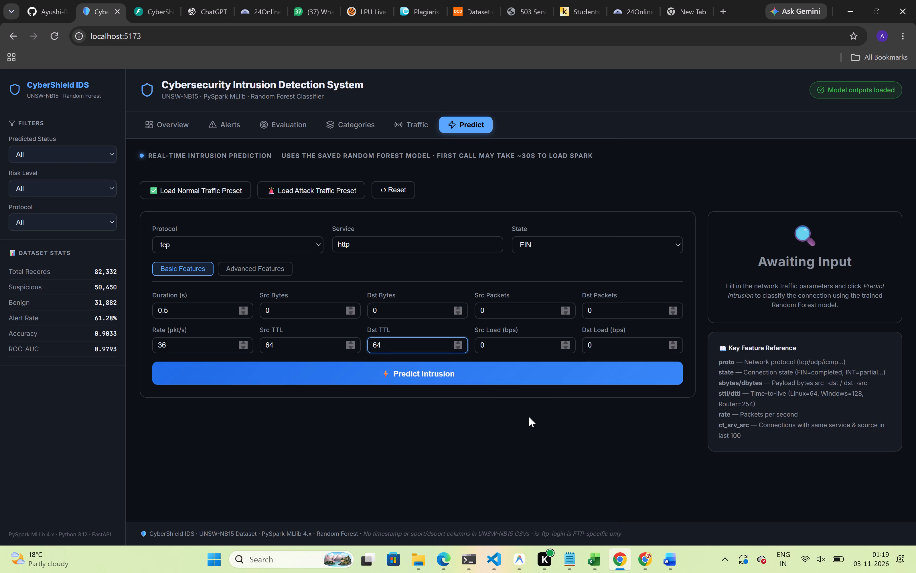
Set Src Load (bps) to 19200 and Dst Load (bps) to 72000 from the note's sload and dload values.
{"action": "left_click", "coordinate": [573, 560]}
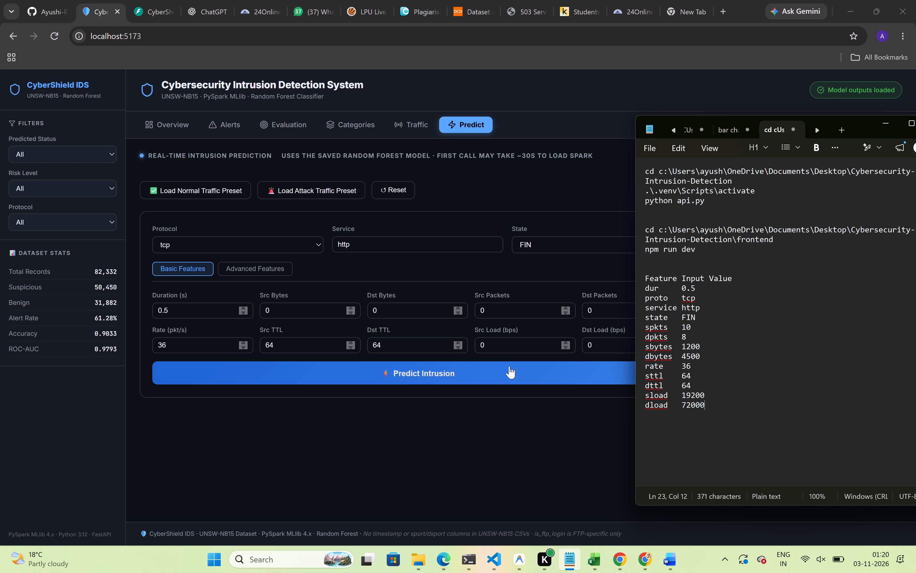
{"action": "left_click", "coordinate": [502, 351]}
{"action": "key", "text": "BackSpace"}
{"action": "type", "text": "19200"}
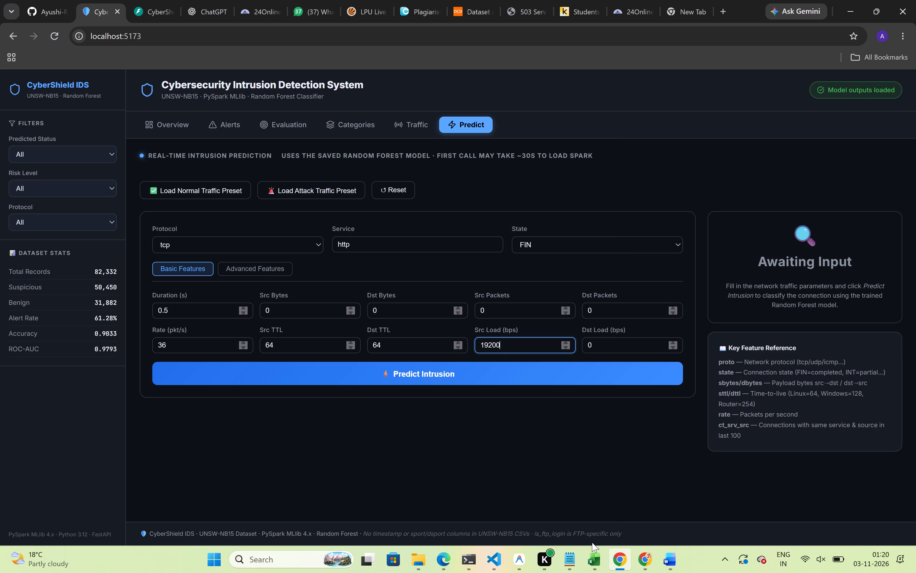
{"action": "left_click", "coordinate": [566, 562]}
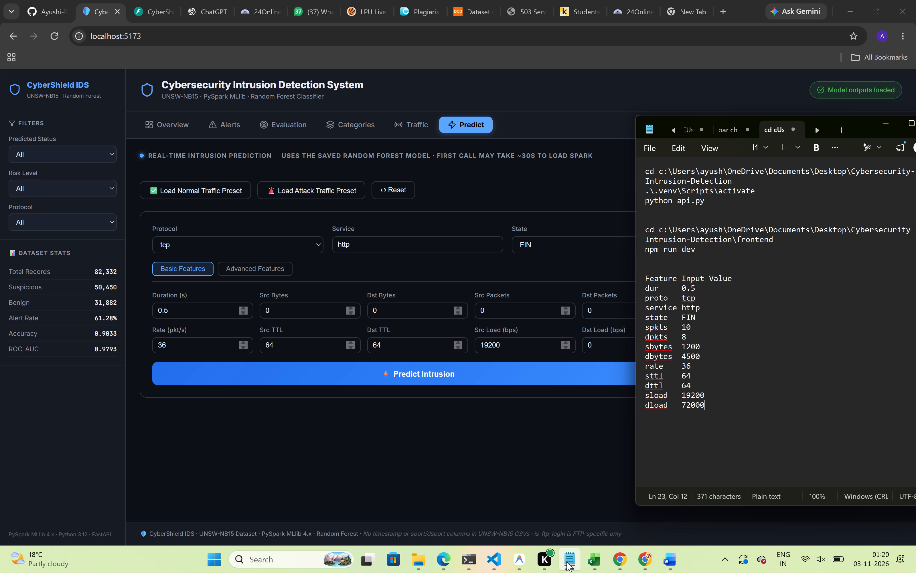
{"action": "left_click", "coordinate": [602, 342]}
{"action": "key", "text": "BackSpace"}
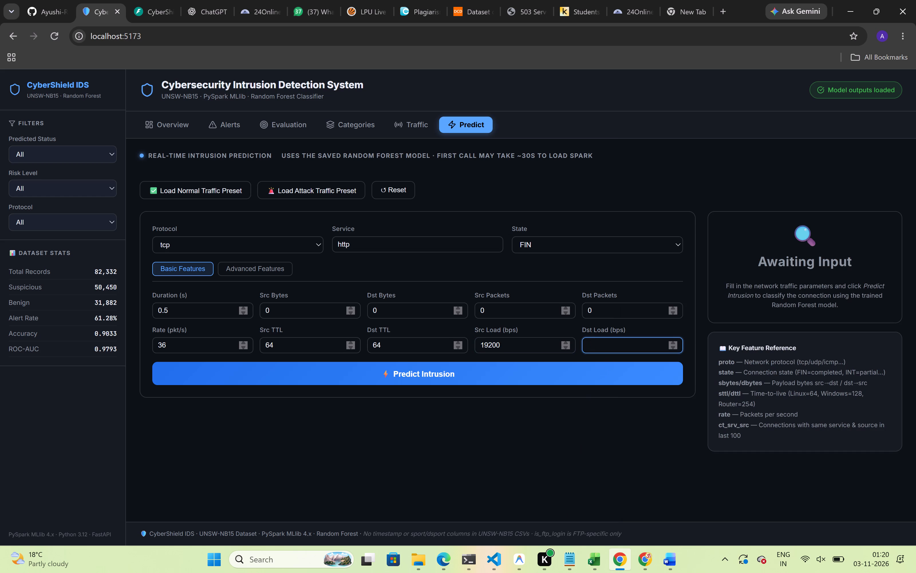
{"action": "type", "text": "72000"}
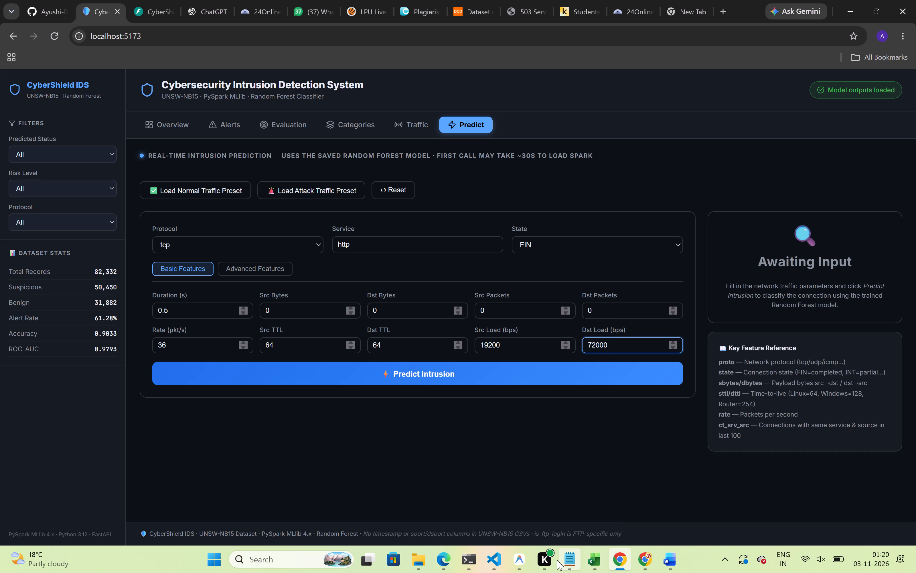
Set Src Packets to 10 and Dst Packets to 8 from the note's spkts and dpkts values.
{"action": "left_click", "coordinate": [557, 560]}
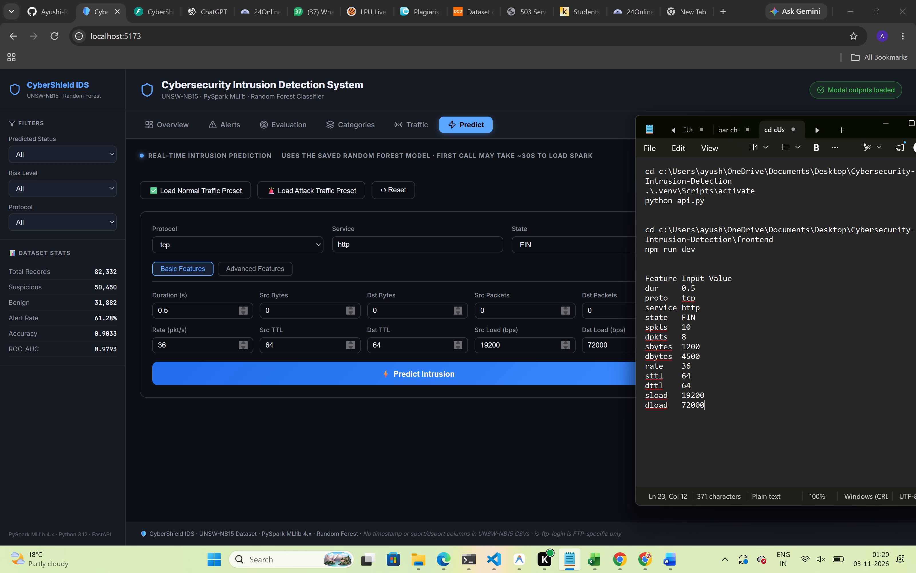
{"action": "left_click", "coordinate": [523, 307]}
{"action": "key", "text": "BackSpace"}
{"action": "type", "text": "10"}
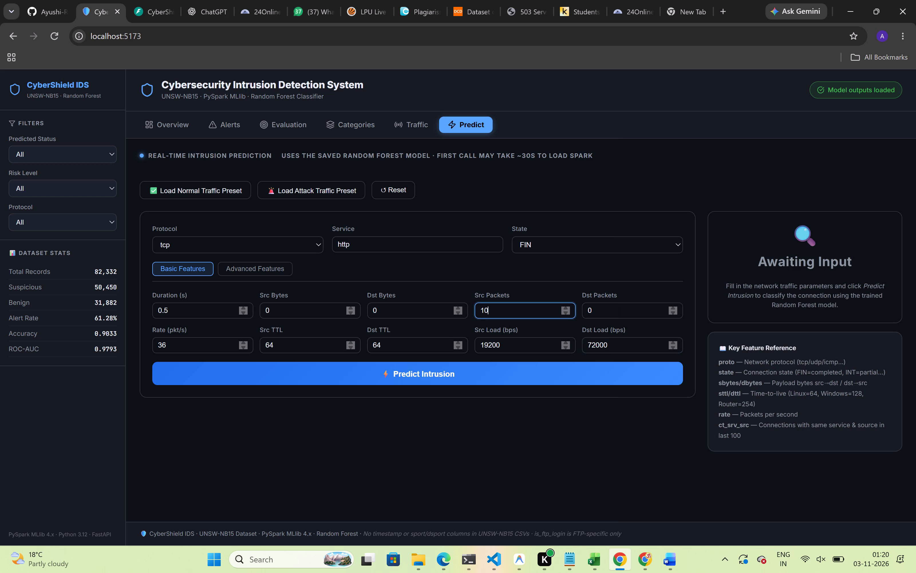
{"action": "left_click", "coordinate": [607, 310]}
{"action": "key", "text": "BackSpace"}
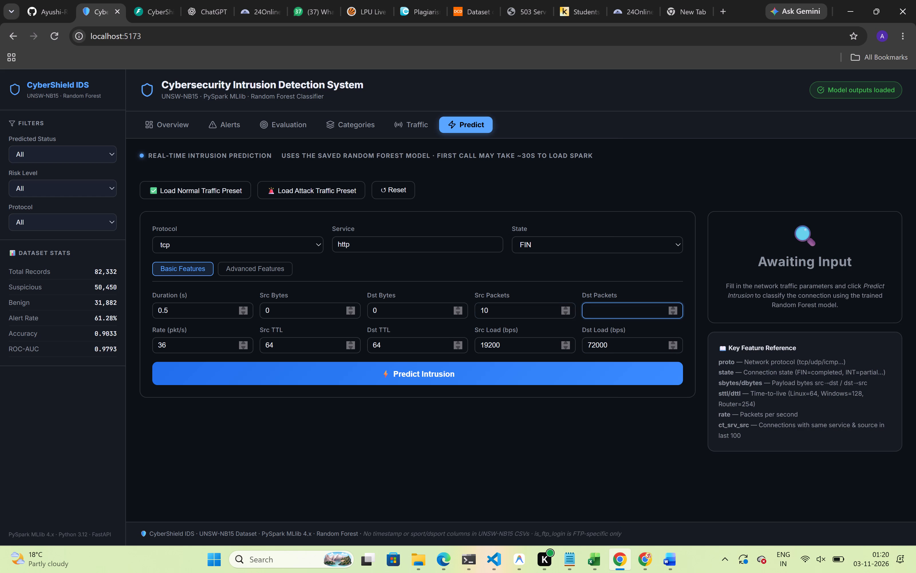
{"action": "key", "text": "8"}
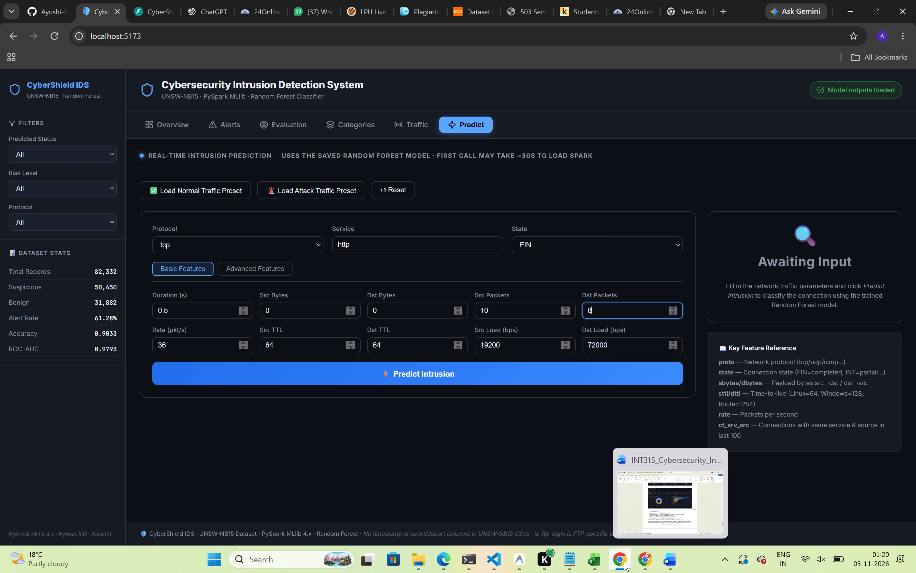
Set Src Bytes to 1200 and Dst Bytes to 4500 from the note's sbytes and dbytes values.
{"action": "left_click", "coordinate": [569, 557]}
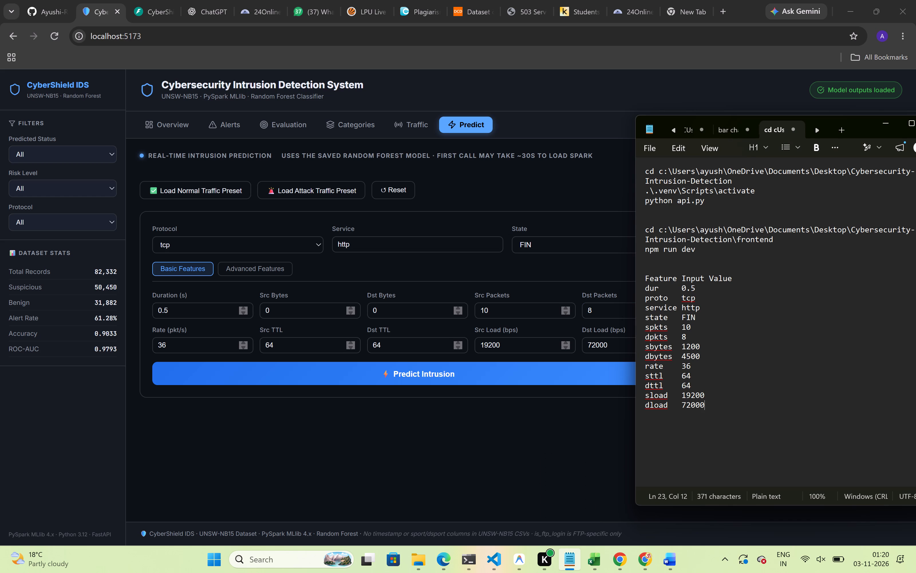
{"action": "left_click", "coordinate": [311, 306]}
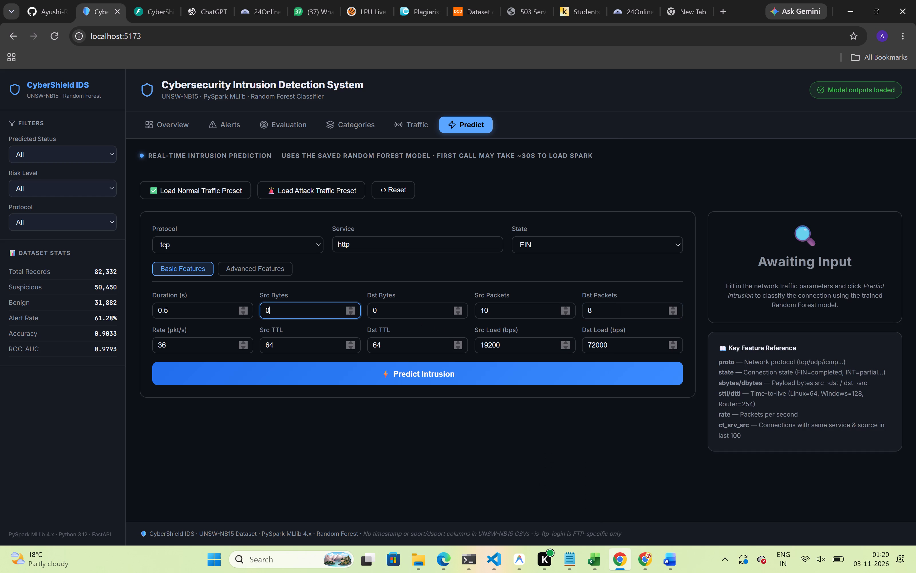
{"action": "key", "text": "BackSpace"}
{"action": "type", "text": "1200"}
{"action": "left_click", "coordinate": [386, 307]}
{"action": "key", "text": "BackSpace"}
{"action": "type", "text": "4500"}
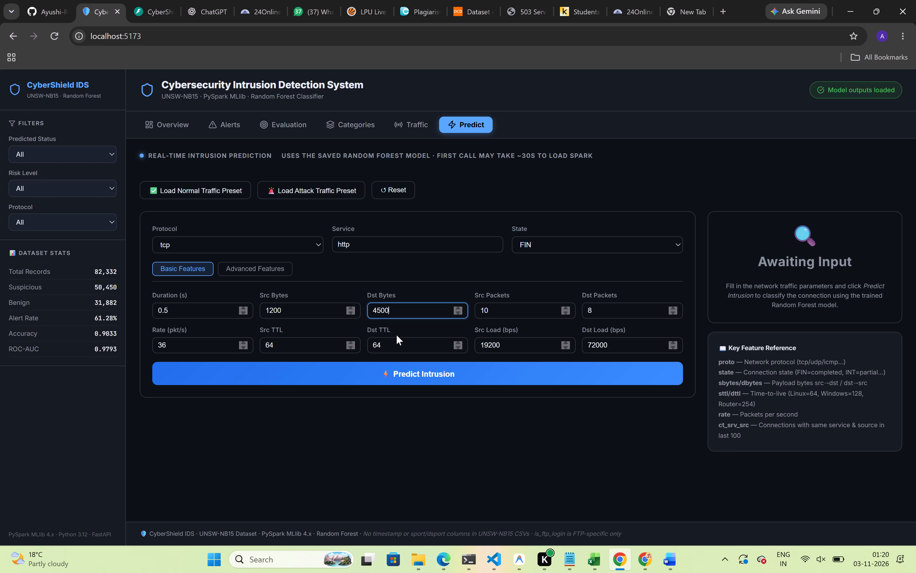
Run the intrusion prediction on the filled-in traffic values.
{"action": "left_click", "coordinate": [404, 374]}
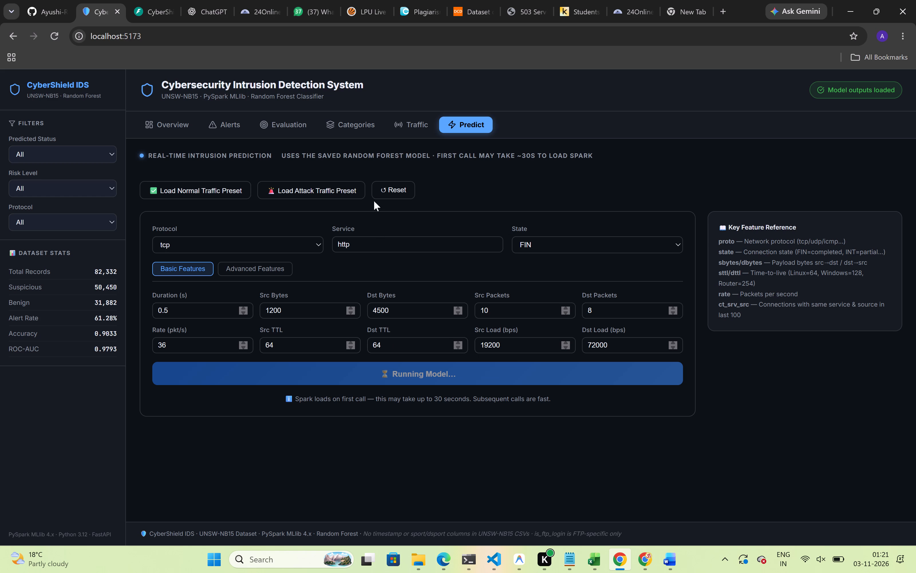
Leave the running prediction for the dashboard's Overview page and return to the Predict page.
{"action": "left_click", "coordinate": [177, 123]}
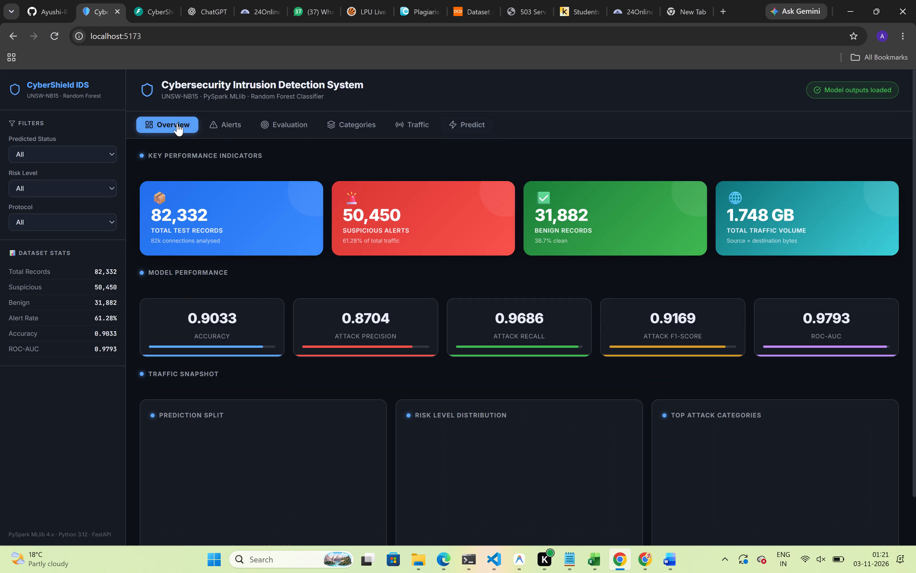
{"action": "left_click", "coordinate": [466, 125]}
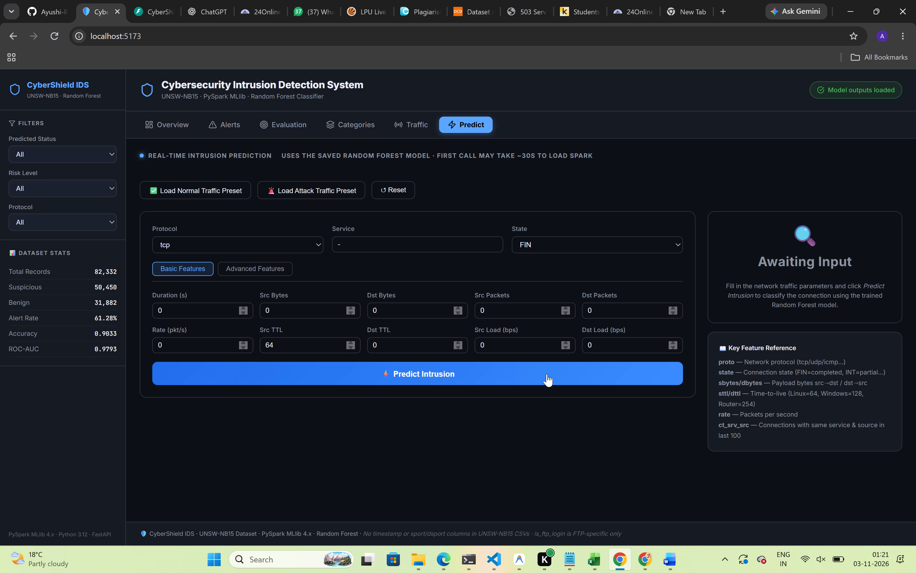
Set Duration (s) to 0.5 in the Predict form.
{"action": "left_click", "coordinate": [573, 556]}
{"action": "left_click", "coordinate": [185, 309]}
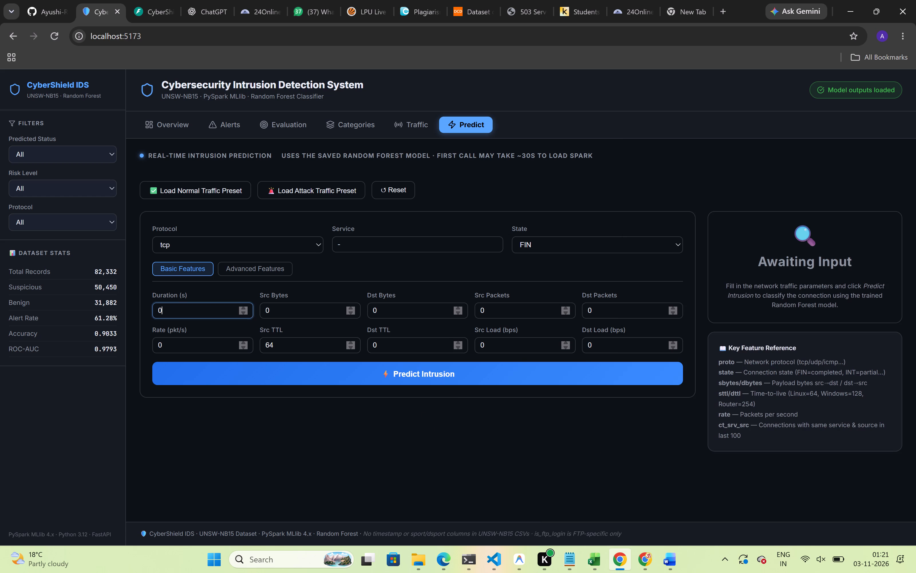
{"action": "key", "text": "BackSpace"}
{"action": "key", "text": "minus"}
{"action": "key", "text": "Home"}
{"action": "type", "text": "0.5"}
{"action": "key", "text": "BackSpace"}
{"action": "key", "text": "BackSpace"}
{"action": "key", "text": "Right"}
{"action": "key", "text": "BackSpace"}
{"action": "key", "text": "BackSpace"}
{"action": "type", "text": "0.5"}
Set Src Bytes to 1200 and Dst Bytes to 4500 from the sbytes and dbytes values in the Notepad note.
{"action": "left_click", "coordinate": [304, 310]}
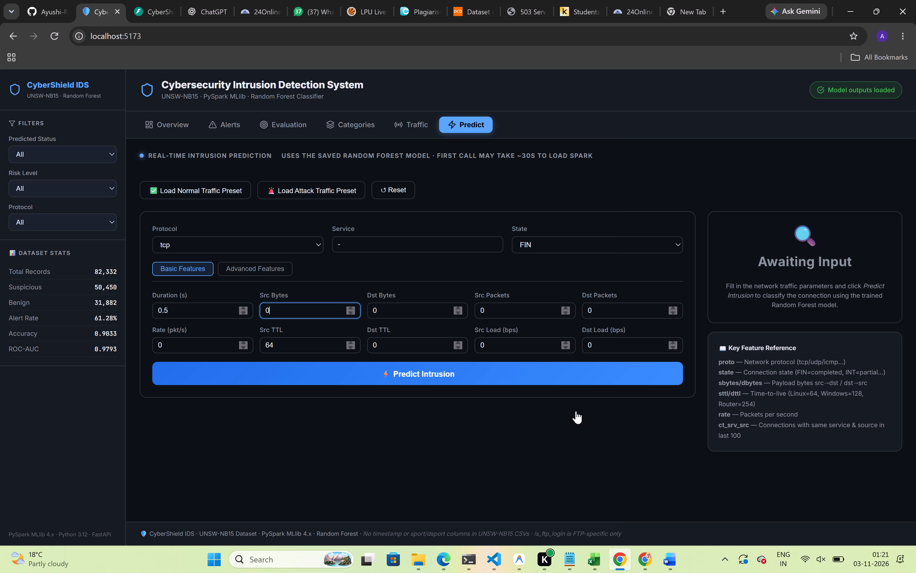
{"action": "left_click", "coordinate": [671, 548]}
{"action": "left_click", "coordinate": [671, 548]}
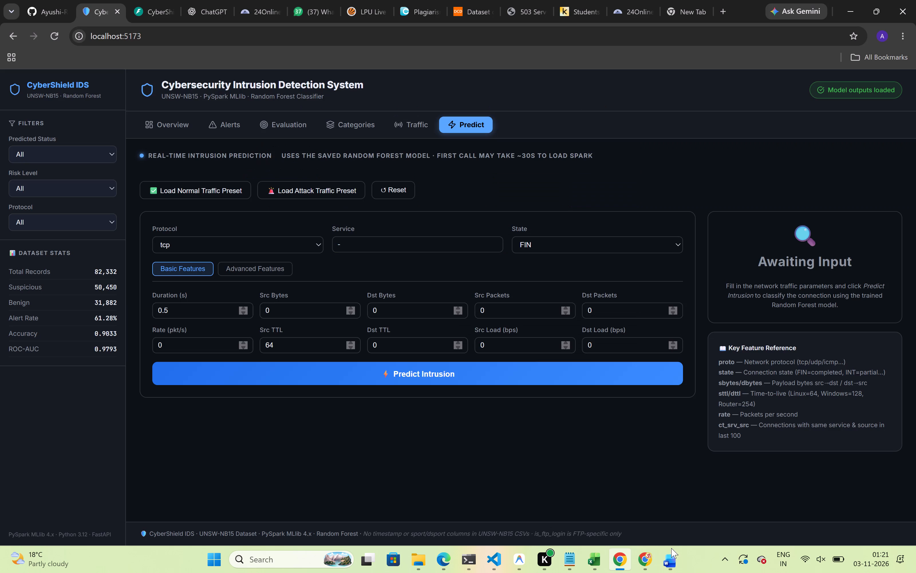
{"action": "left_click", "coordinate": [563, 556]}
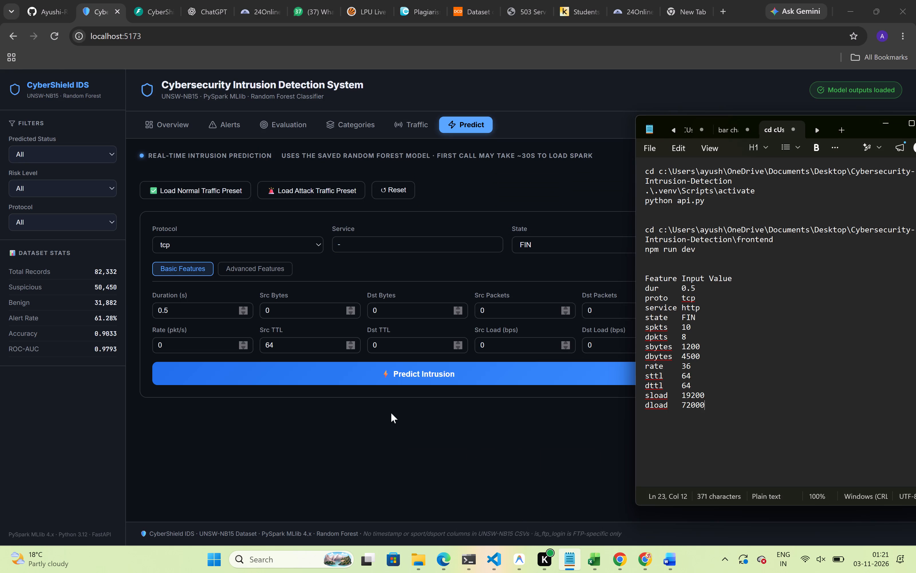
{"action": "left_click", "coordinate": [296, 316]}
{"action": "key", "text": "BackSpace"}
{"action": "type", "text": "1200"}
{"action": "left_click", "coordinate": [380, 314]}
{"action": "key", "text": "BackSpace"}
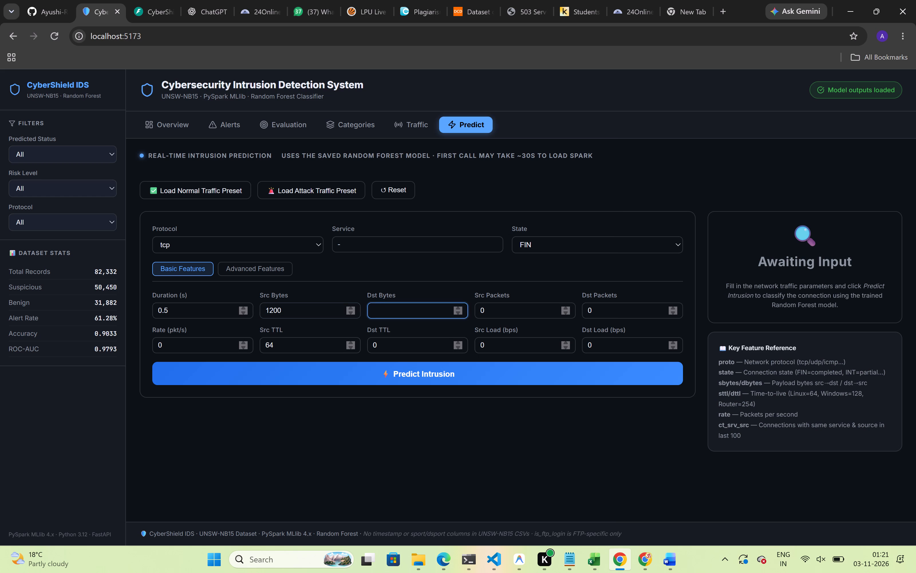
{"action": "key", "text": "5"}
{"action": "key", "text": "BackSpace"}
{"action": "type", "text": "4500"}
Set Src Packets to 10 and Dst Packets to 8 from the note's spkts and dpkts values.
{"action": "left_click", "coordinate": [575, 563]}
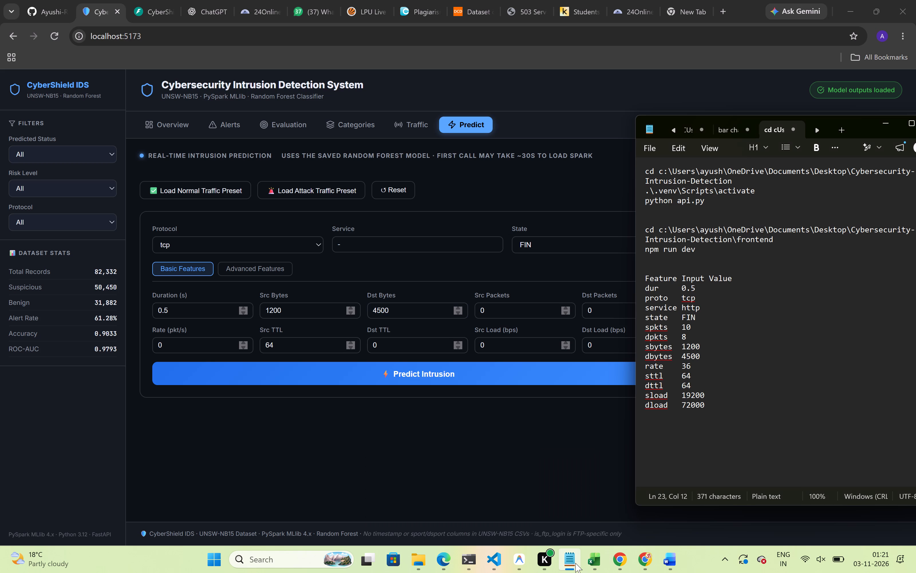
{"action": "left_click", "coordinate": [497, 311]}
{"action": "key", "text": "BackSpace"}
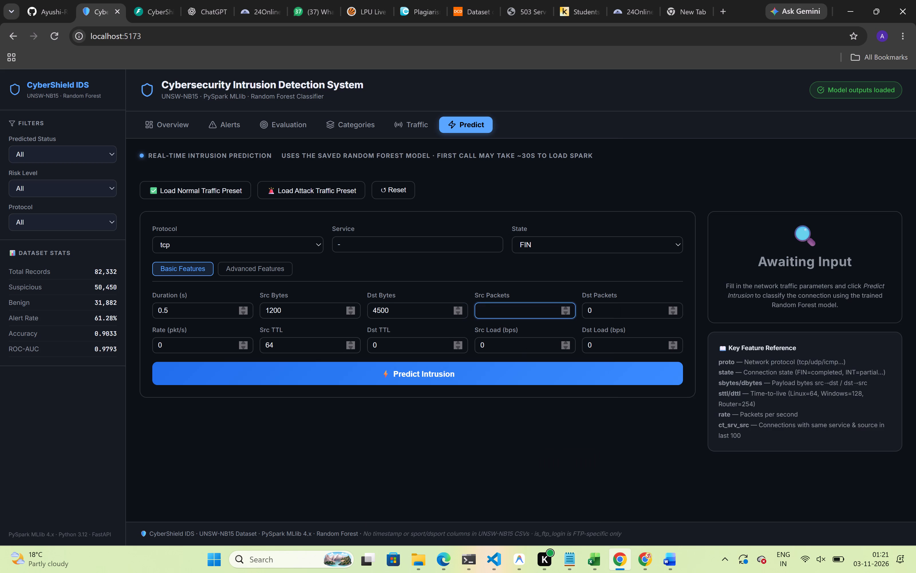
{"action": "type", "text": "1-"}
{"action": "key", "text": "BackSpace"}
{"action": "key", "text": "0"}
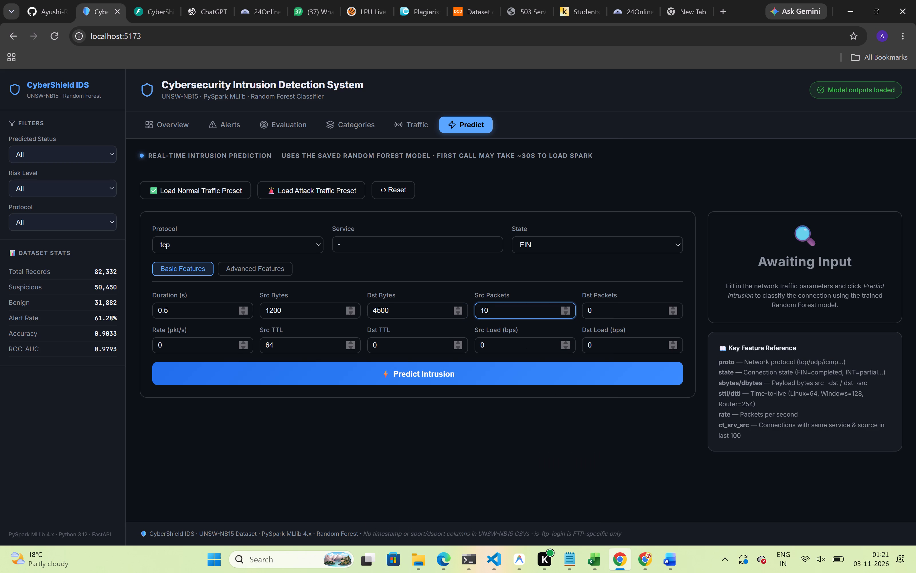
{"action": "left_click", "coordinate": [608, 317]}
{"action": "key", "text": "BackSpace"}
{"action": "key", "text": "8"}
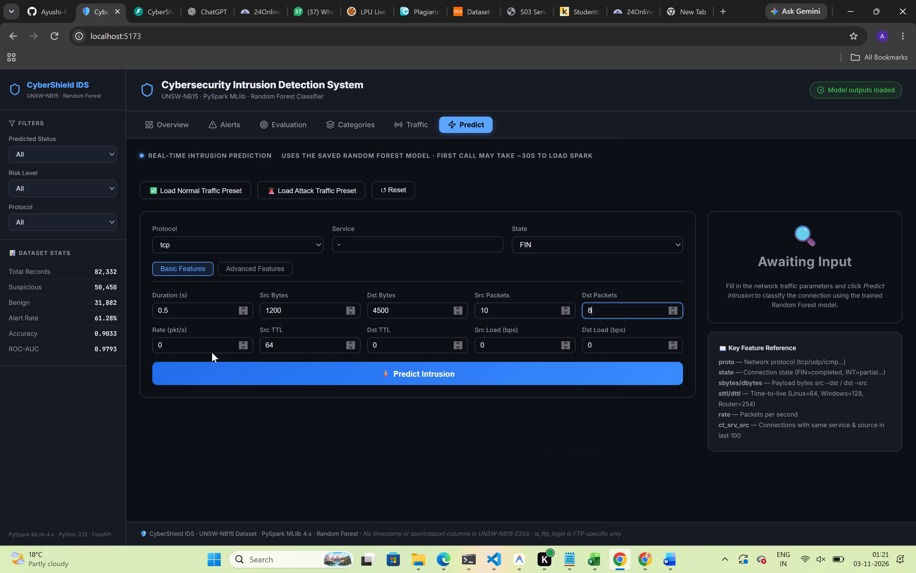
Set Rate (pkt/s) to 36 and Dst TTL to 64 from the note's rate and dttl values.
{"action": "left_click", "coordinate": [207, 347]}
{"action": "left_click", "coordinate": [575, 559]}
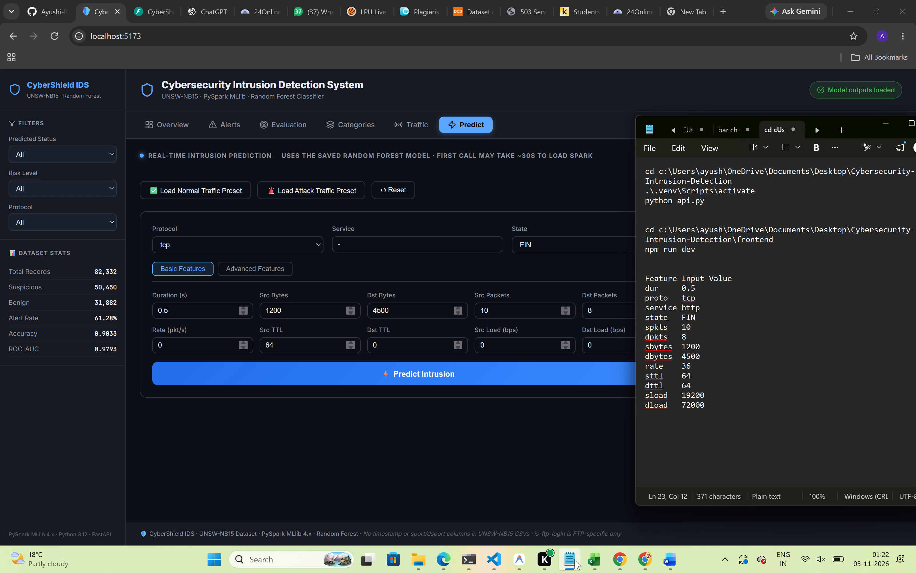
{"action": "left_click", "coordinate": [575, 559]}
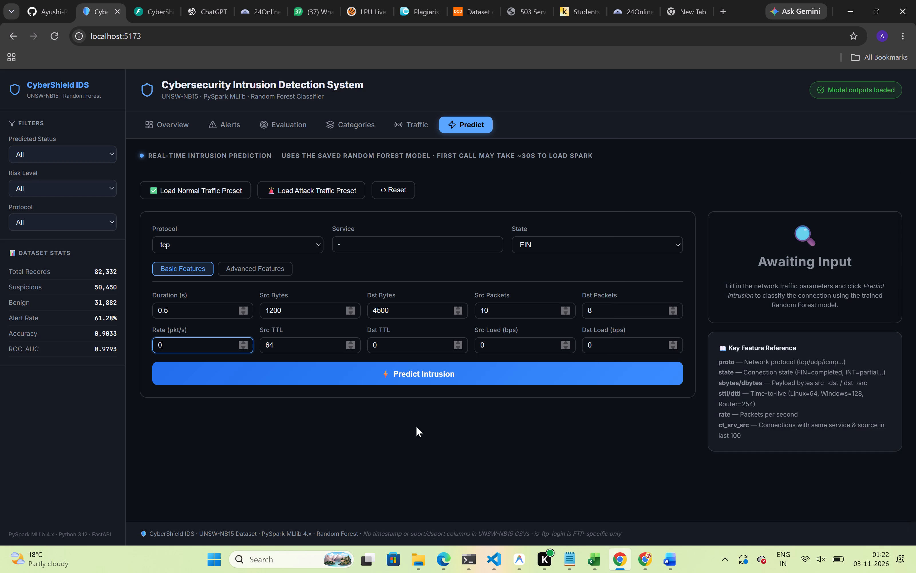
{"action": "key", "text": "BackSpace"}
{"action": "type", "text": "36"}
{"action": "left_click", "coordinate": [392, 350]}
{"action": "key", "text": "BackSpace"}
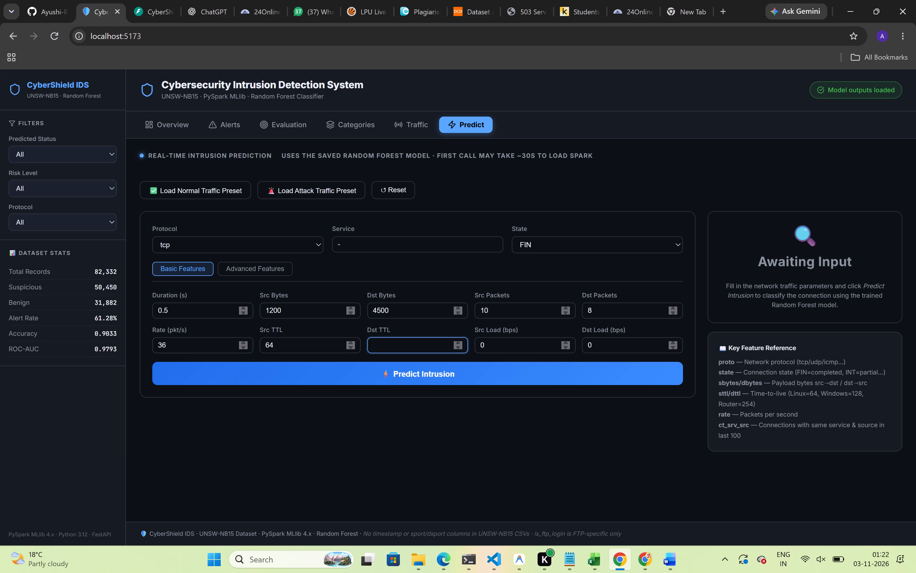
{"action": "type", "text": "64"}
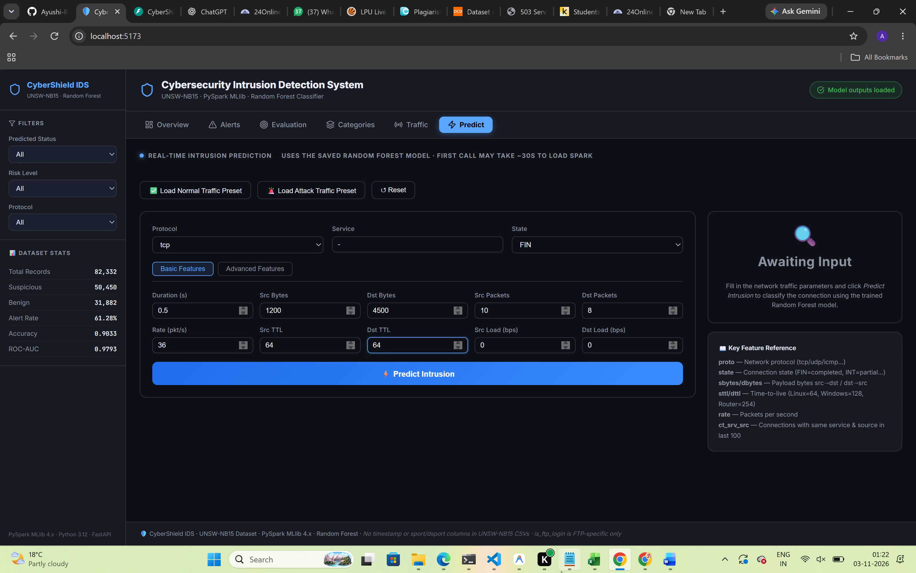
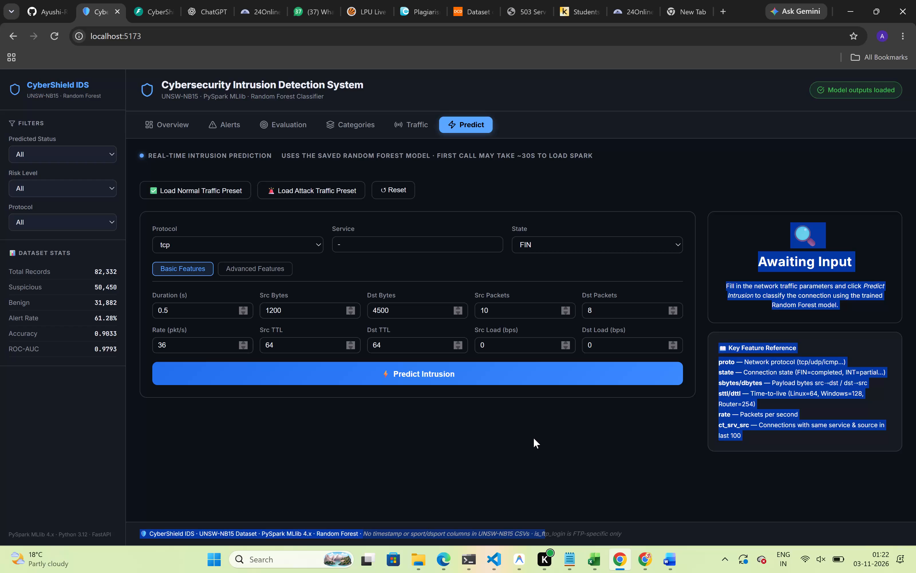
Set Src Load (bps) to 19200 and Dst Load (bps) to 72000 from the note's sload and dload values.
{"action": "left_click", "coordinate": [569, 560]}
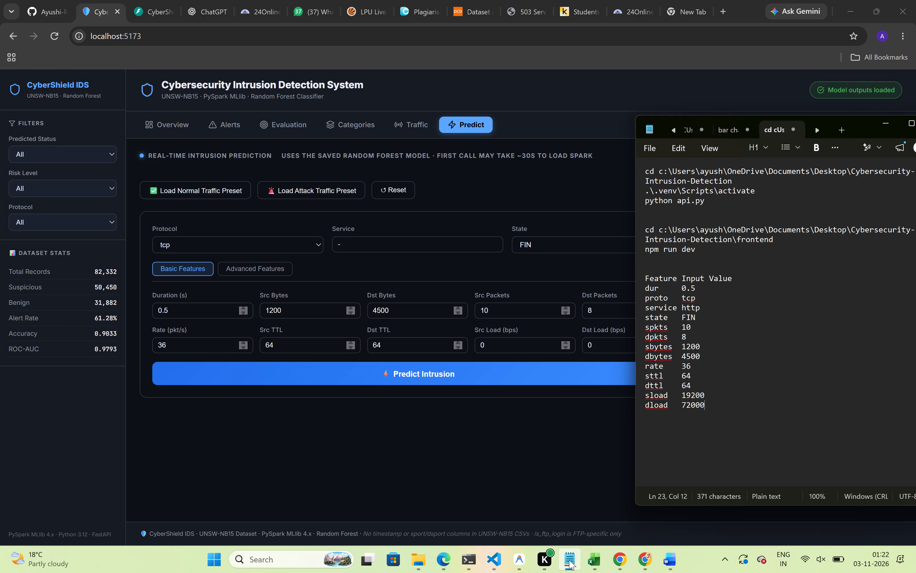
{"action": "left_click", "coordinate": [501, 345]}
{"action": "key", "text": "BackSpace"}
{"action": "type", "text": "19200"}
{"action": "left_click", "coordinate": [599, 342]}
{"action": "key", "text": "BackSpace"}
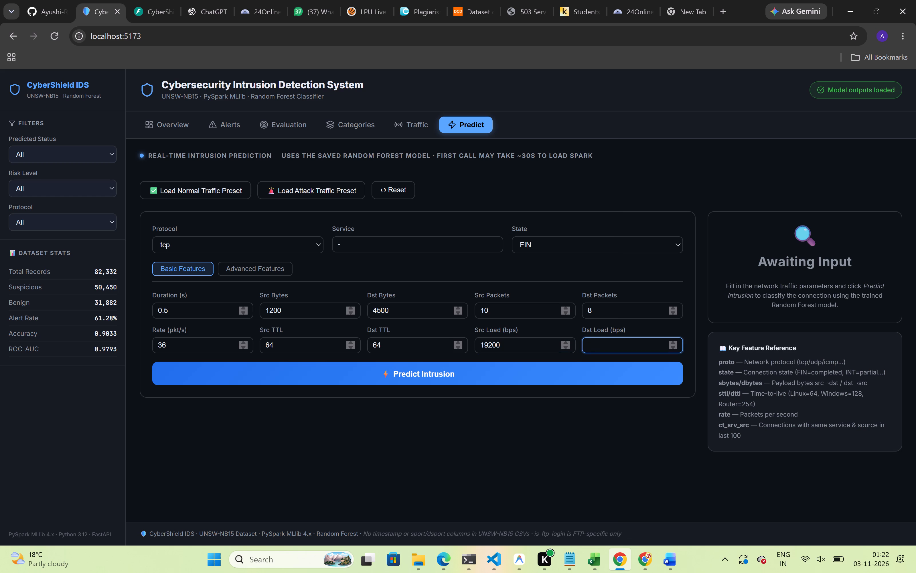
{"action": "type", "text": "72000"}
Run the intrusion prediction and capture a screenshot of the filled form together with its result card.
{"action": "left_click", "coordinate": [488, 375]}
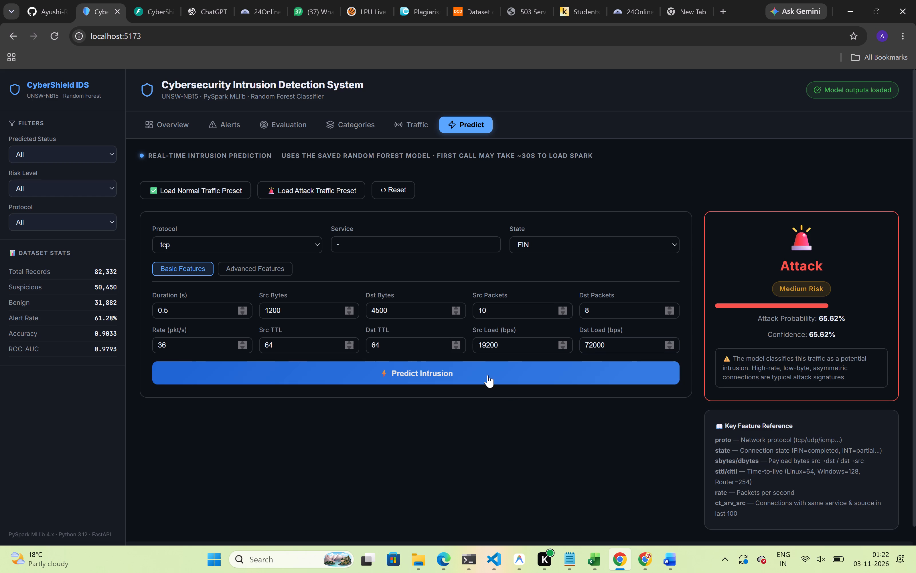
{"action": "key", "text": "Print"}
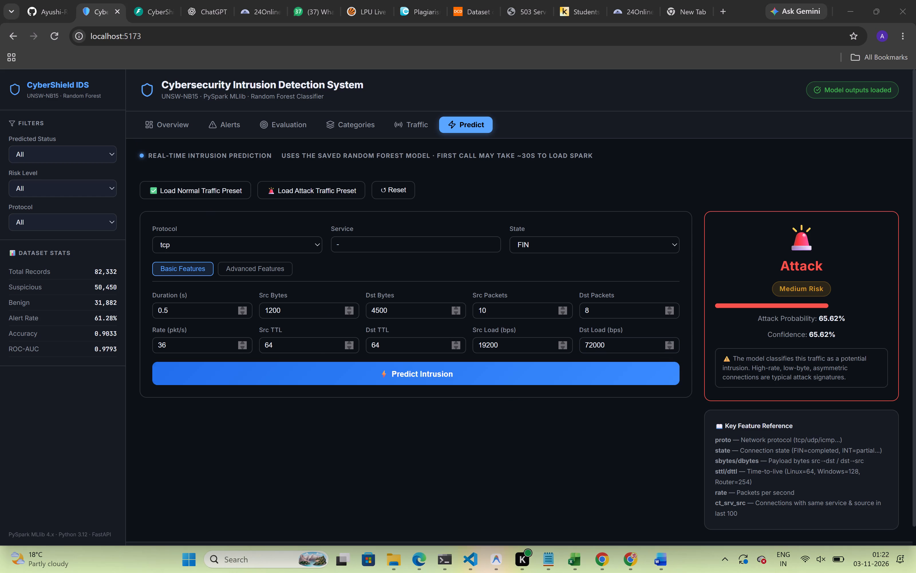
{"action": "left_click_drag", "start_coordinate": [142, 200], "coordinate": [903, 403]}
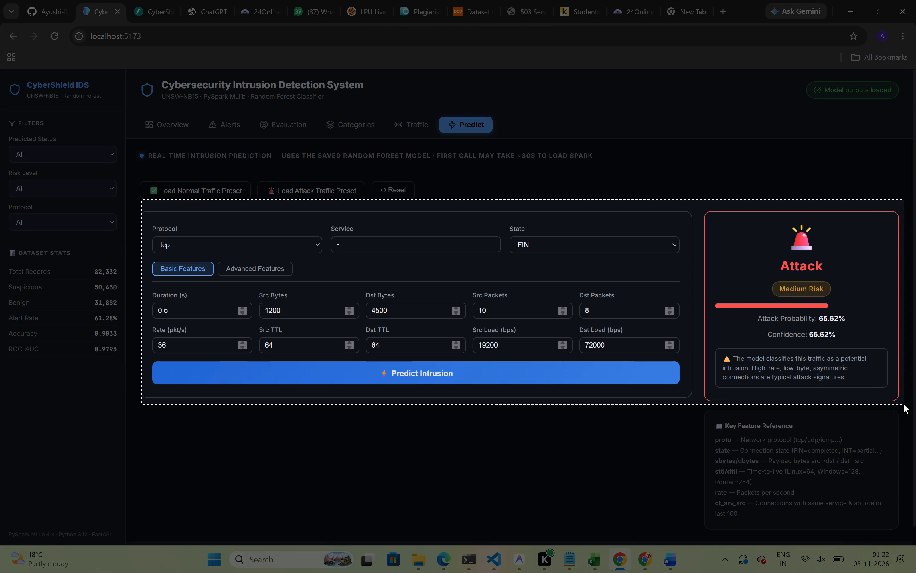
{"action": "left_click_drag", "start_coordinate": [903, 403], "coordinate": [907, 408]}
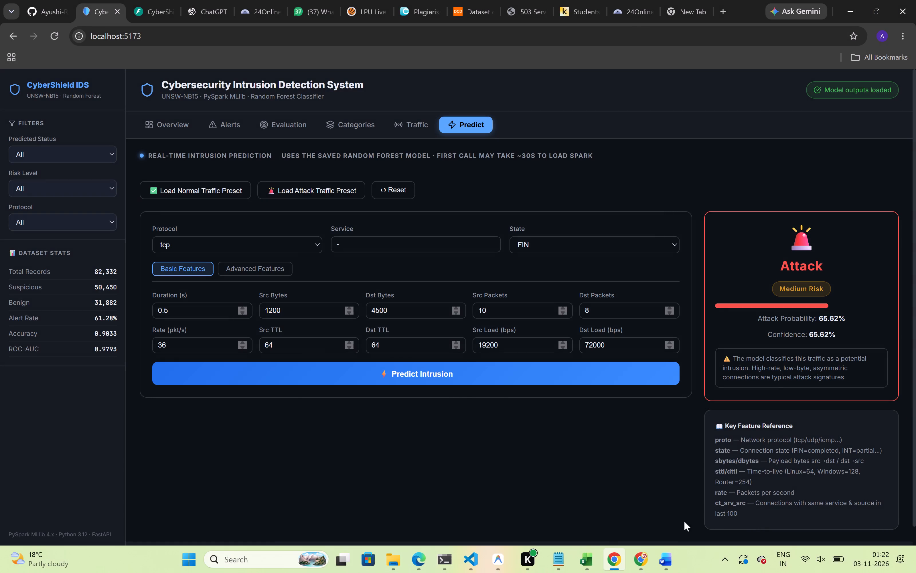
In the Word report, add an empty line above the "11. Result Analysis" heading and paste the prediction screenshot there, below the Attack Category Analysis image.
{"action": "left_click", "coordinate": [670, 546]}
{"action": "scroll", "coordinate": [530, 340], "scroll_direction": "up", "scroll_amount": 1}
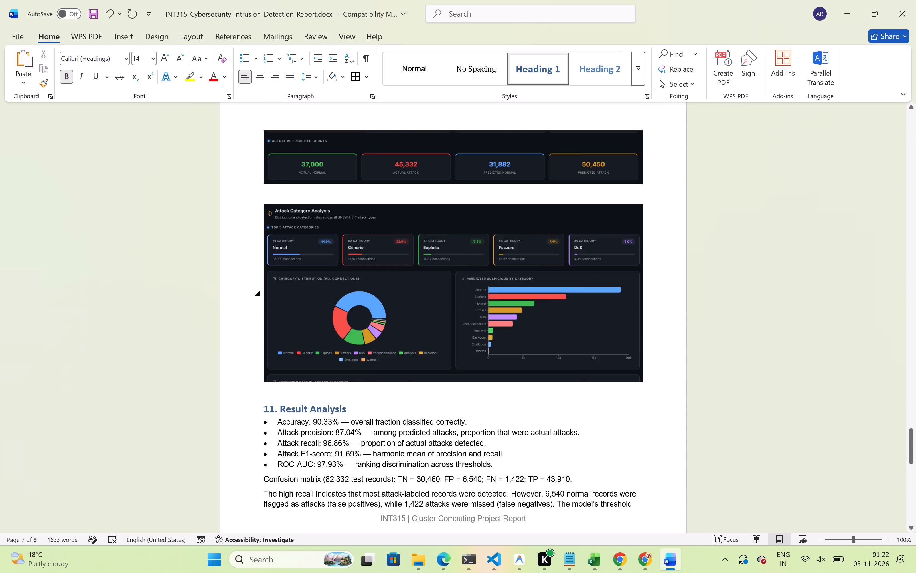
{"action": "scroll", "coordinate": [530, 340], "scroll_direction": "up", "scroll_amount": 6}
{"action": "scroll", "coordinate": [530, 340], "scroll_direction": "down", "scroll_amount": 1}
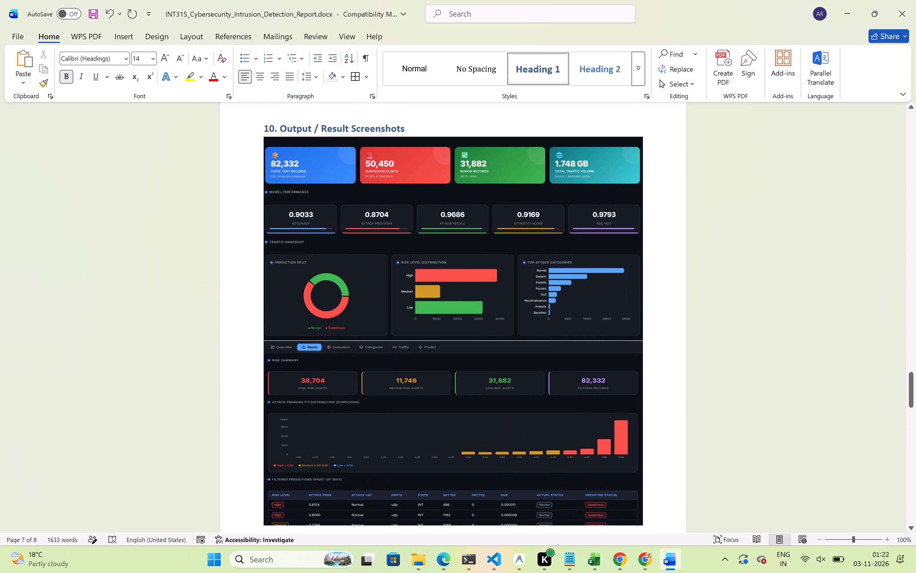
{"action": "scroll", "coordinate": [530, 340], "scroll_direction": "down", "scroll_amount": 4}
{"action": "scroll", "coordinate": [587, 453], "scroll_direction": "down", "scroll_amount": 1}
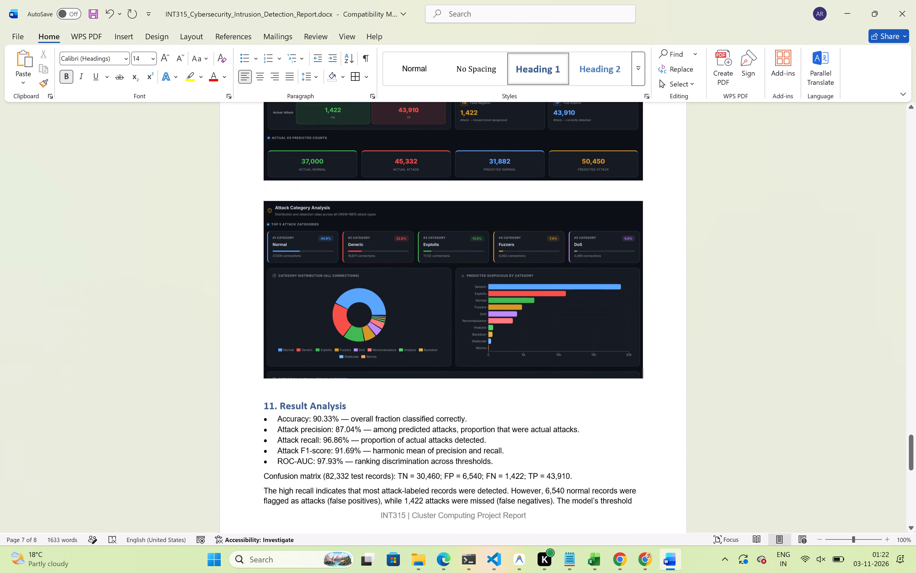
{"action": "left_click", "coordinate": [265, 399]}
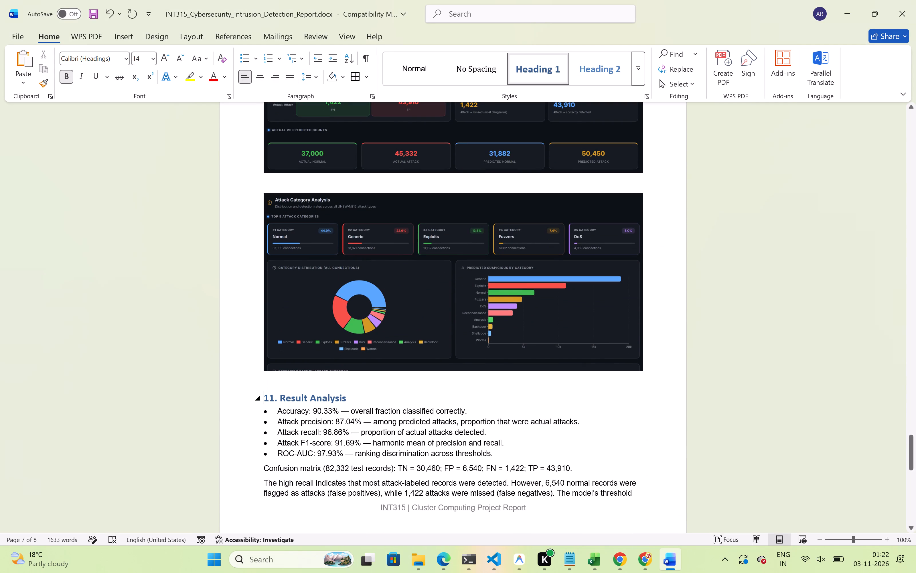
{"action": "key", "text": "Return"}
{"action": "left_click", "coordinate": [272, 393]}
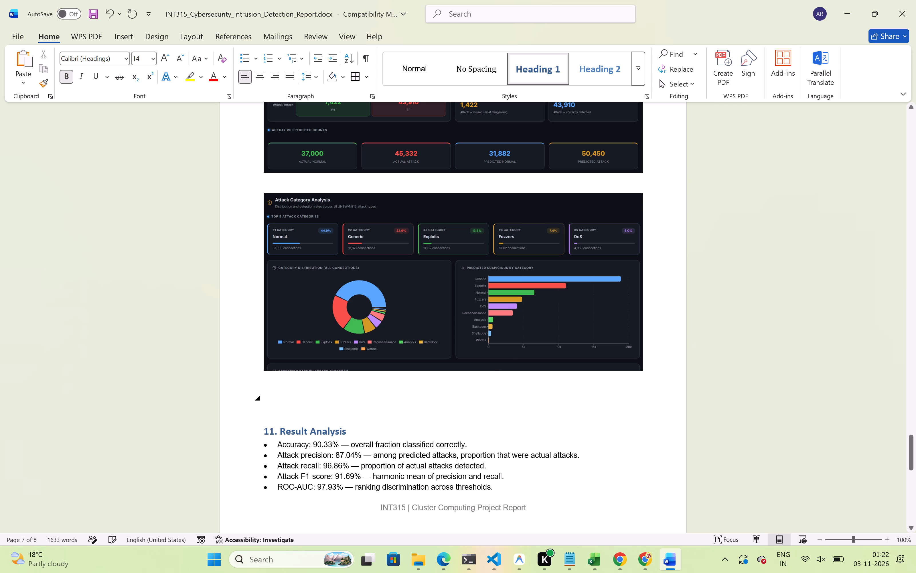
{"action": "key", "text": "ctrl+v"}
{"action": "scroll", "coordinate": [449, 378], "scroll_direction": "up", "scroll_amount": 5}
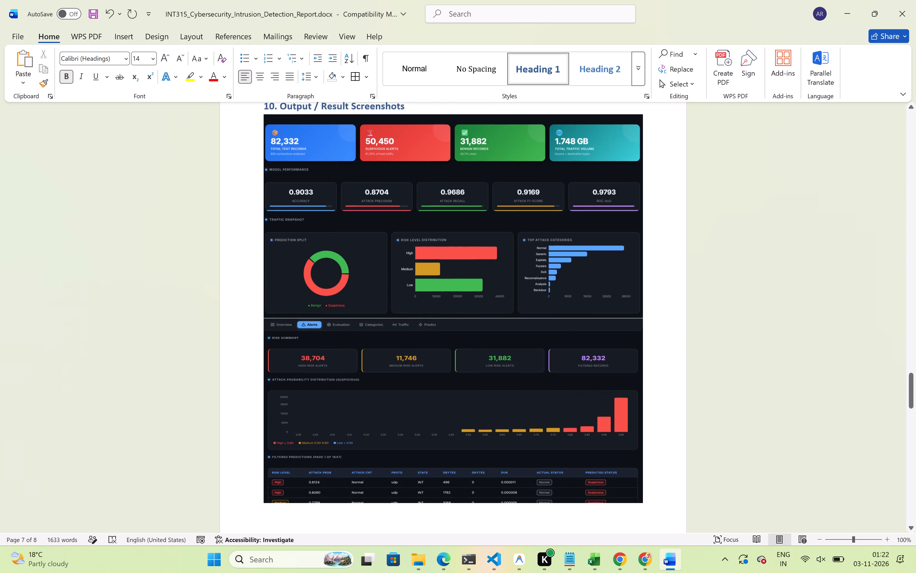
{"action": "scroll", "coordinate": [449, 378], "scroll_direction": "up", "scroll_amount": 2}
{"action": "scroll", "coordinate": [449, 378], "scroll_direction": "down", "scroll_amount": 7}
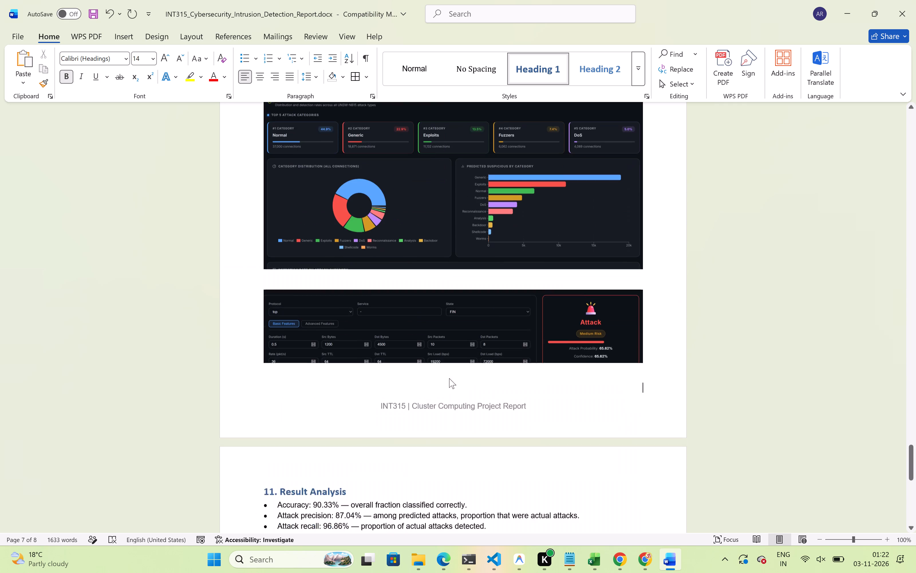
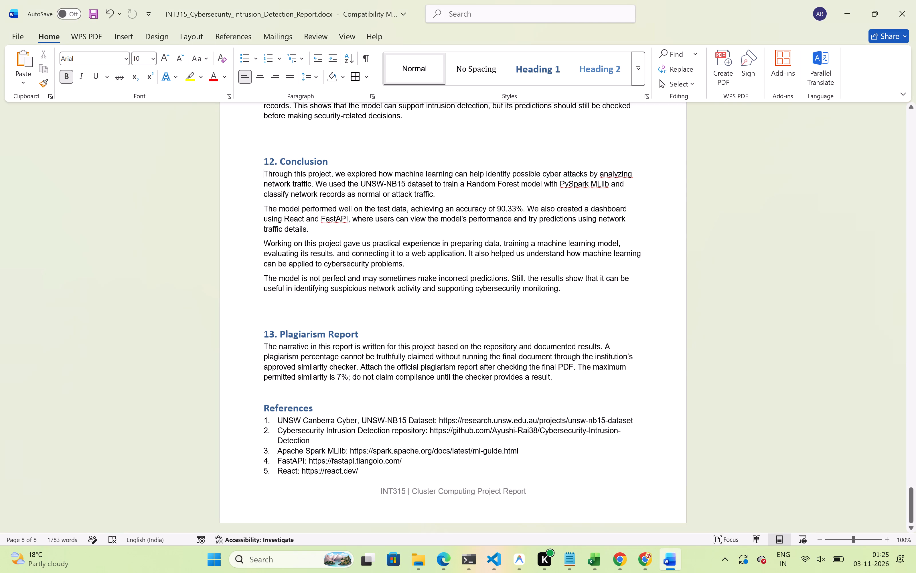
{"action": "left_click_drag", "start_coordinate": [260, 418], "coordinate": [376, 549]}
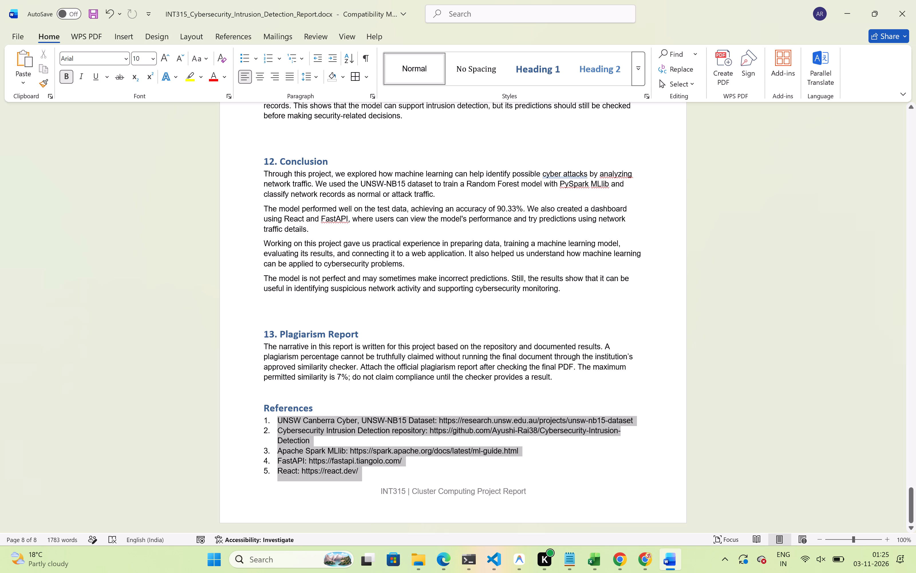
{"action": "left_click_drag", "start_coordinate": [376, 549], "coordinate": [388, 525]}
{"action": "key", "text": "BackSpace"}
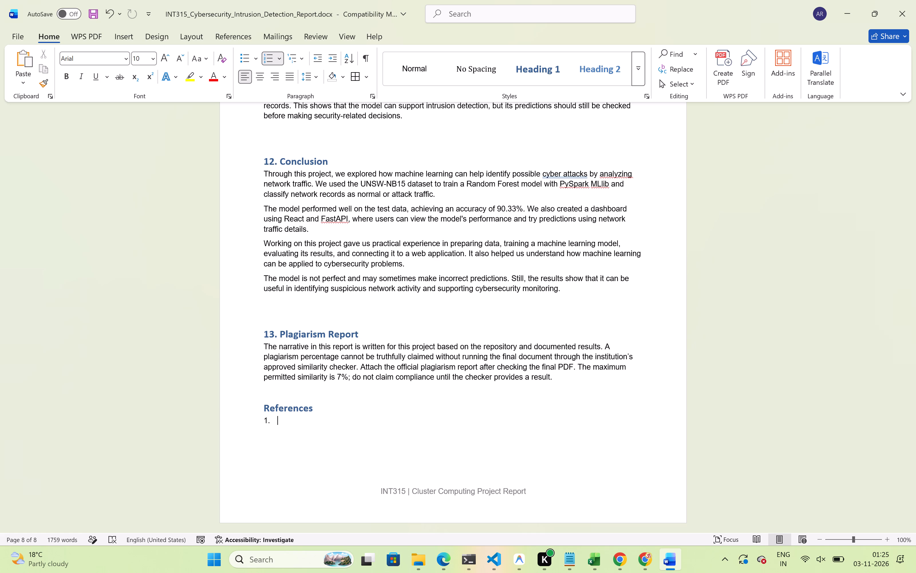
{"action": "key", "text": "BackSpace"}
{"action": "key", "text": "BackSpace"}
Paste the copied sources on a new line below the "References" heading.
{"action": "key", "text": "Return"}
{"action": "key", "text": "ctrl+v"}
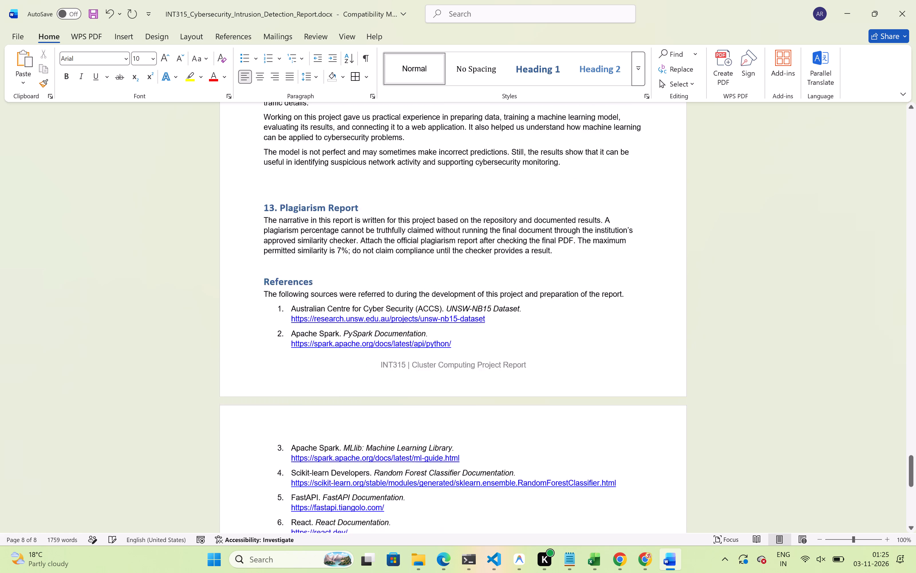
Delete the project details table (Project Area, Dataset, Classifier, Backend / Interface, Repository) from the report's cover page.
{"action": "scroll", "coordinate": [459, 479], "scroll_direction": "down", "scroll_amount": 2}
{"action": "scroll", "coordinate": [459, 479], "scroll_direction": "up", "scroll_amount": 5}
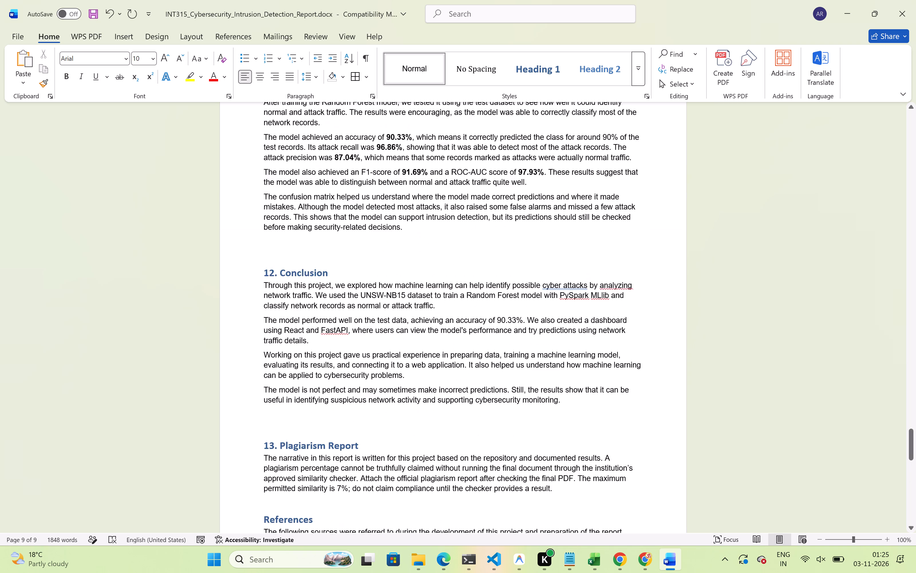
{"action": "scroll", "coordinate": [459, 479], "scroll_direction": "up", "scroll_amount": 8}
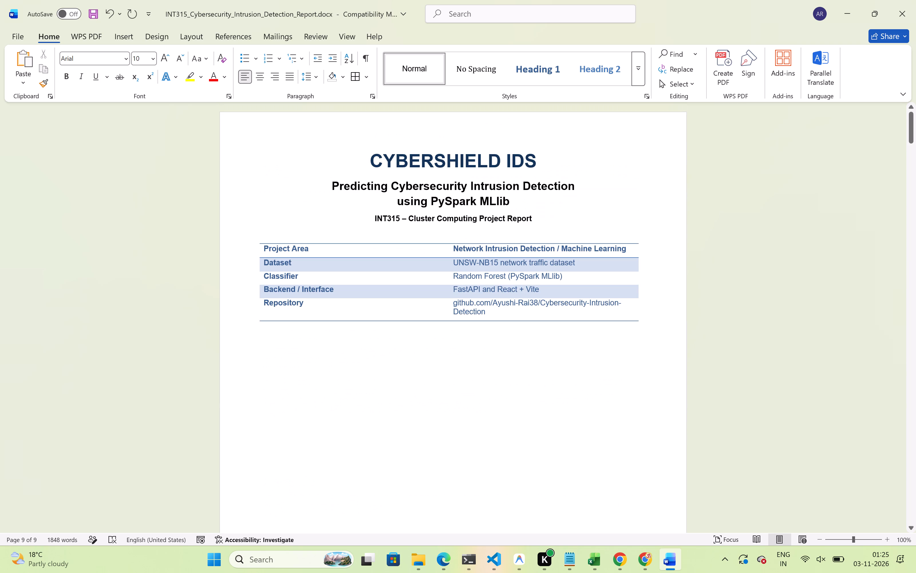
{"action": "scroll", "coordinate": [463, 437], "scroll_direction": "down", "scroll_amount": 3}
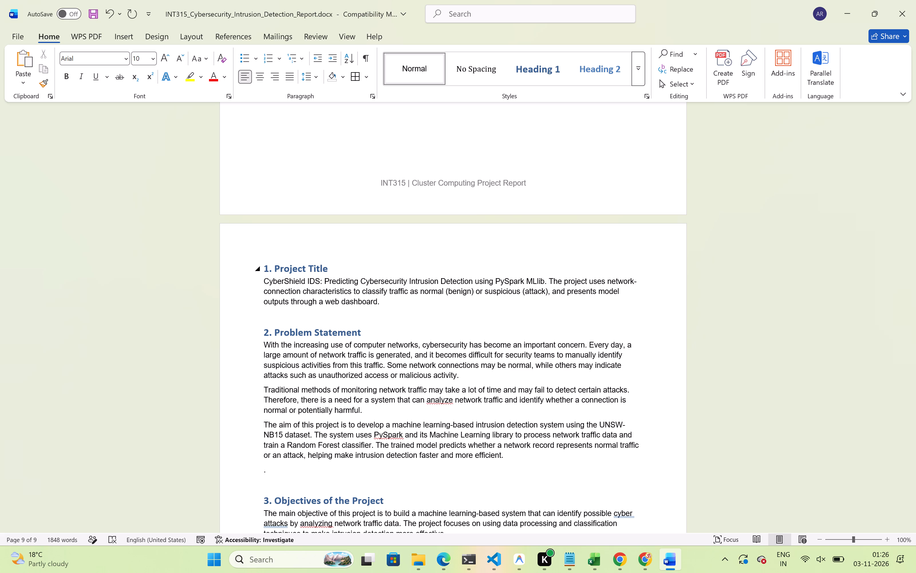
{"action": "scroll", "coordinate": [346, 239], "scroll_direction": "up", "scroll_amount": 3}
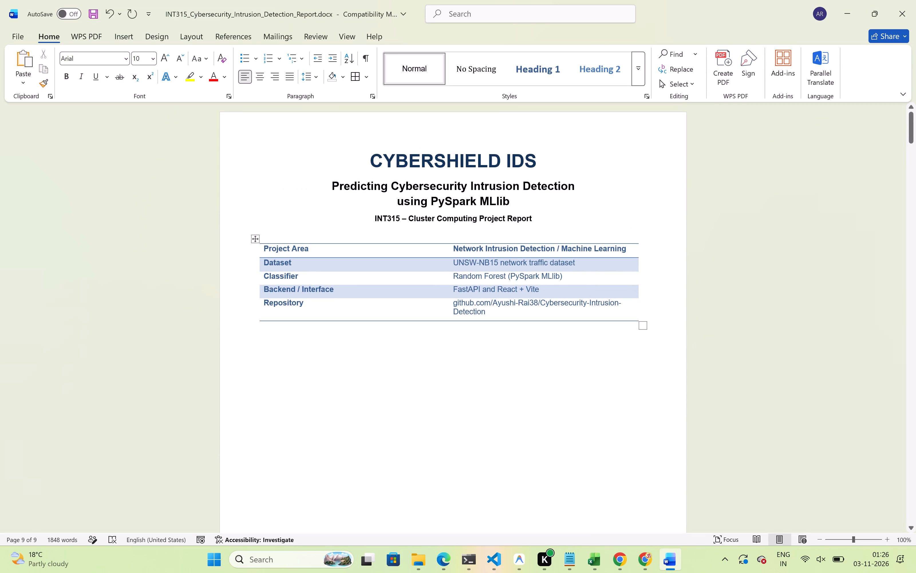
{"action": "left_click", "coordinate": [255, 238]}
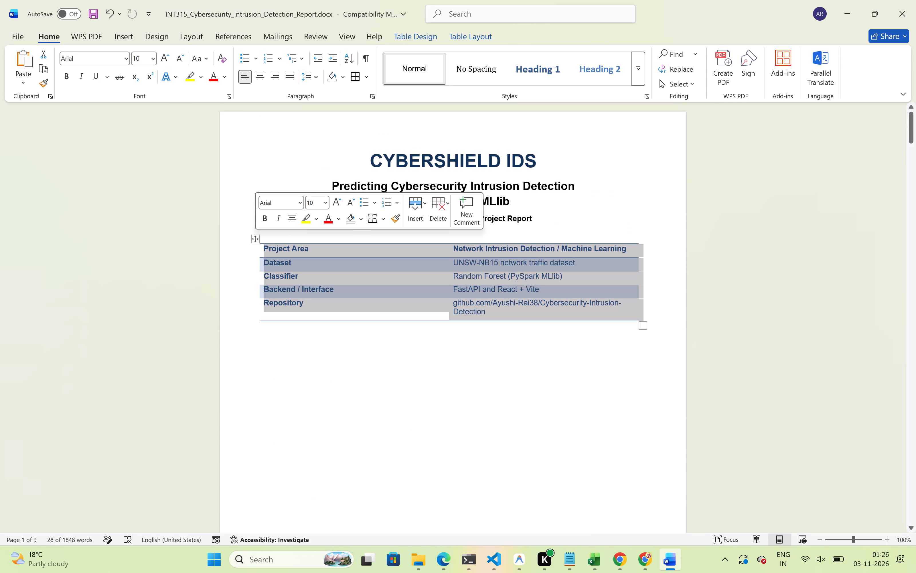
{"action": "left_click", "coordinate": [442, 208]}
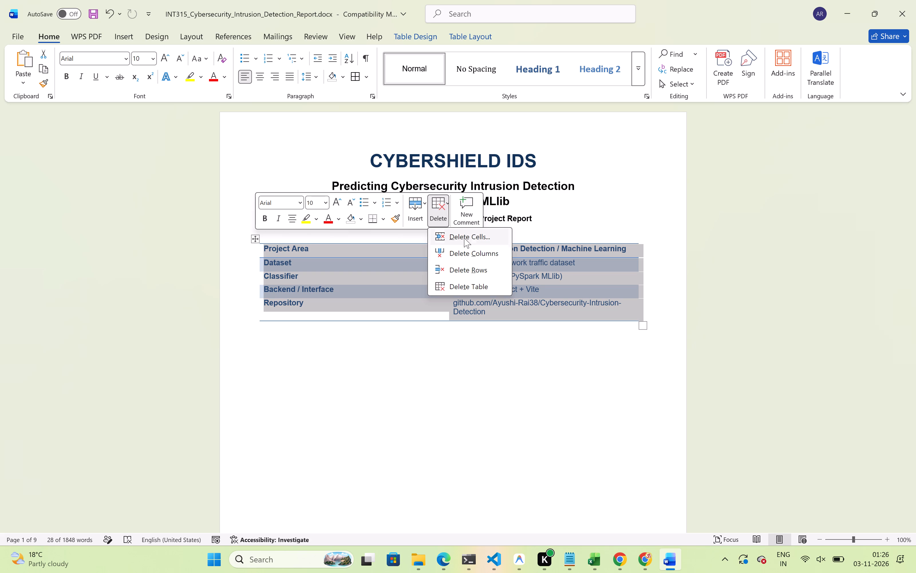
{"action": "left_click", "coordinate": [467, 280]}
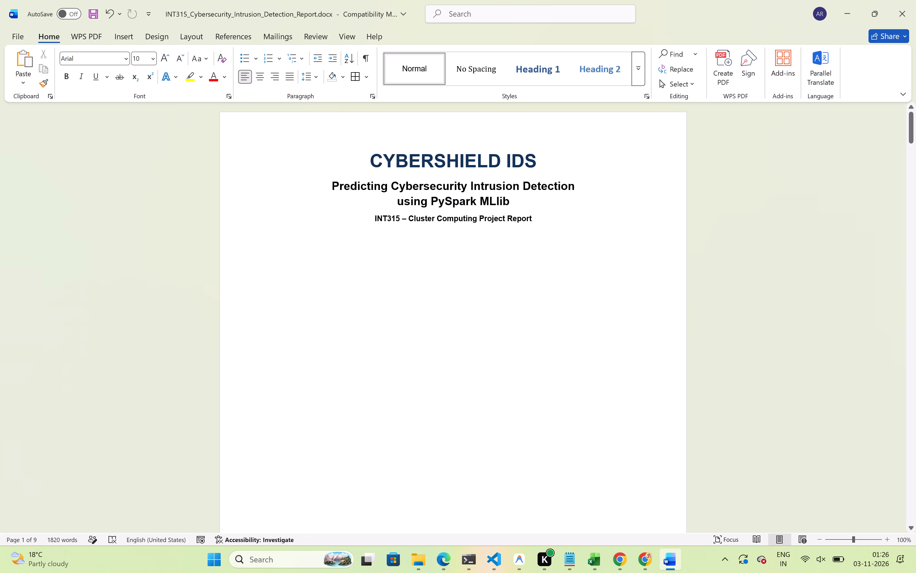
Delete the "CYBERSHIELD IDS" title line from the cover page, keeping the subtitle lines below it.
{"action": "left_click_drag", "start_coordinate": [372, 152], "coordinate": [546, 221]}
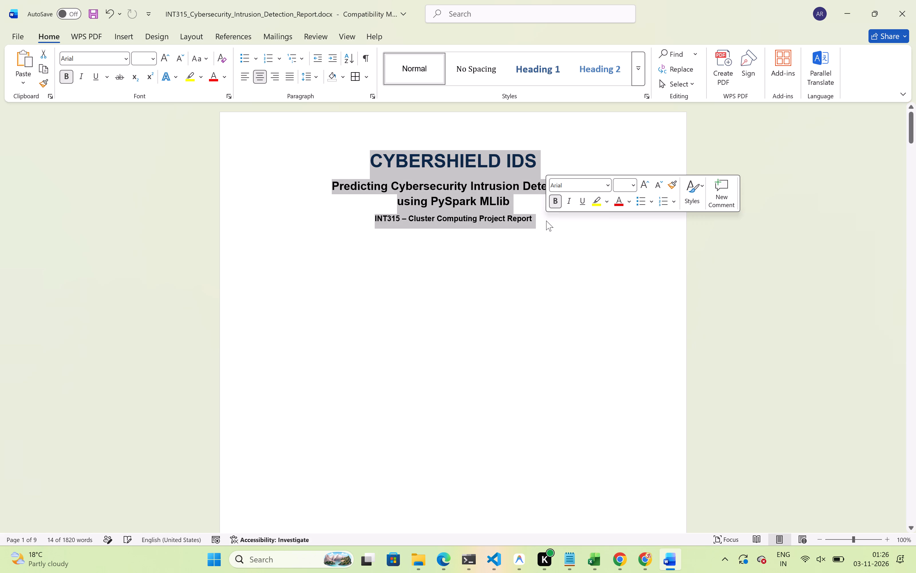
{"action": "left_click", "coordinate": [434, 174]}
{"action": "left_click_drag", "start_coordinate": [549, 165], "coordinate": [384, 165]}
{"action": "key", "text": "BackSpace"}
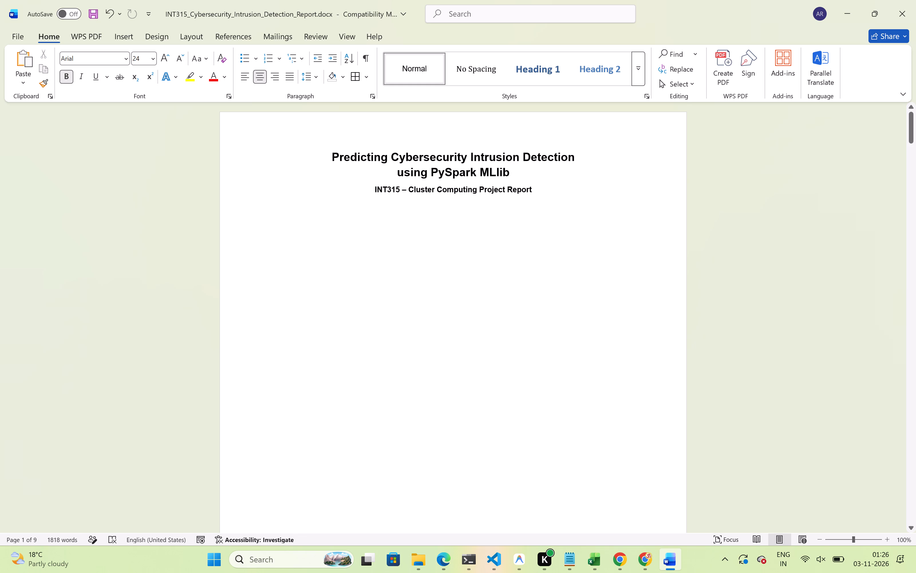
Switch to ChatGPT and send the message "project title humanedd" to request a humanized project title.
{"action": "scroll", "coordinate": [504, 397], "scroll_direction": "down", "scroll_amount": 4}
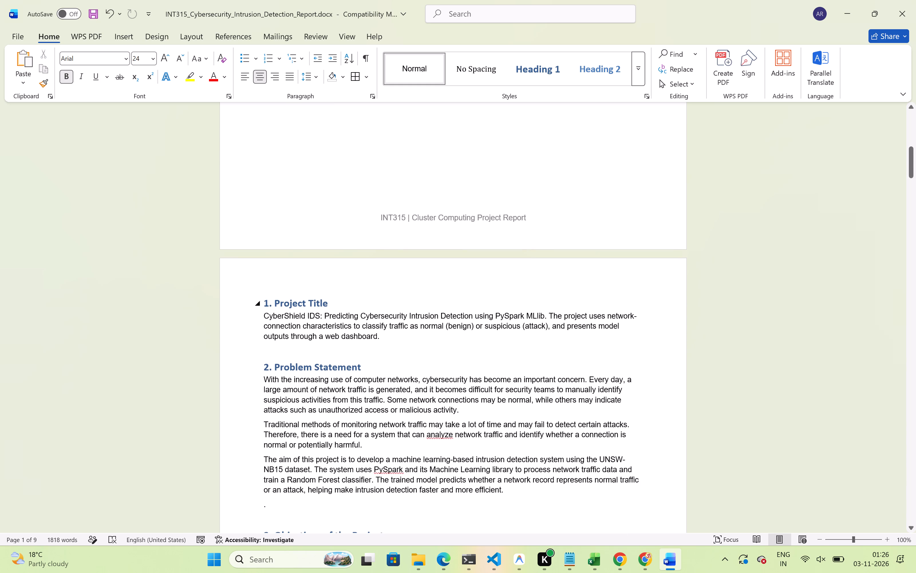
{"action": "left_click", "coordinate": [652, 557]}
{"action": "left_click", "coordinate": [467, 518]}
{"action": "type", "text": "project title human"}
{"action": "type", "text": "edd"}
{"action": "key", "text": "Return"}
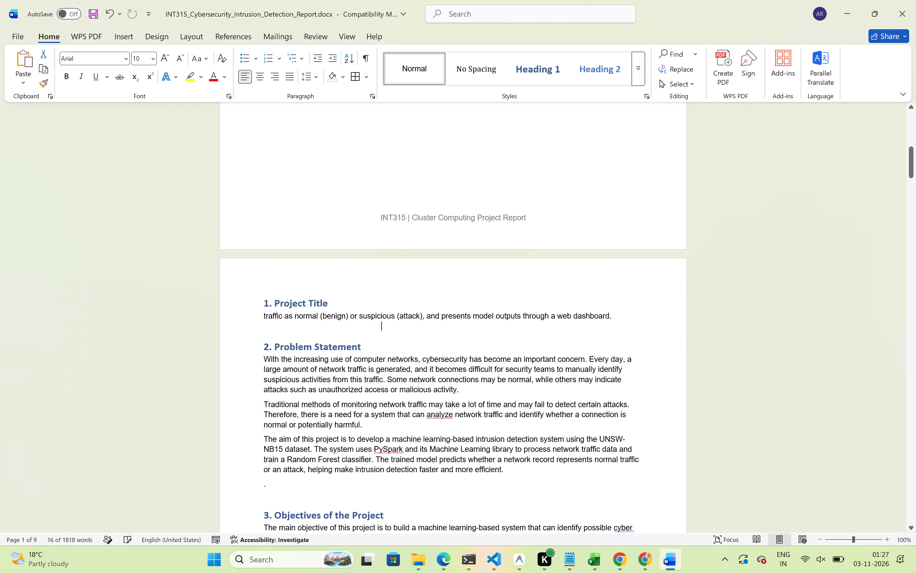
{"action": "left_click_drag", "start_coordinate": [628, 314], "coordinate": [344, 318]}
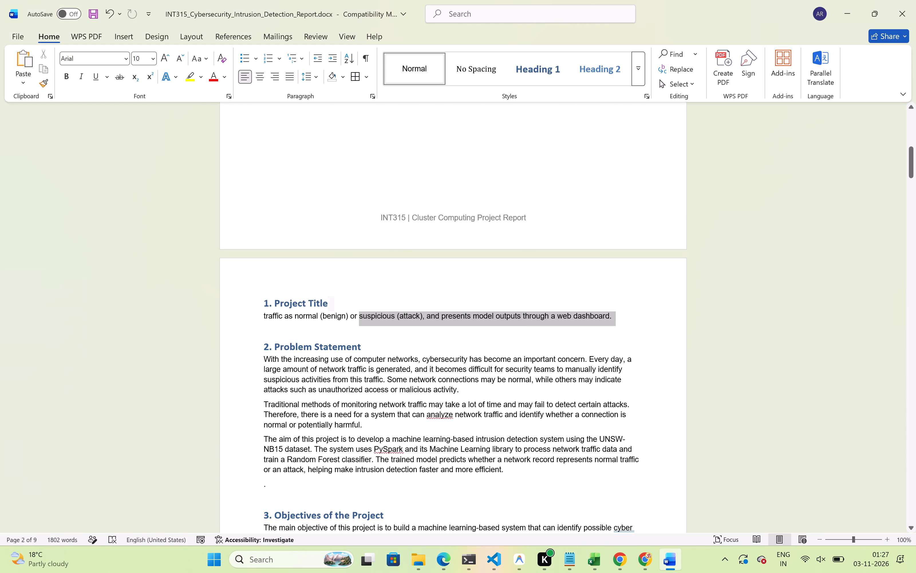
{"action": "left_click_drag", "start_coordinate": [344, 318], "coordinate": [266, 323]}
{"action": "key", "text": "BackSpace"}
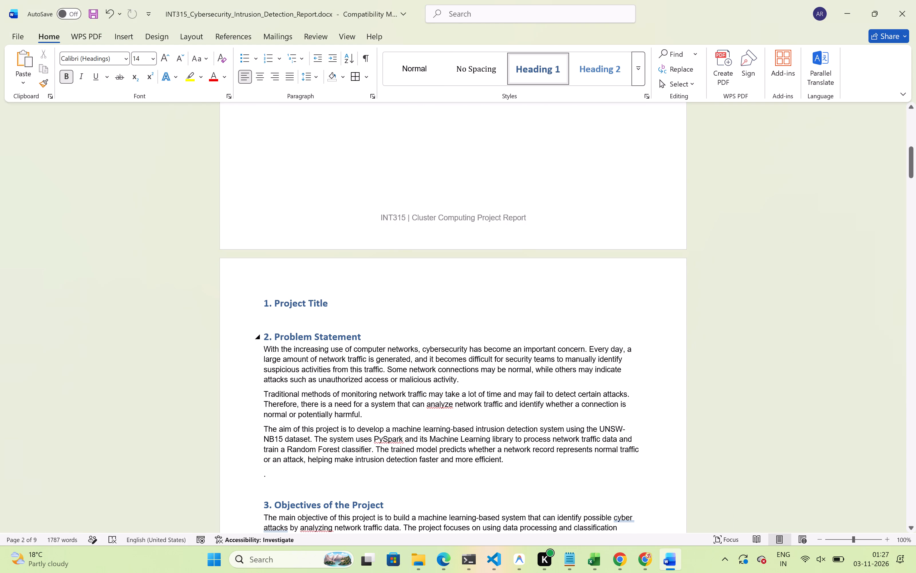
Paste the copied project title on a new line below the "1. Project Title" heading.
{"action": "left_click", "coordinate": [337, 303]}
{"action": "key", "text": "Return"}
{"action": "key", "text": "ctrl+v"}
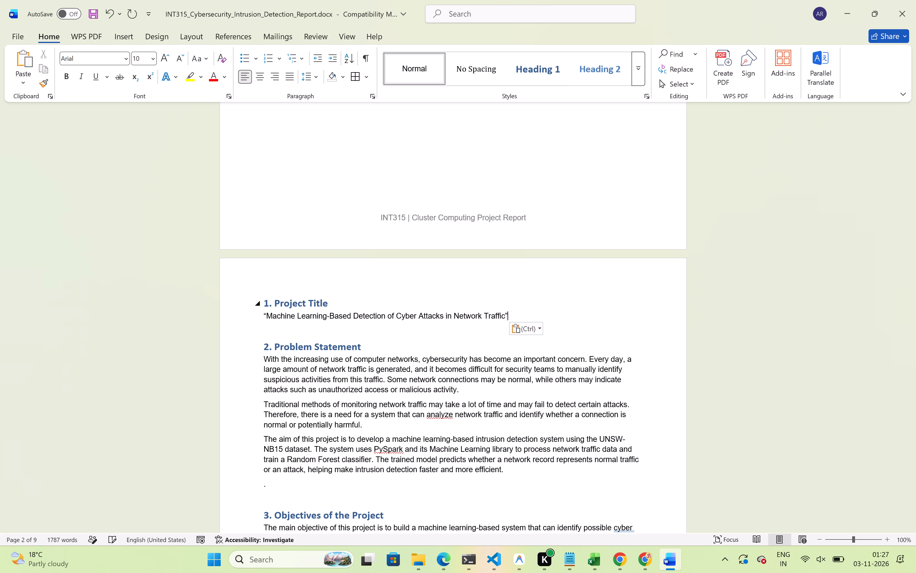
Change the font of the "1. Project Title" heading to Times New Roman.
{"action": "left_click_drag", "start_coordinate": [337, 305], "coordinate": [263, 307]}
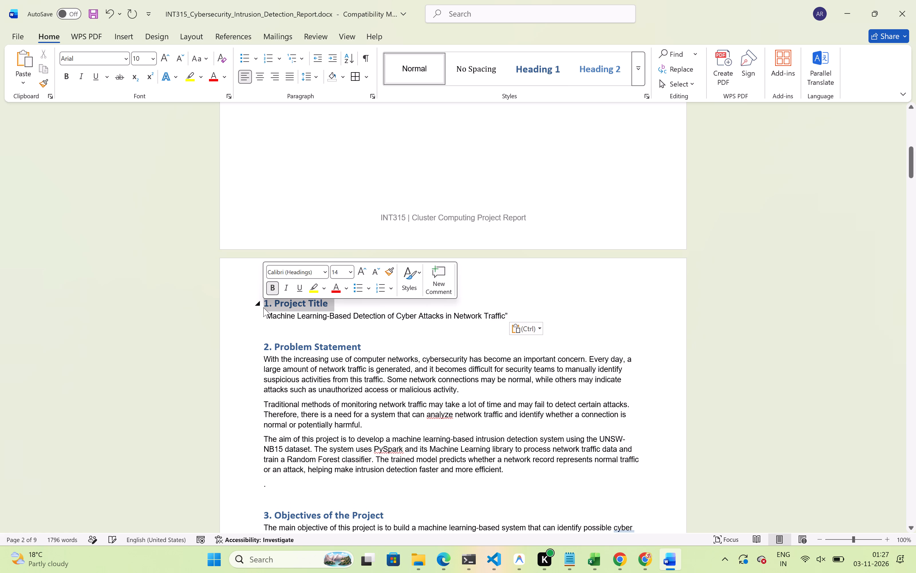
{"action": "left_click", "coordinate": [408, 277]}
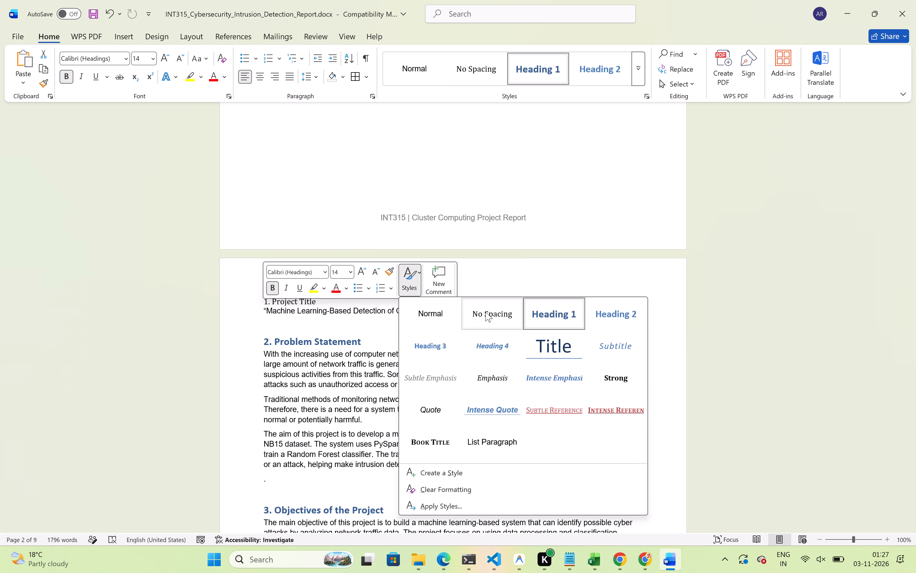
{"action": "left_click", "coordinate": [326, 272]}
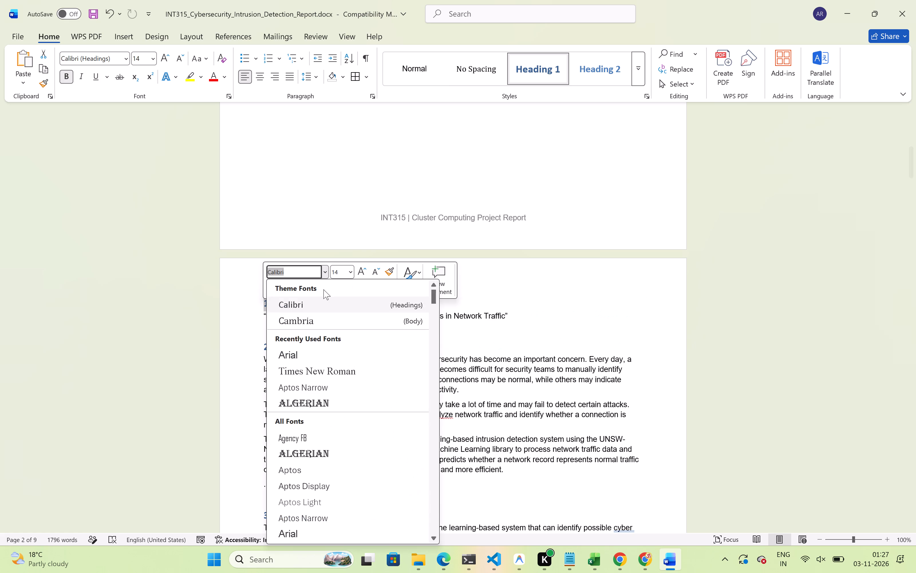
{"action": "left_click", "coordinate": [328, 375]}
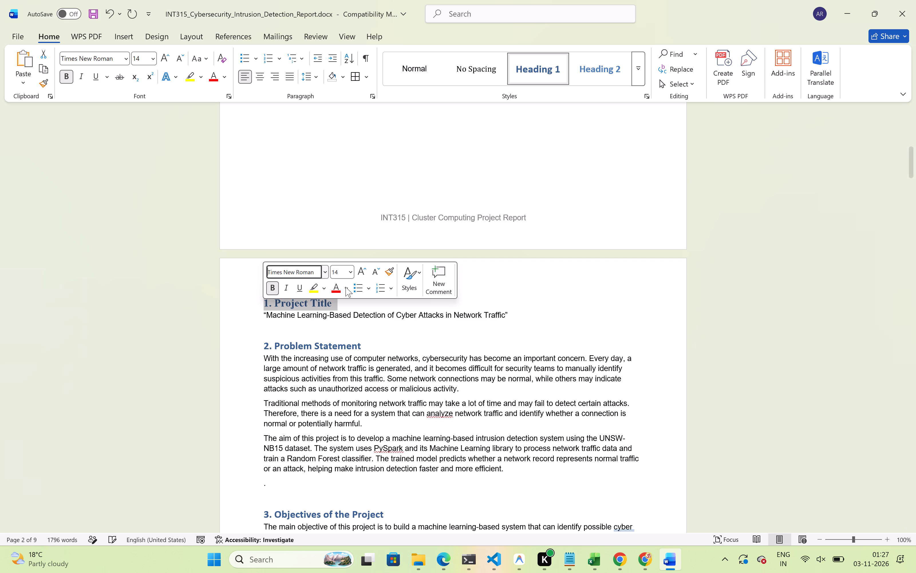
Set the font size of the "1. Project Title" heading to 18.
{"action": "left_click", "coordinate": [352, 274]}
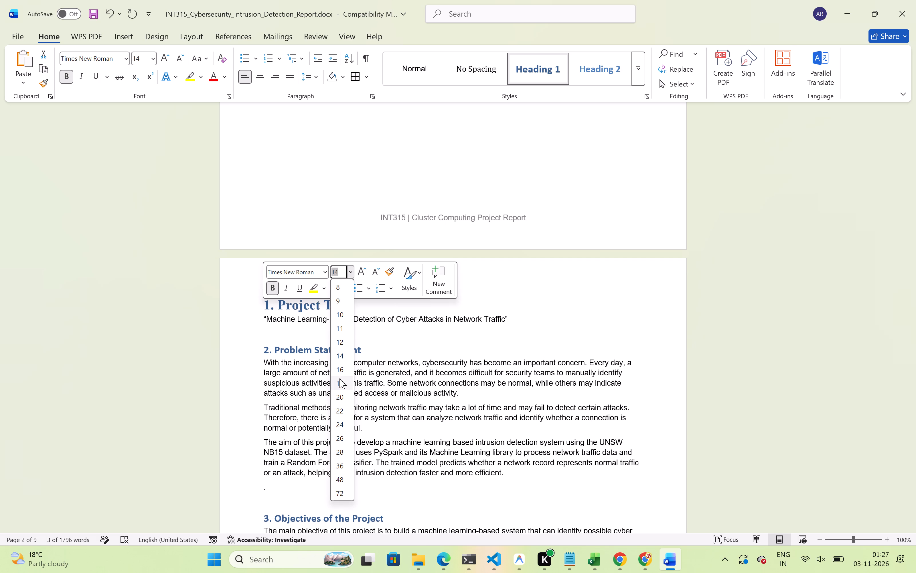
{"action": "left_click", "coordinate": [341, 380]}
{"action": "left_click", "coordinate": [383, 332]}
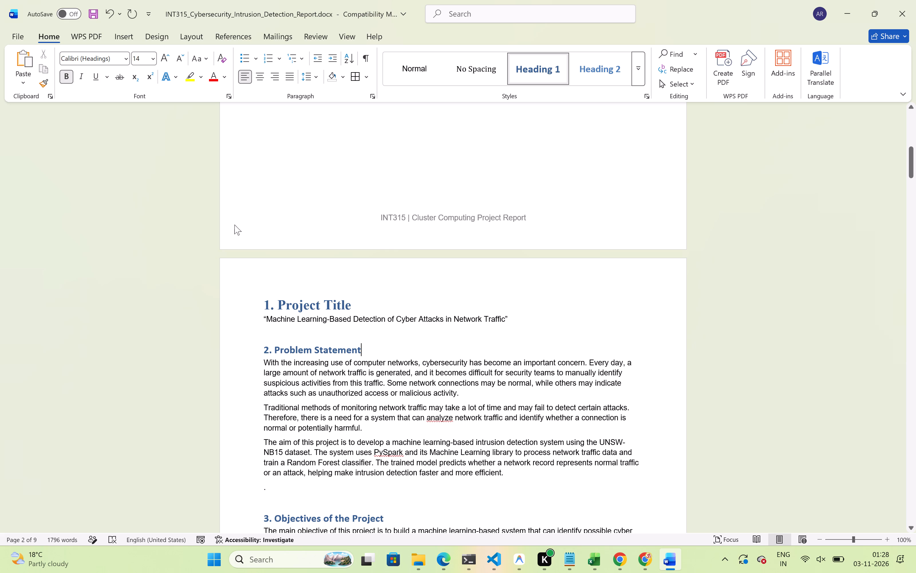
Save the INT315 report document.
{"action": "left_click", "coordinate": [299, 205]}
{"action": "key", "text": "ctrl+s"}
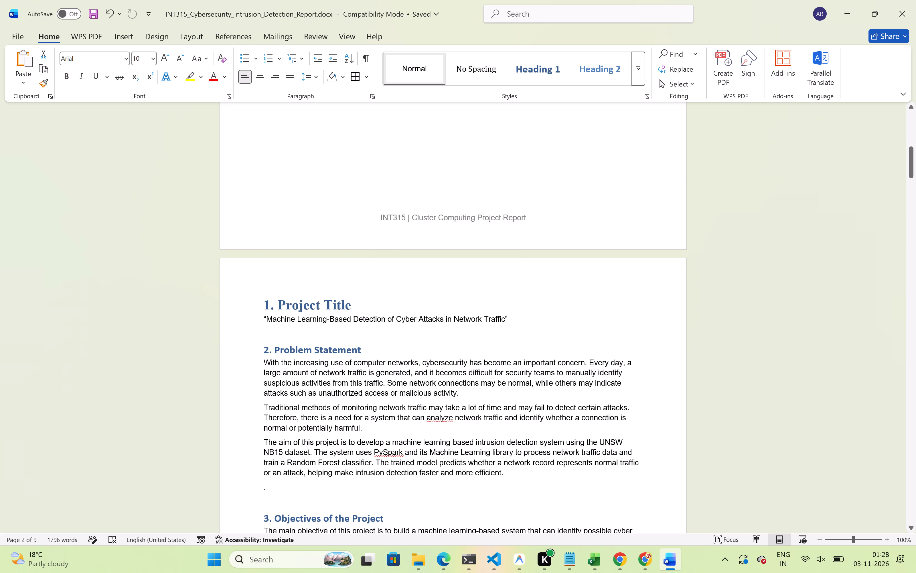
{"action": "left_click", "coordinate": [331, 287]}
{"action": "key", "text": "ctrl+s"}
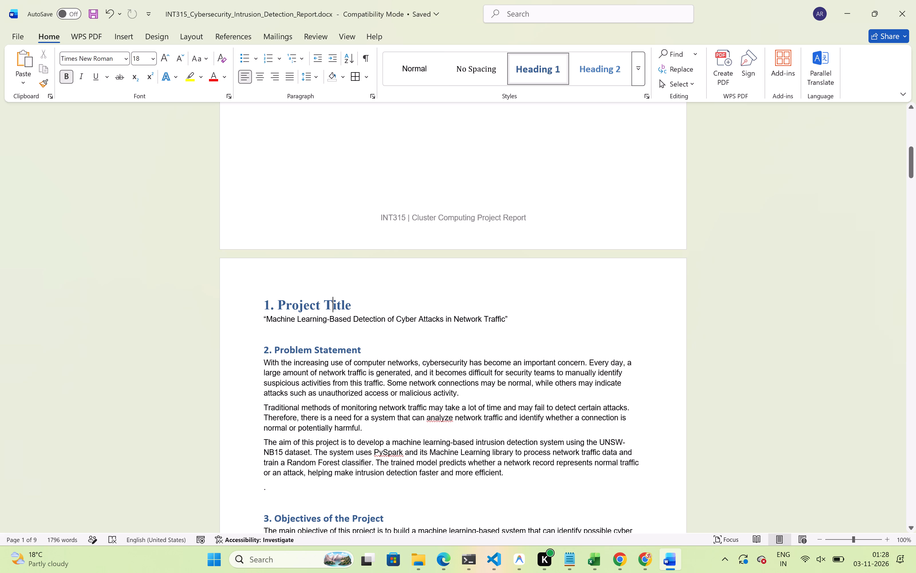
Open the recent document MongoDB_Mini_Project_Report_Template.docx as a formatting reference.
{"action": "left_click", "coordinate": [21, 44]}
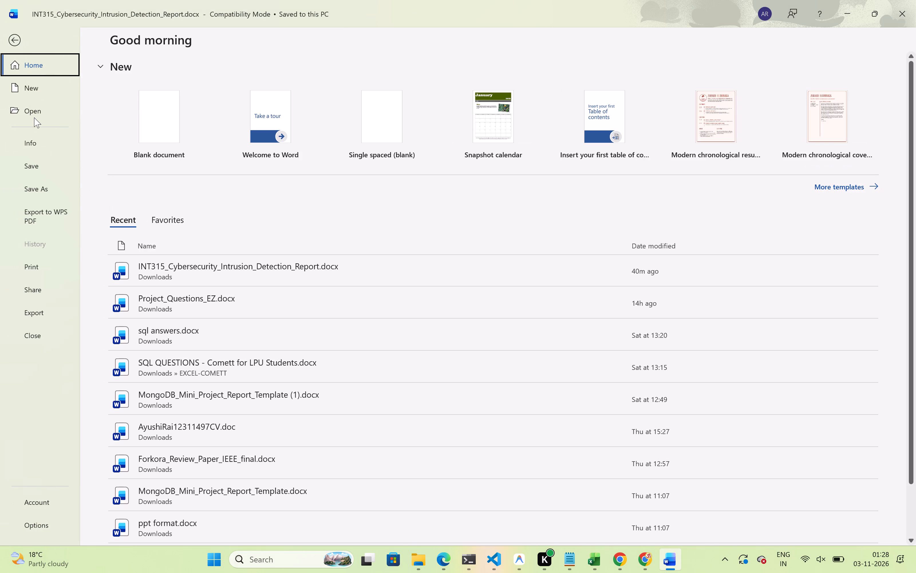
{"action": "left_click", "coordinate": [34, 117]}
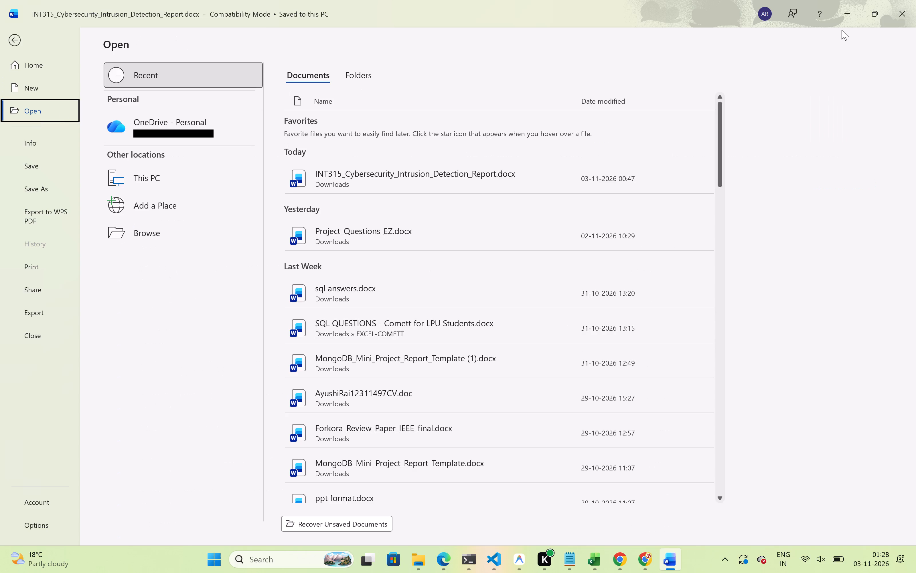
{"action": "left_click", "coordinate": [20, 37]}
{"action": "right_click", "coordinate": [675, 560]}
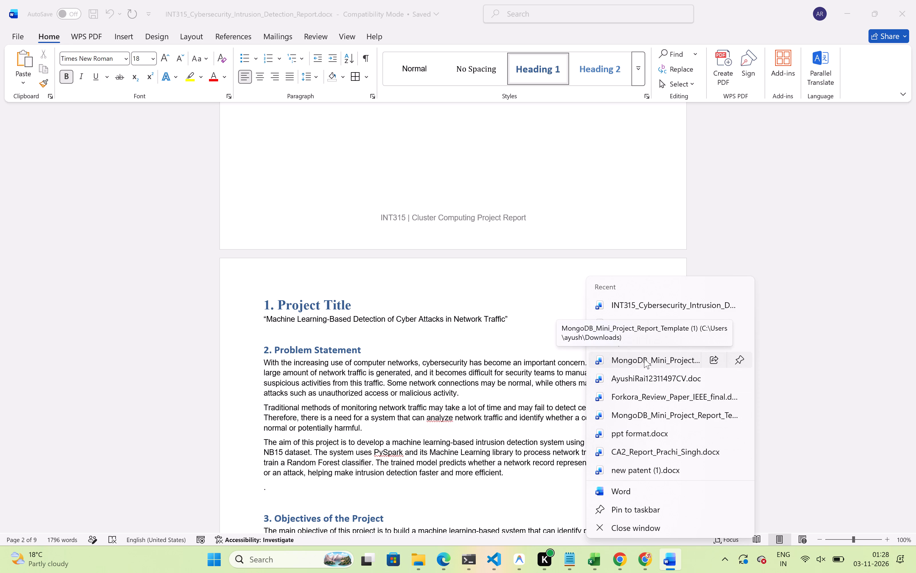
{"action": "double_click", "coordinate": [650, 411]}
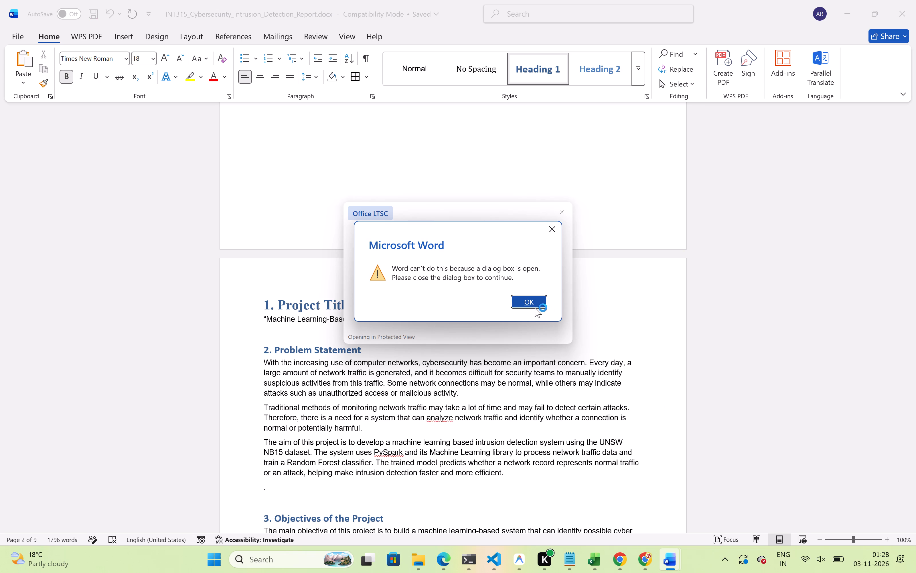
{"action": "left_click", "coordinate": [527, 303]}
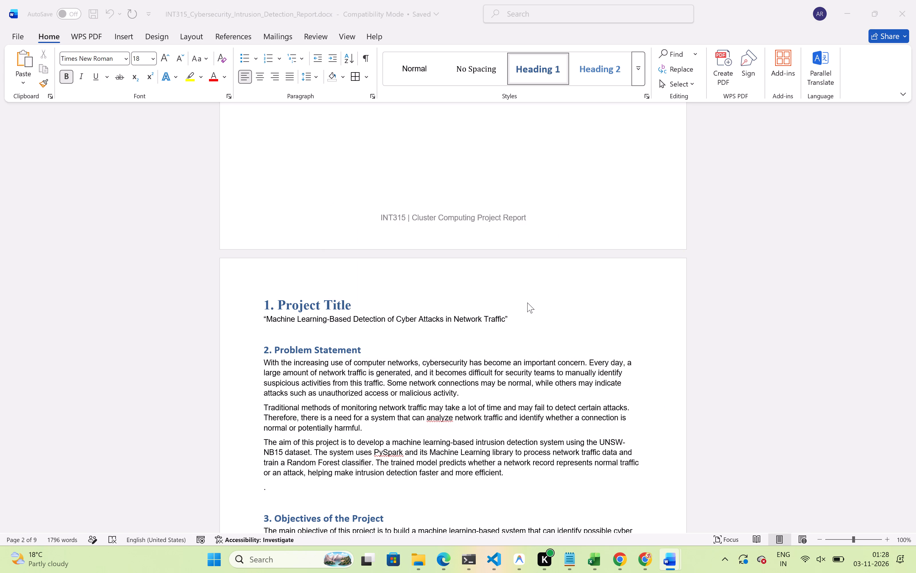
Browse the MongoDB template to its "Chapter 1: Introduction" heading and enable editing of the document.
{"action": "scroll", "coordinate": [521, 441], "scroll_direction": "down", "scroll_amount": 3}
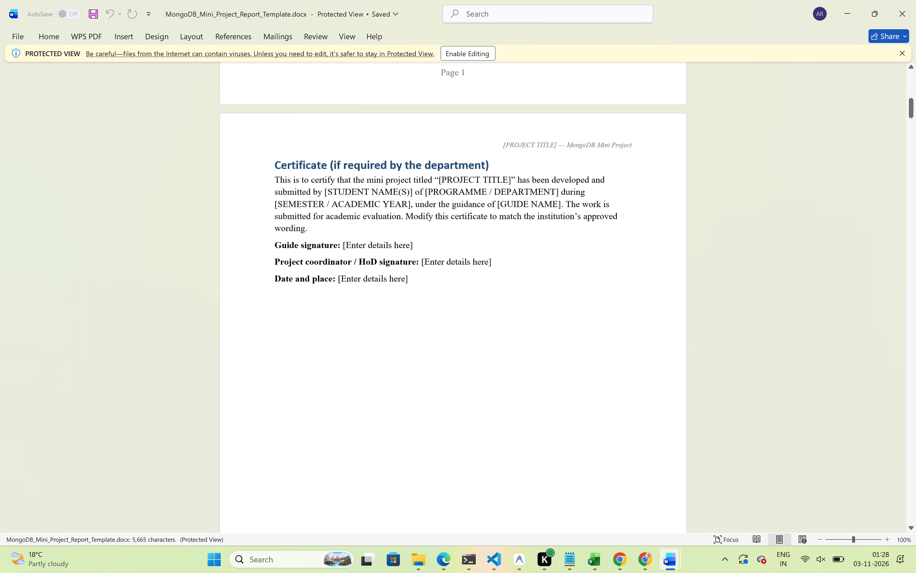
{"action": "scroll", "coordinate": [542, 394], "scroll_direction": "down", "scroll_amount": 7}
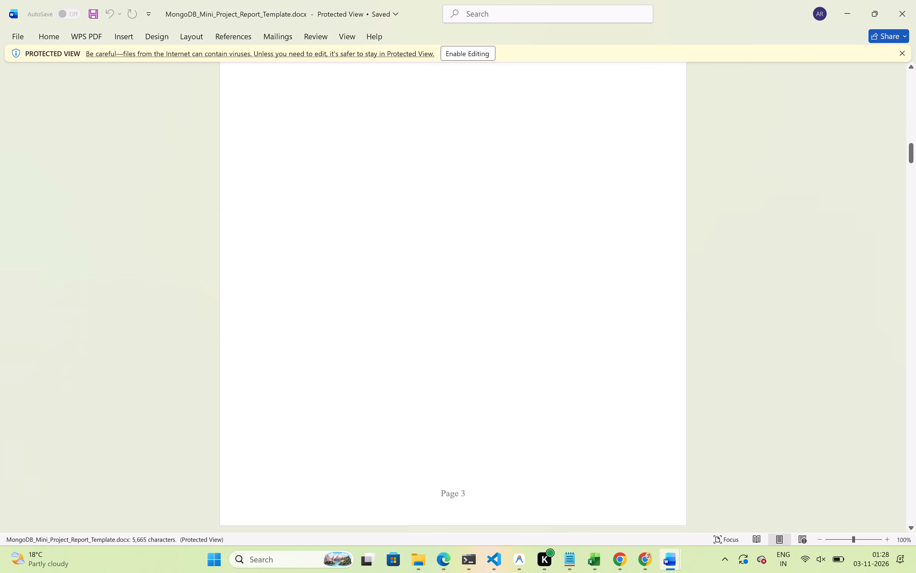
{"action": "scroll", "coordinate": [542, 394], "scroll_direction": "down", "scroll_amount": 13}
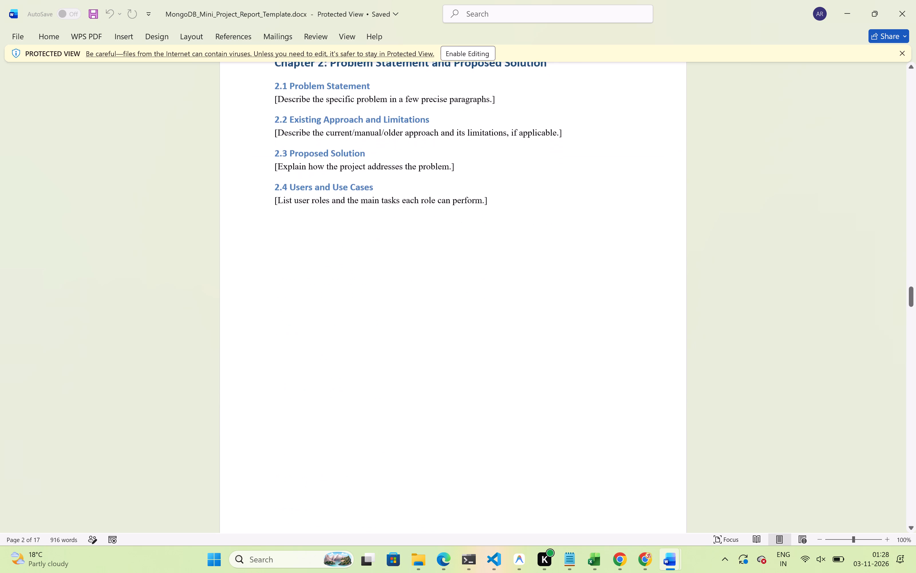
{"action": "scroll", "coordinate": [542, 394], "scroll_direction": "down", "scroll_amount": 6}
{"action": "scroll", "coordinate": [542, 394], "scroll_direction": "up", "scroll_amount": 2}
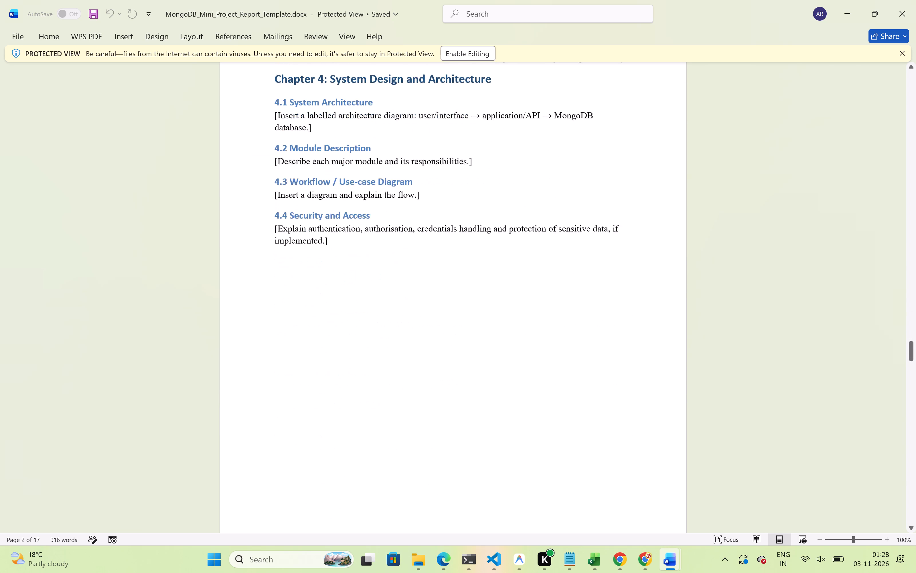
{"action": "scroll", "coordinate": [542, 394], "scroll_direction": "up", "scroll_amount": 5}
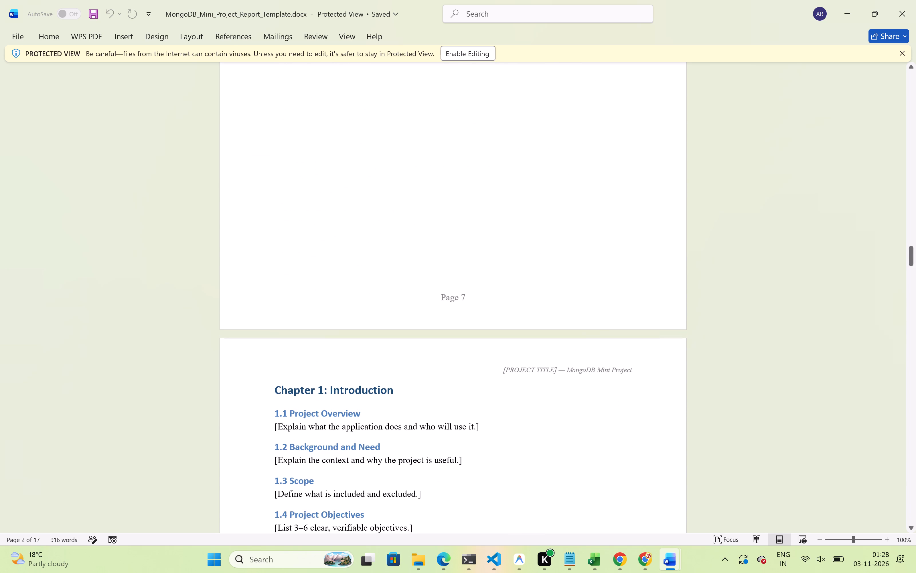
{"action": "left_click_drag", "start_coordinate": [399, 389], "coordinate": [278, 396]}
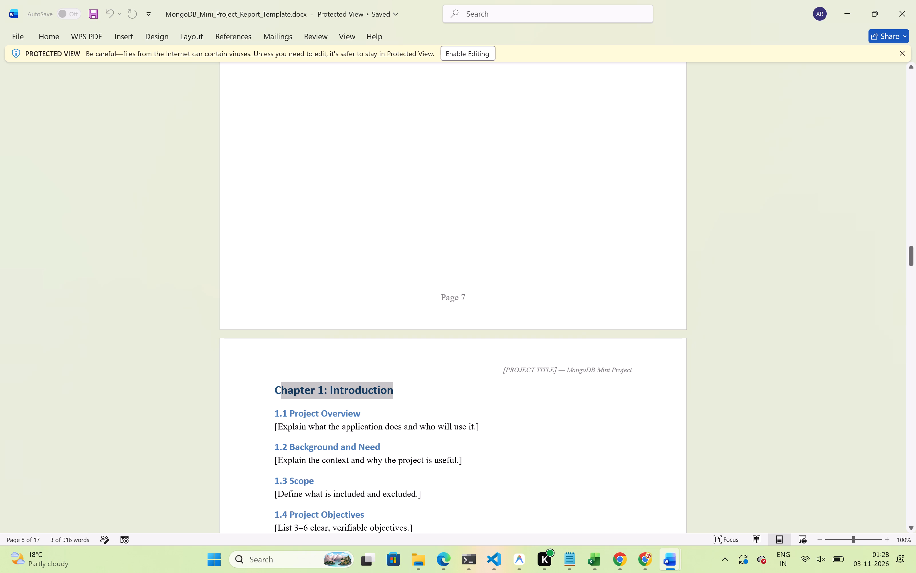
{"action": "left_click", "coordinate": [278, 396]}
{"action": "left_click", "coordinate": [479, 50]}
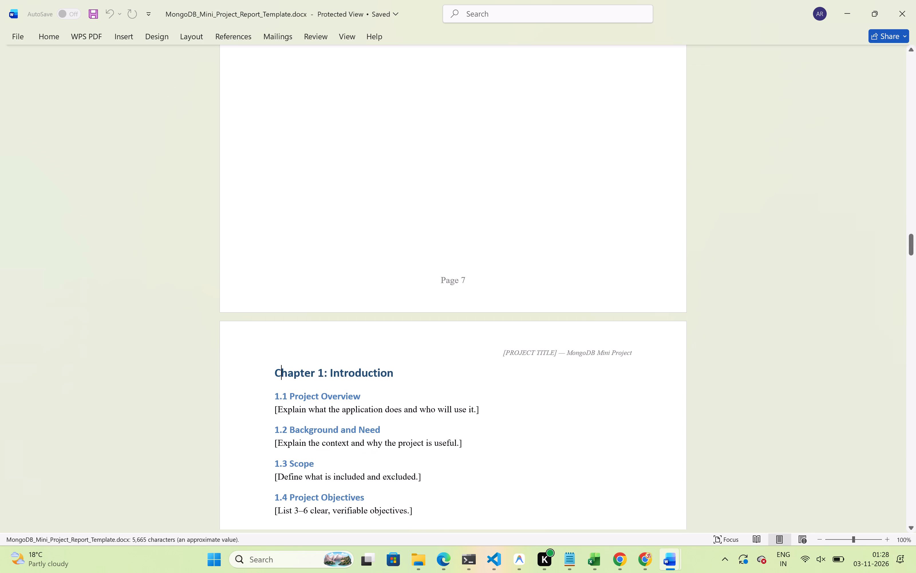
Examine the font and size used by the "Chapter 1: Introduction" heading in the MongoDB template.
{"action": "left_click_drag", "start_coordinate": [408, 375], "coordinate": [407, 371]}
{"action": "scroll", "coordinate": [407, 371], "scroll_direction": "down", "scroll_amount": 5}
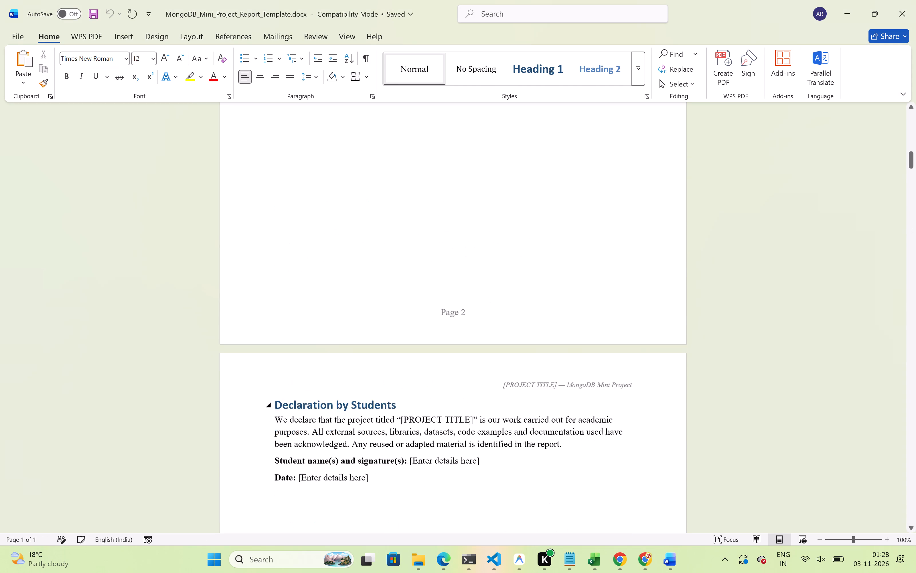
{"action": "scroll", "coordinate": [407, 371], "scroll_direction": "down", "scroll_amount": 10}
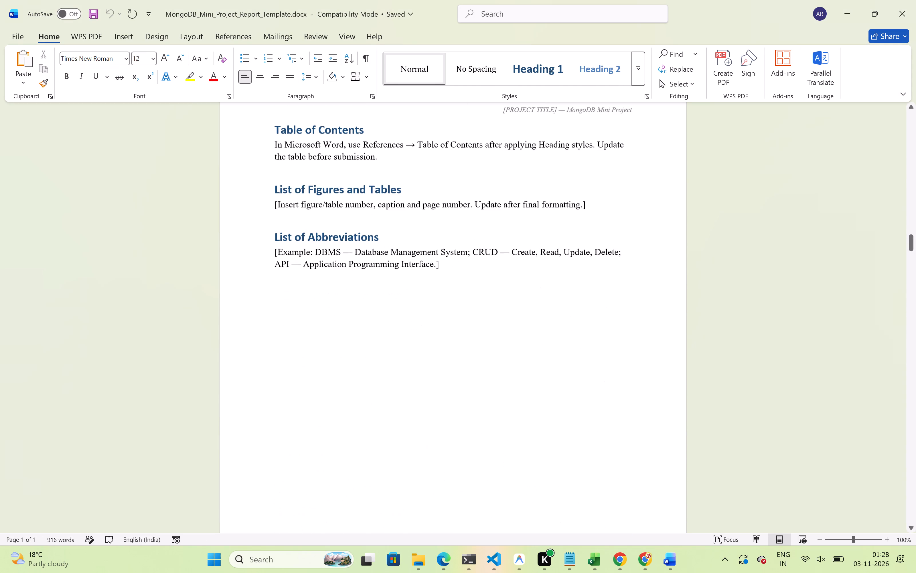
{"action": "scroll", "coordinate": [407, 371], "scroll_direction": "down", "scroll_amount": 9}
{"action": "scroll", "coordinate": [407, 371], "scroll_direction": "up", "scroll_amount": 3}
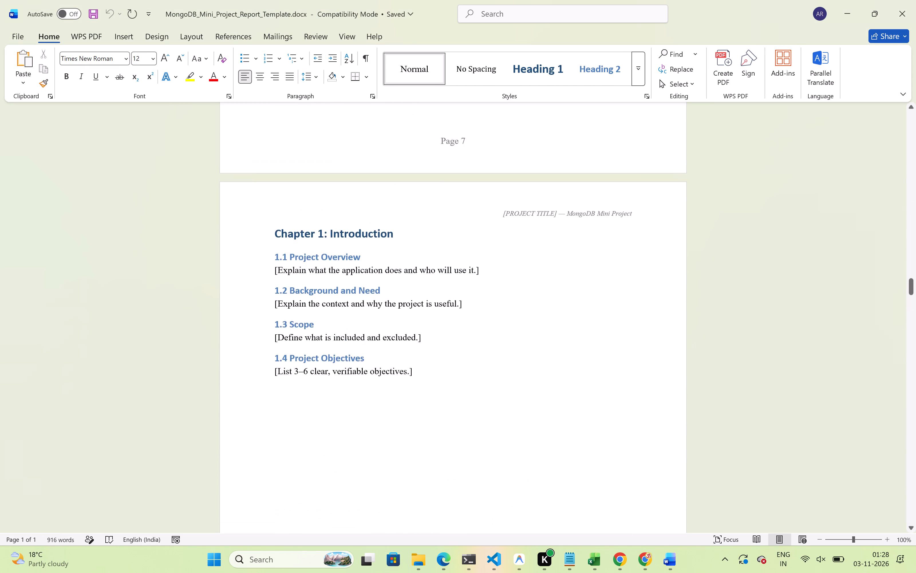
{"action": "left_click_drag", "start_coordinate": [396, 302], "coordinate": [277, 303]}
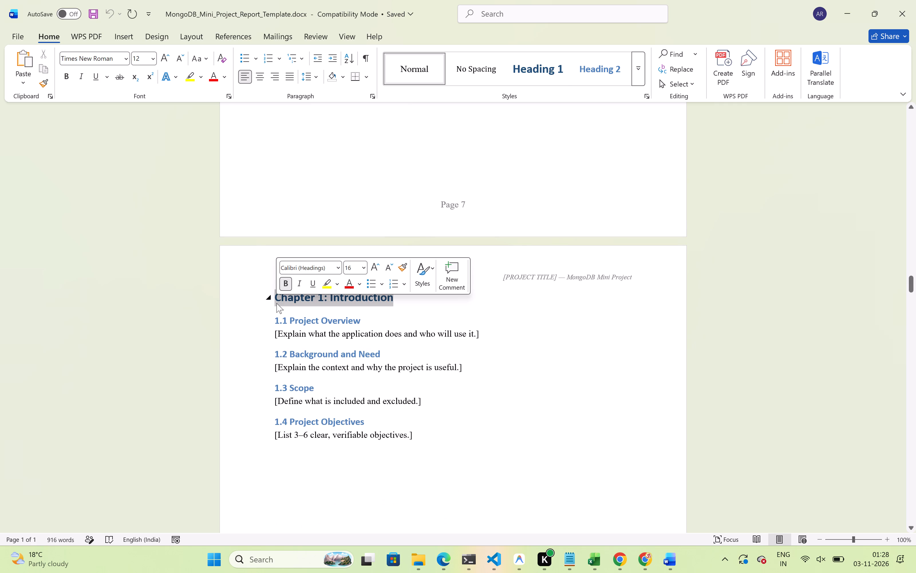
{"action": "left_click", "coordinate": [443, 353]}
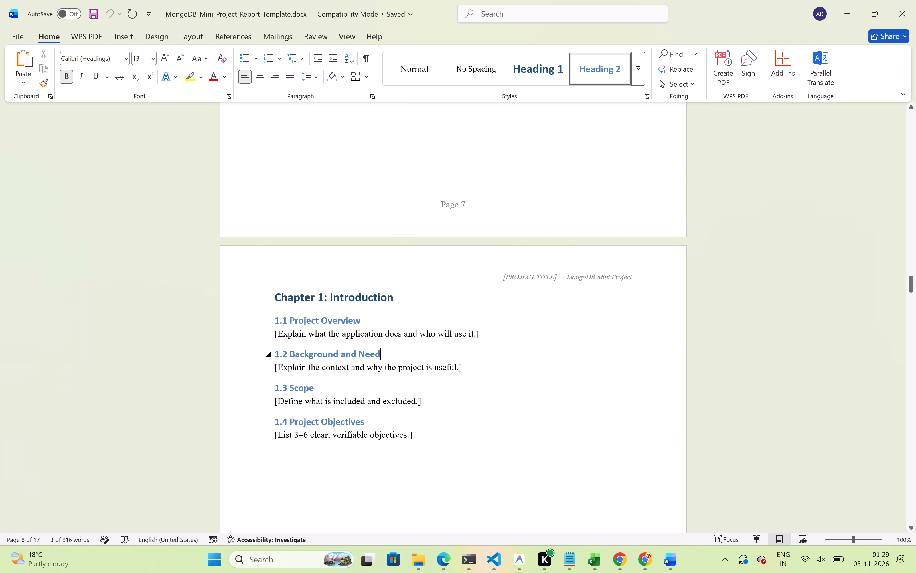
Close the MongoDB template document and return to the INT315 Cybersecurity Intrusion Detection report.
{"action": "left_click", "coordinate": [670, 558]}
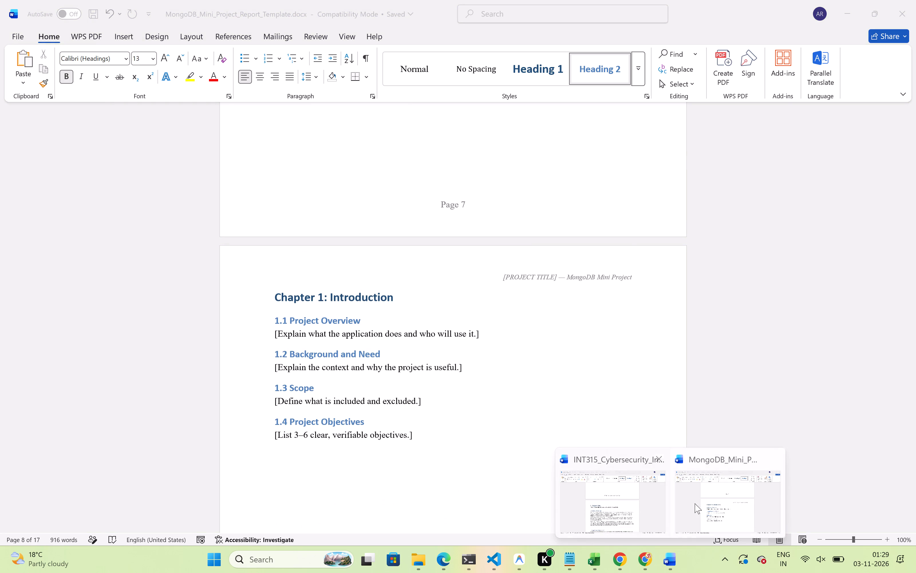
{"action": "left_click", "coordinate": [699, 503]}
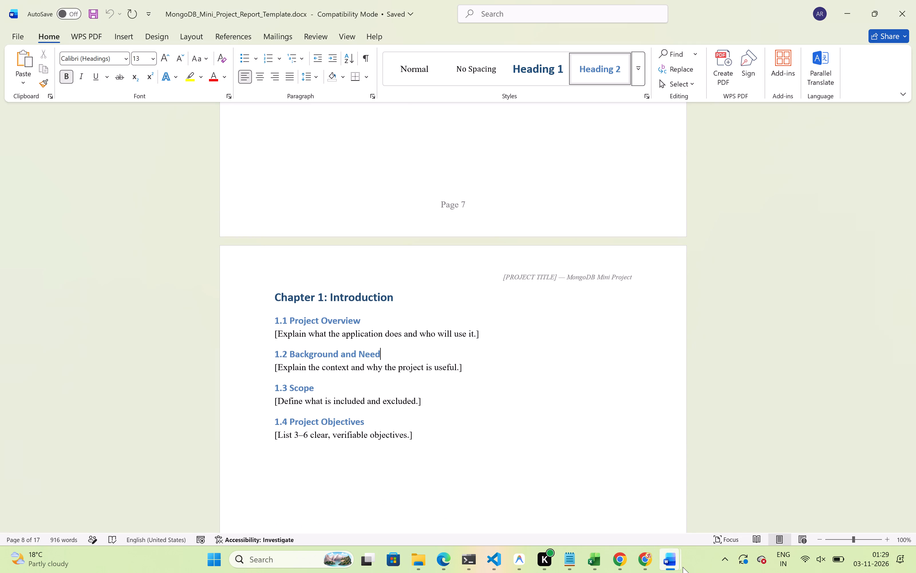
{"action": "left_click", "coordinate": [767, 465]}
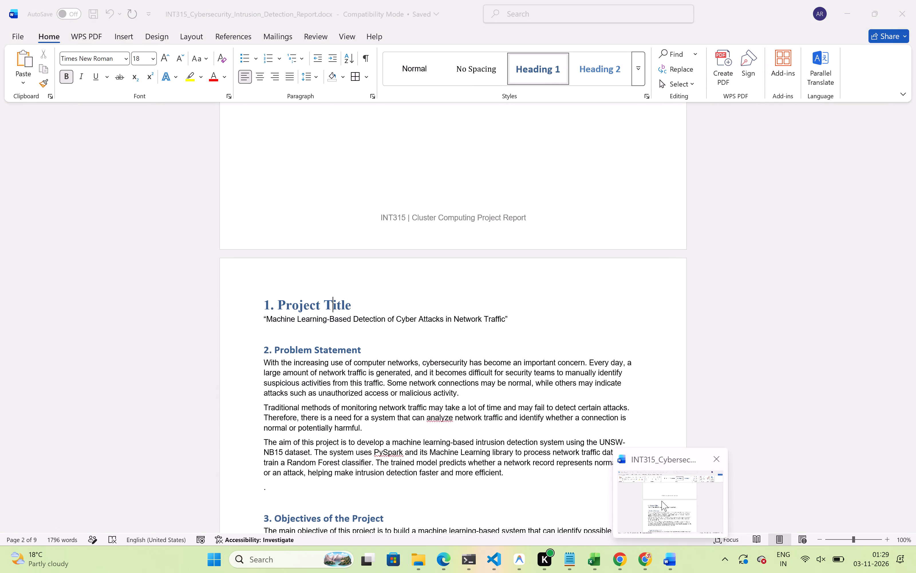
{"action": "left_click", "coordinate": [361, 360]}
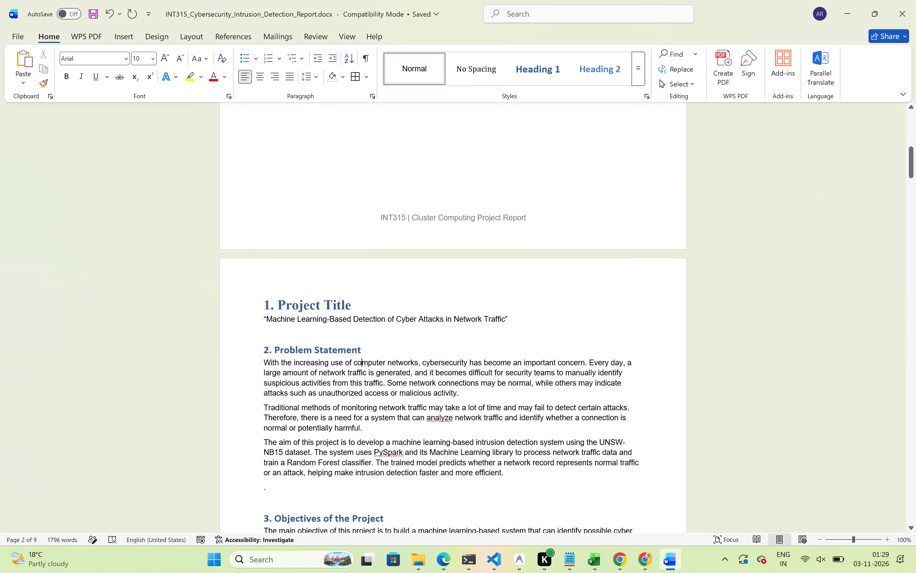
Change the "1. Project Title" heading to the Calibri headings font at size 18.
{"action": "left_click_drag", "start_coordinate": [357, 302], "coordinate": [265, 300]}
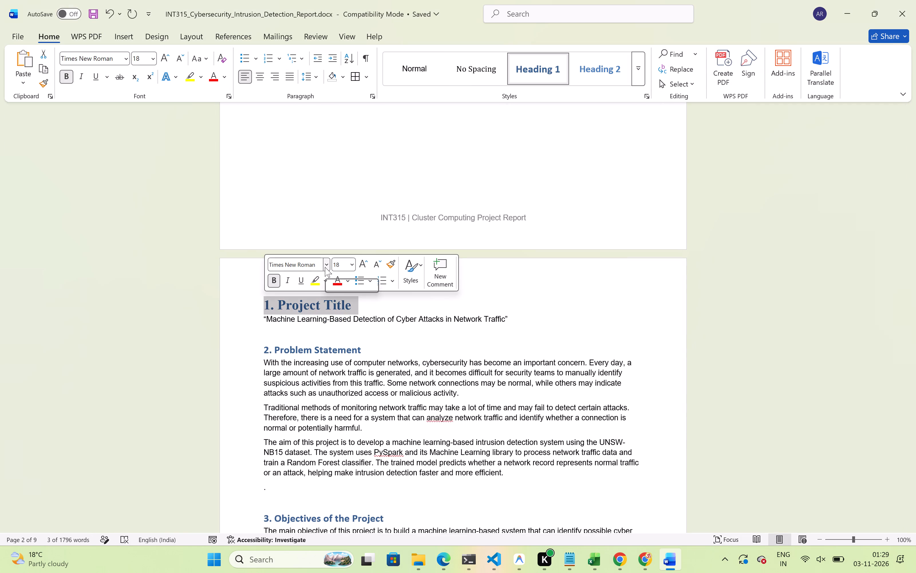
{"action": "left_click", "coordinate": [325, 267]}
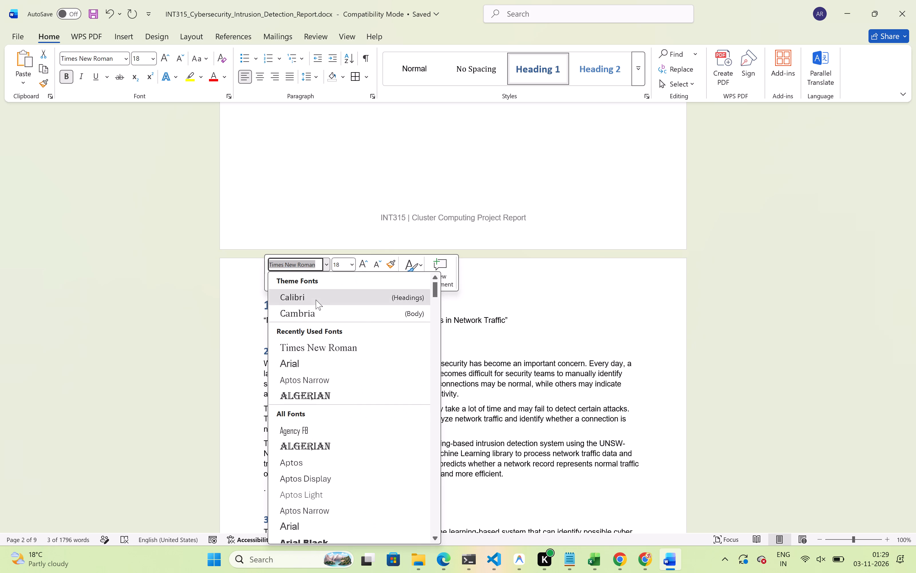
{"action": "left_click", "coordinate": [316, 300]}
{"action": "left_click", "coordinate": [355, 260]}
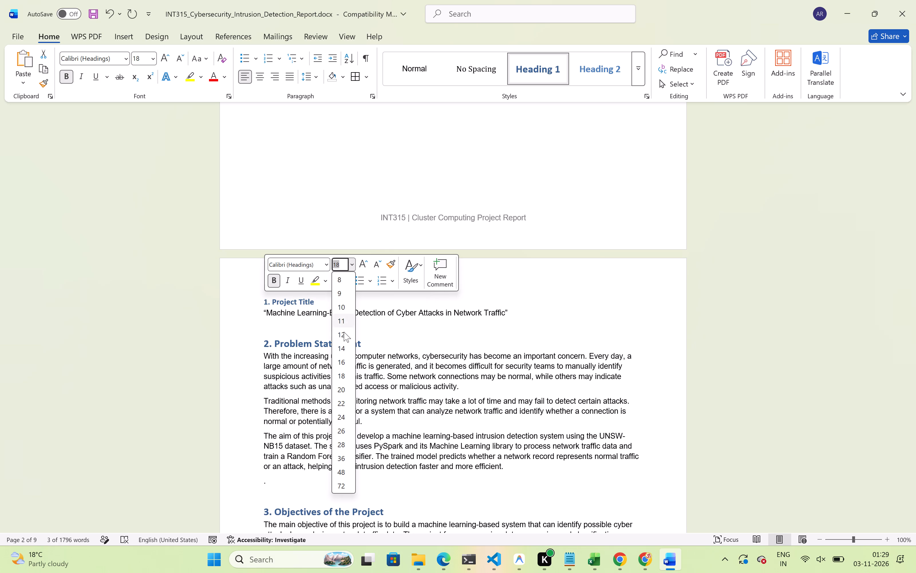
{"action": "left_click", "coordinate": [341, 369]}
{"action": "left_click", "coordinate": [371, 331]}
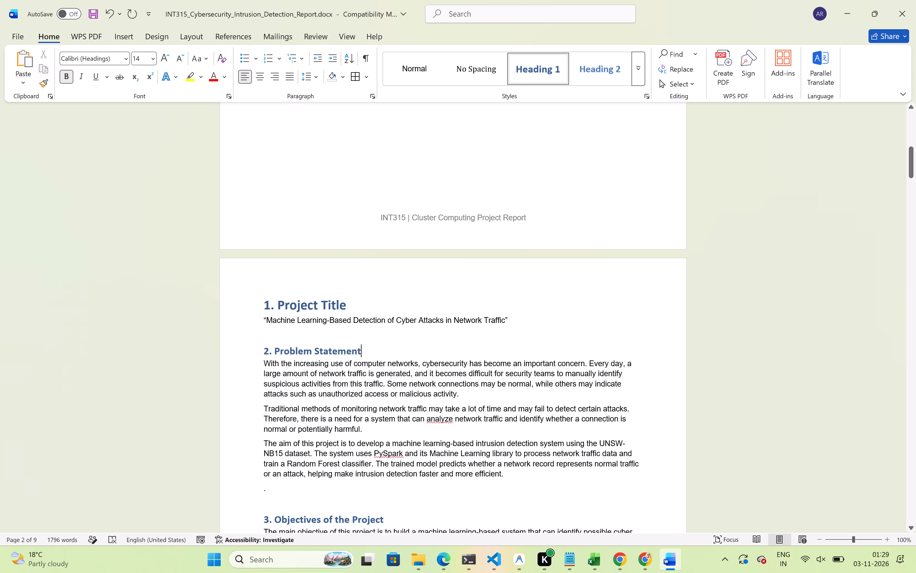
Remove the opening and closing quotation marks around the project title text below the "1. Project Title" heading.
{"action": "left_click", "coordinate": [513, 321]}
{"action": "key", "text": "BackSpace"}
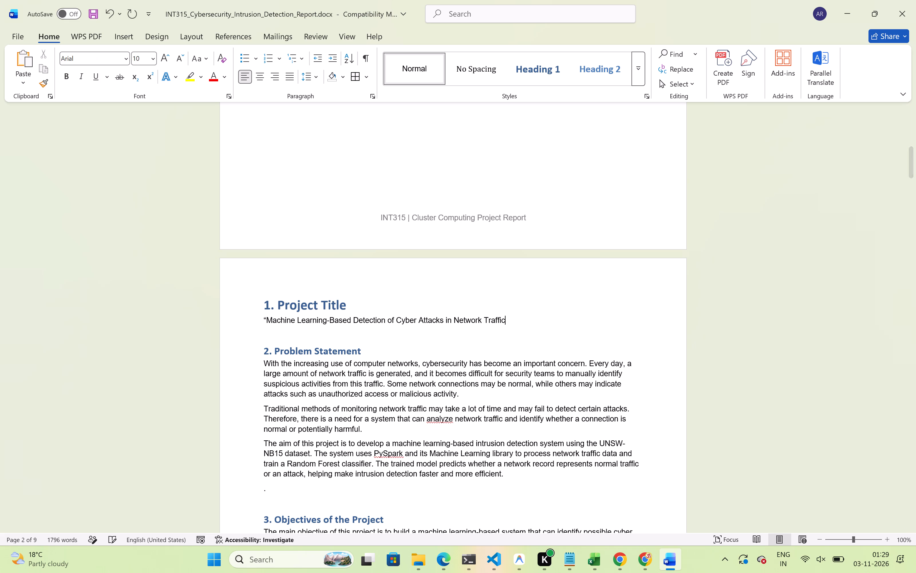
{"action": "left_click", "coordinate": [264, 319]}
{"action": "key", "text": "Down"}
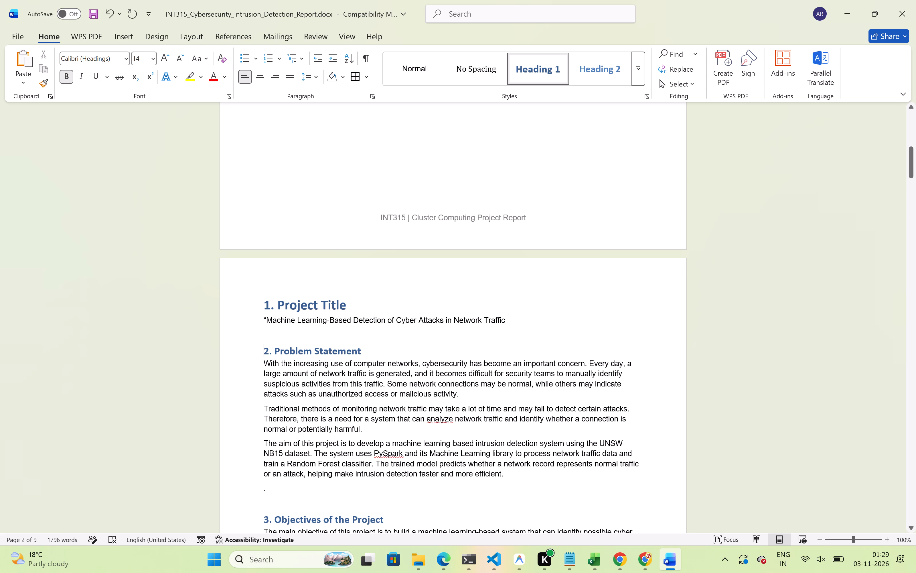
{"action": "left_click", "coordinate": [265, 319]}
{"action": "key", "text": "Right"}
{"action": "key", "text": "BackSpace"}
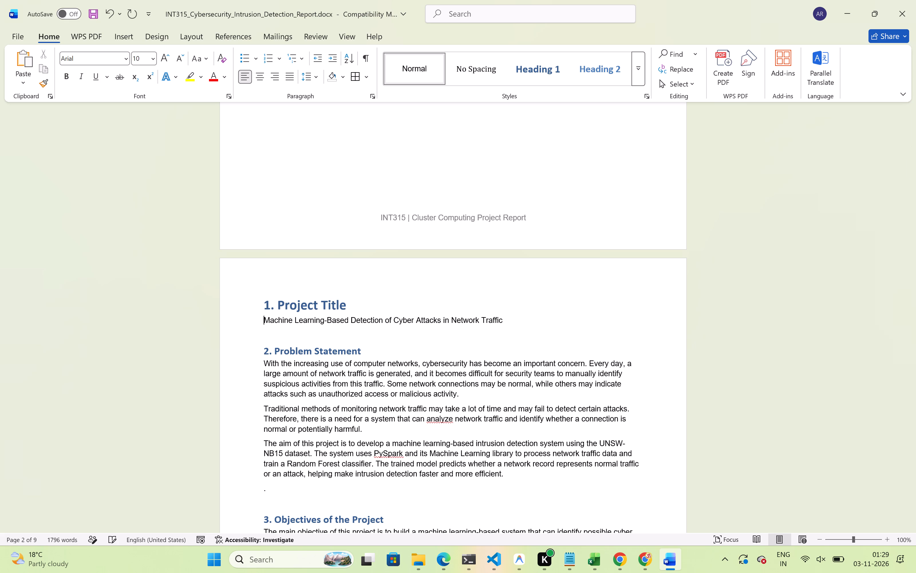
Change the font of the project title line "Machine Learning-Based Detection of Cyber Attacks in Network Traffic" to Times New Roman.
{"action": "left_click_drag", "start_coordinate": [512, 320], "coordinate": [262, 323]}
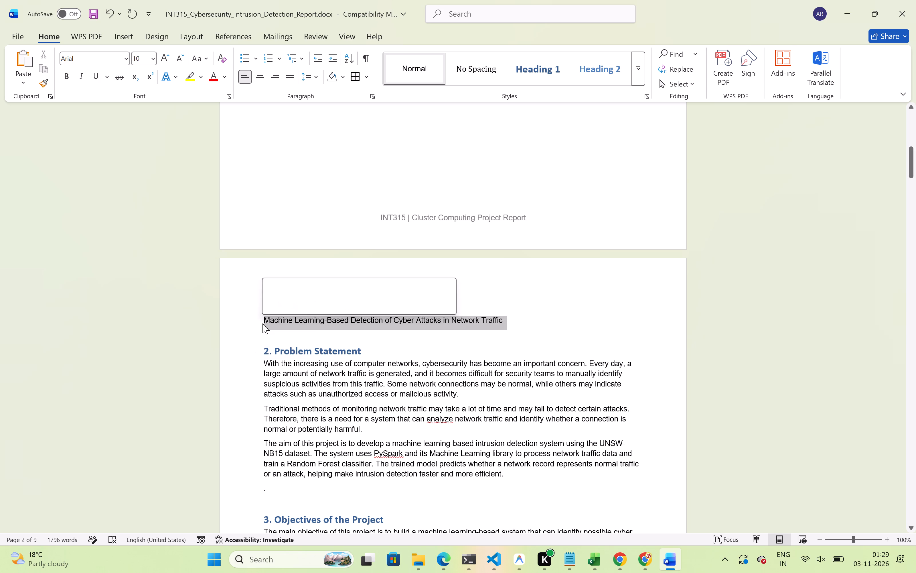
{"action": "left_click", "coordinate": [324, 289]}
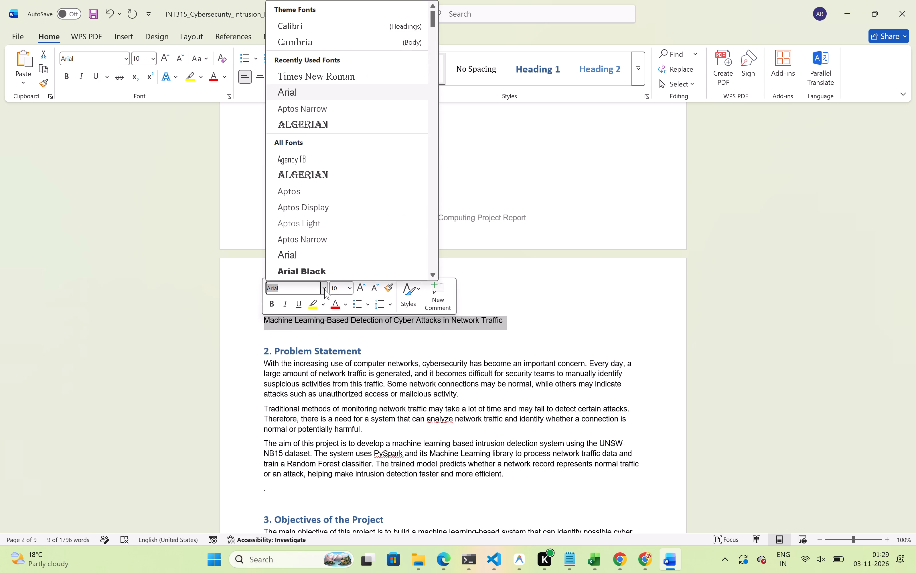
{"action": "left_click", "coordinate": [331, 78]}
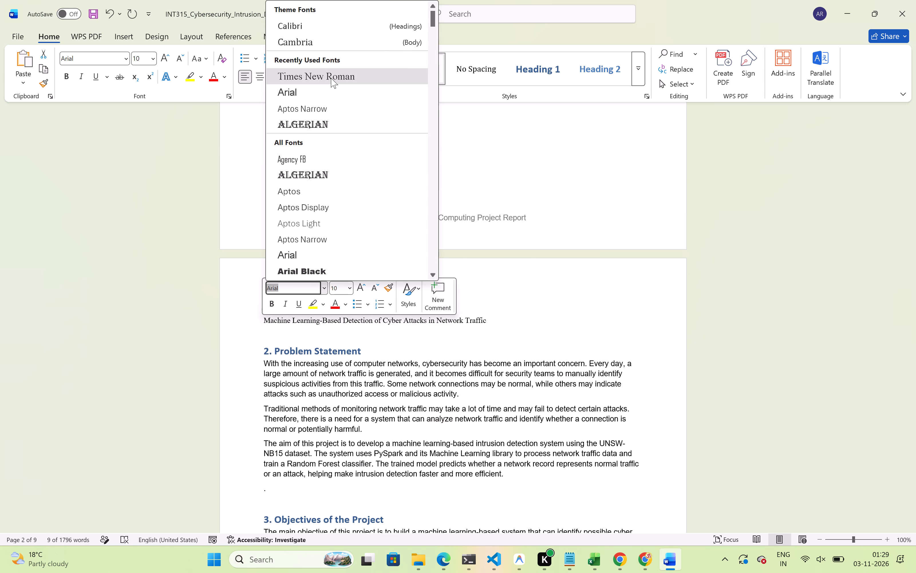
Set the font size of the project title line below the "1. Project Title" heading to 12.
{"action": "left_click", "coordinate": [153, 60]}
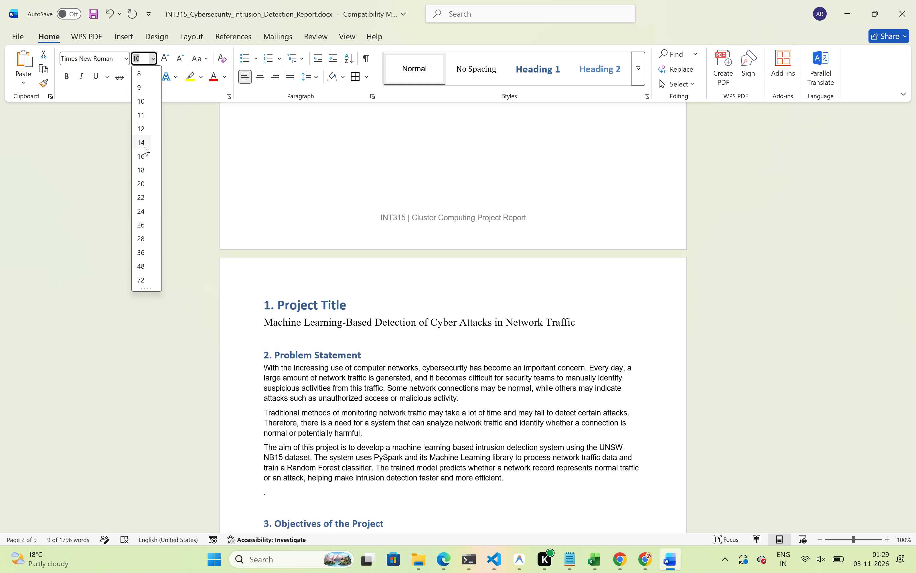
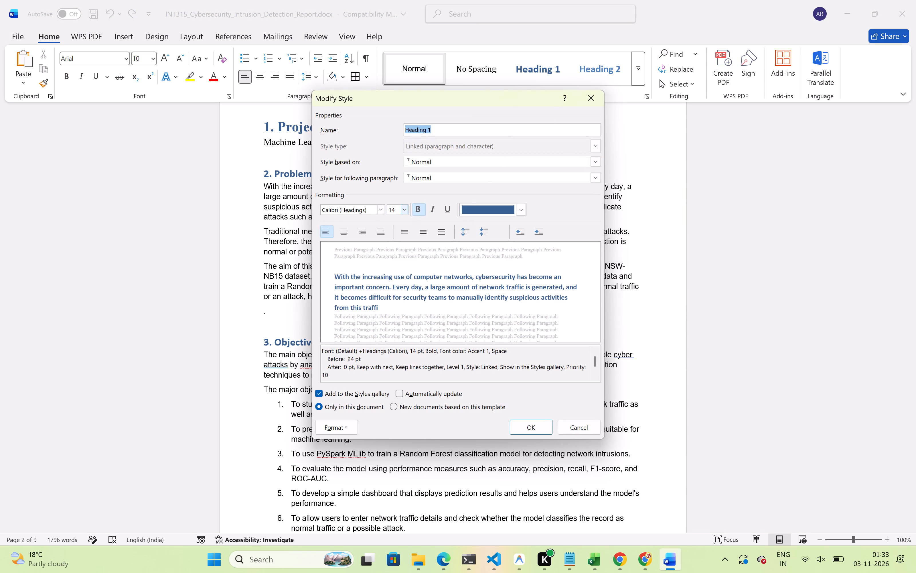
{"action": "left_click", "coordinate": [380, 209]}
{"action": "left_click", "coordinate": [377, 220]}
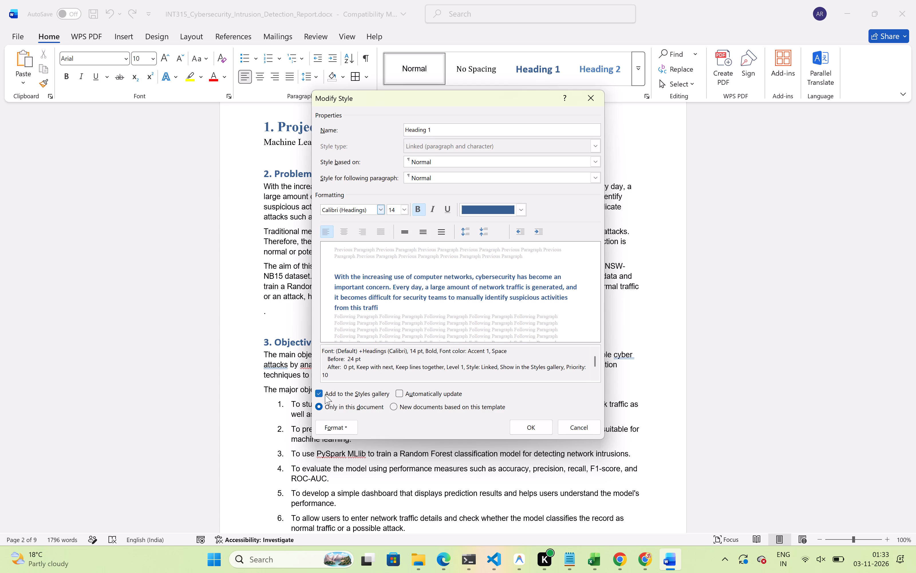
{"action": "left_click", "coordinate": [637, 555]}
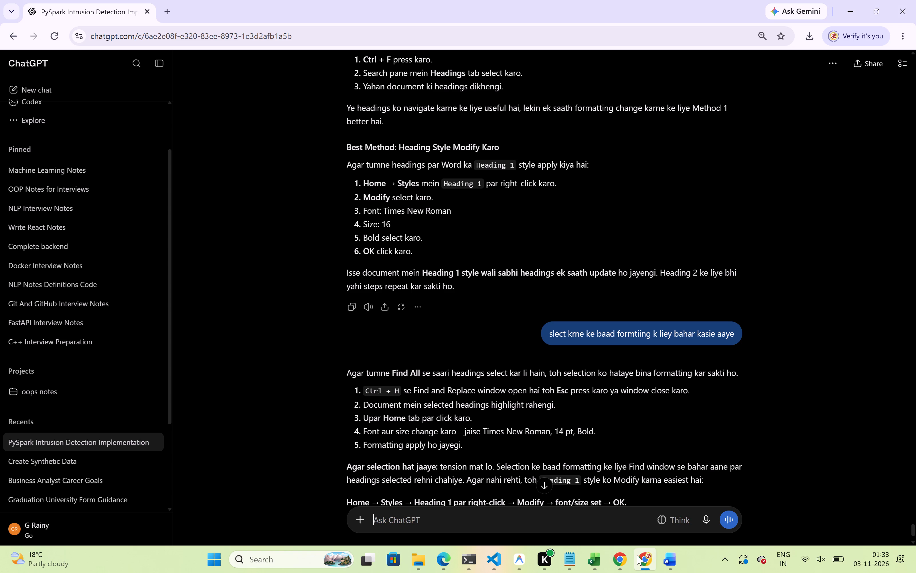
{"action": "left_click", "coordinate": [637, 555]}
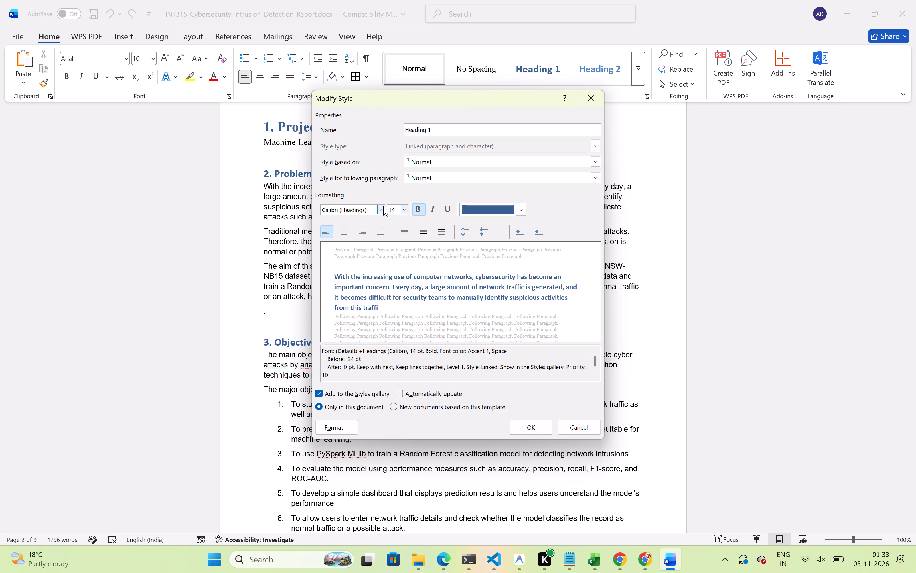
{"action": "left_click", "coordinate": [383, 206]}
{"action": "left_click", "coordinate": [378, 245]}
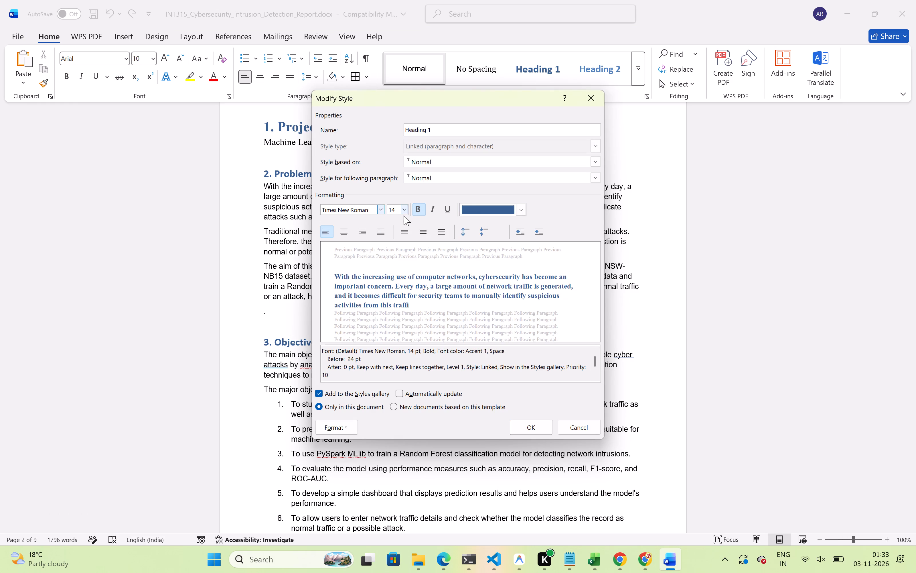
{"action": "left_click", "coordinate": [405, 210]}
{"action": "left_click", "coordinate": [393, 263]}
{"action": "left_click", "coordinate": [524, 426]}
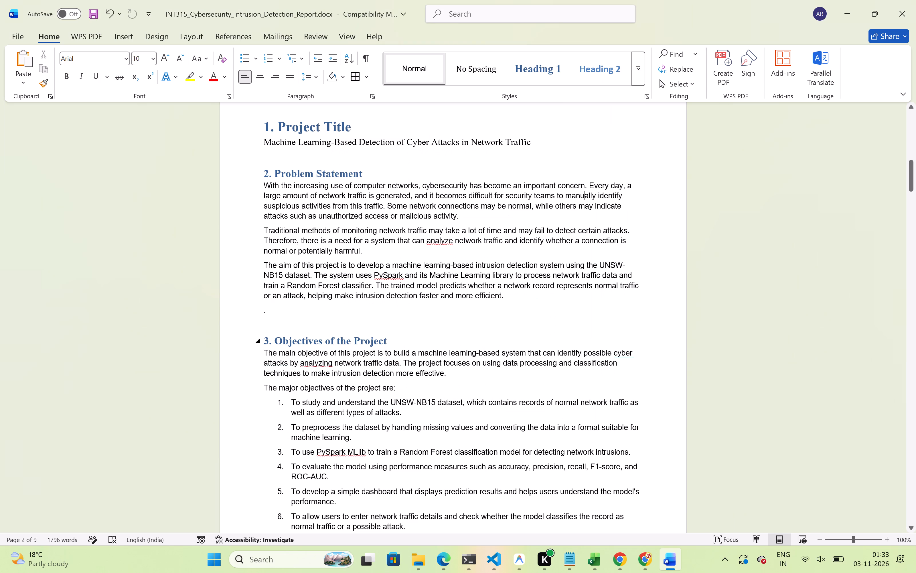
Compare the size of the "3. Objectives of the Project" and "1. Project Title" headings and set the Heading 1 style to 18 pt.
{"action": "left_click_drag", "start_coordinate": [389, 343], "coordinate": [328, 338]}
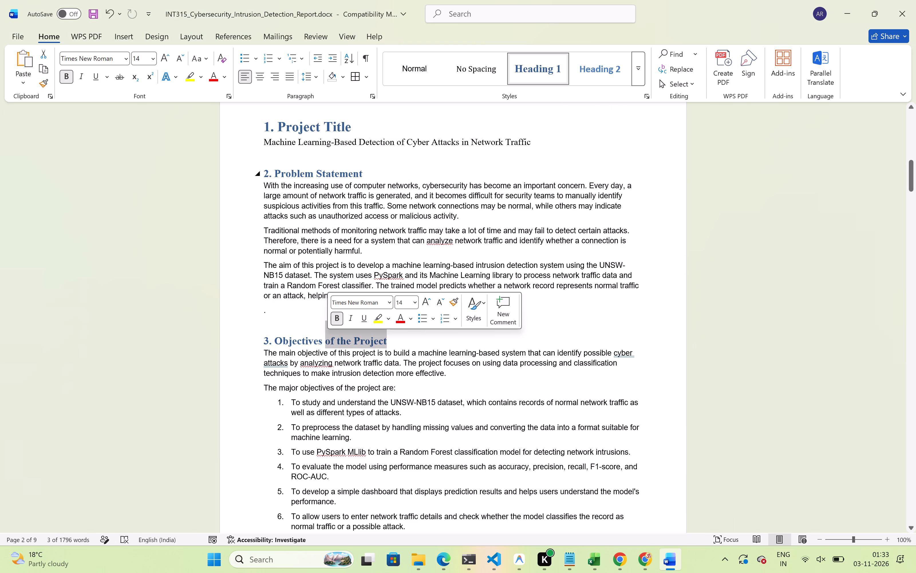
{"action": "left_click_drag", "start_coordinate": [354, 132], "coordinate": [313, 122]}
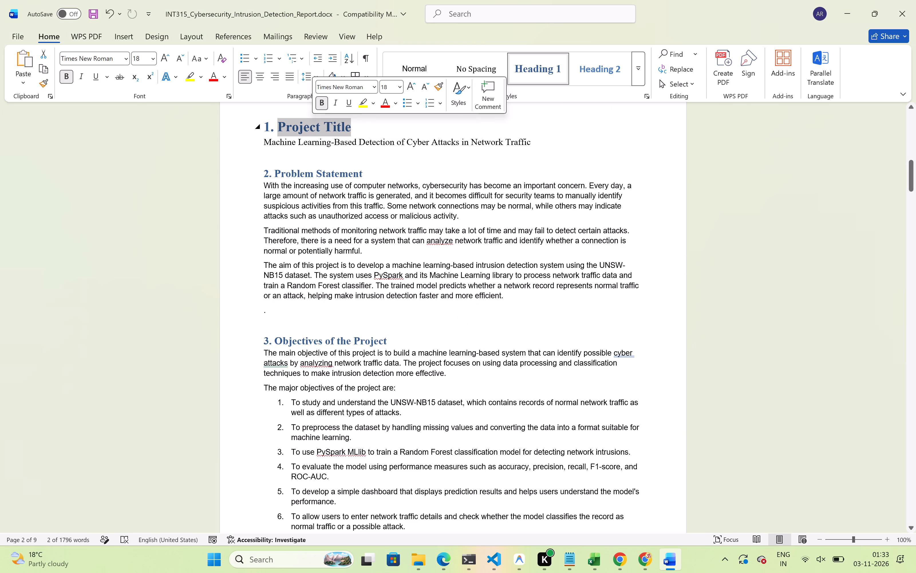
{"action": "left_click", "coordinate": [377, 121]}
{"action": "right_click", "coordinate": [533, 71]}
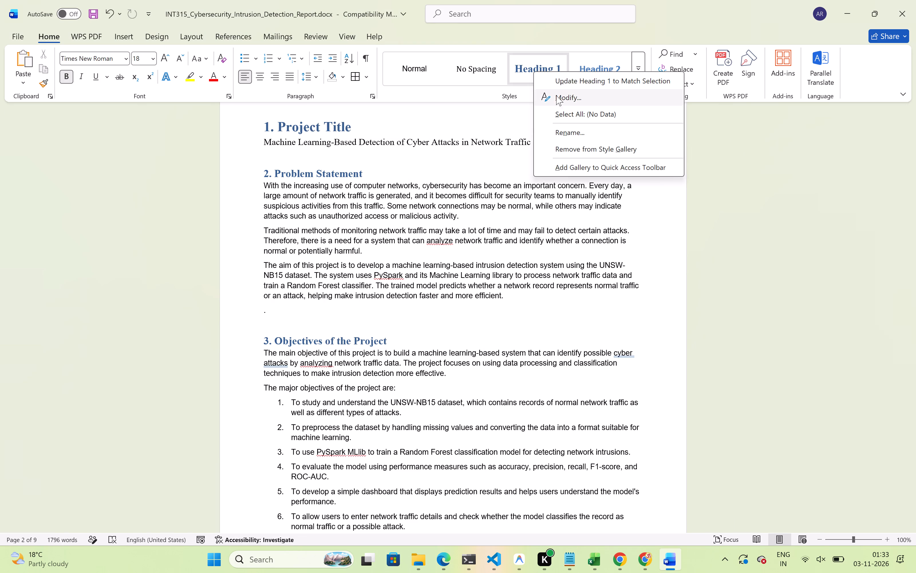
{"action": "left_click", "coordinate": [571, 96]}
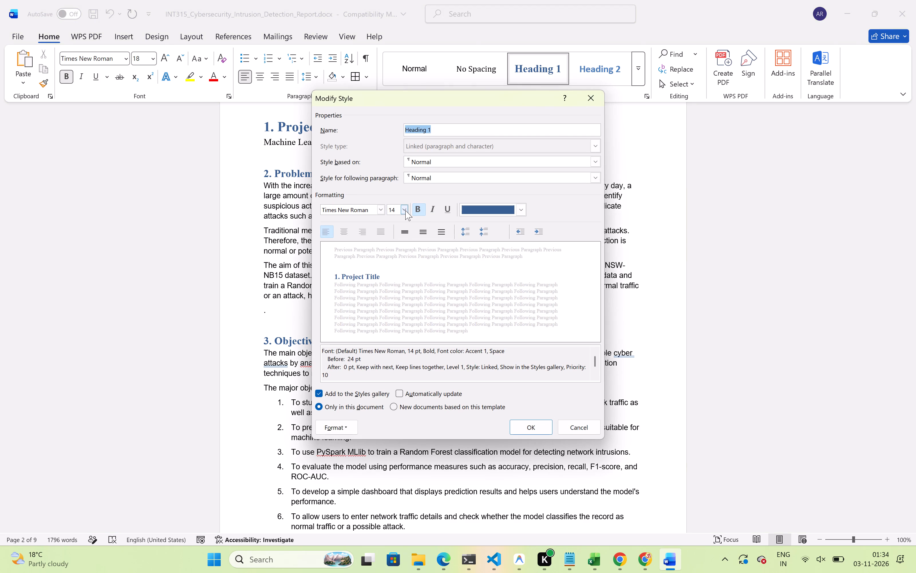
{"action": "left_click", "coordinate": [405, 210]}
{"action": "left_click", "coordinate": [392, 279]}
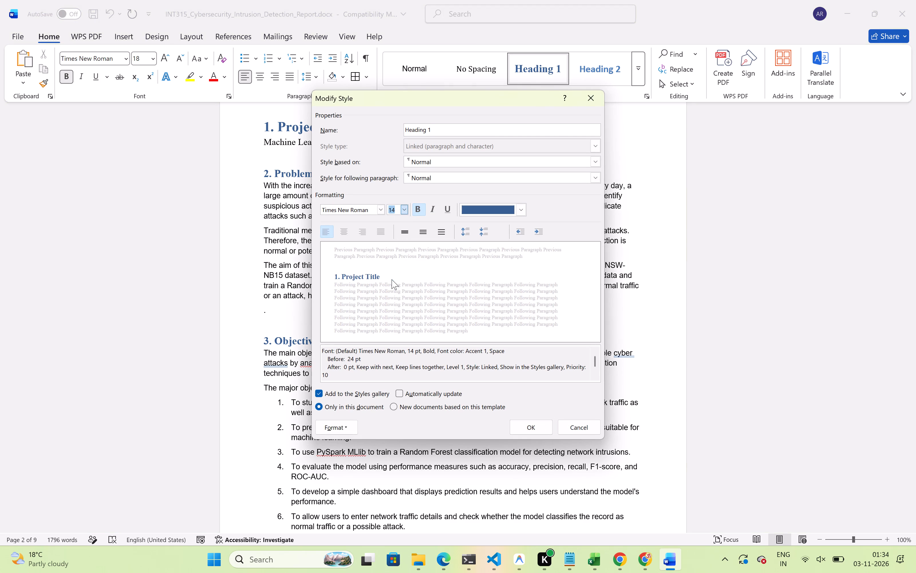
{"action": "left_click", "coordinate": [532, 423]}
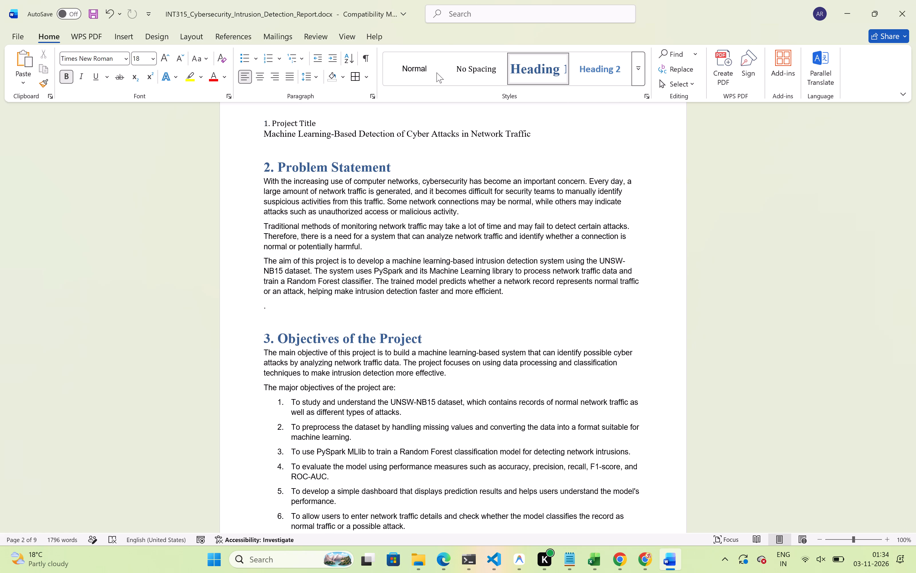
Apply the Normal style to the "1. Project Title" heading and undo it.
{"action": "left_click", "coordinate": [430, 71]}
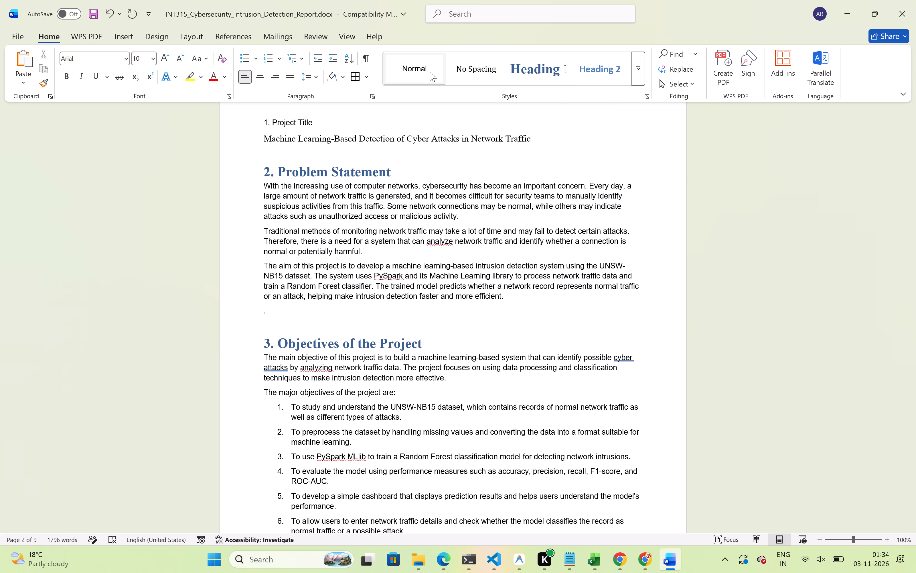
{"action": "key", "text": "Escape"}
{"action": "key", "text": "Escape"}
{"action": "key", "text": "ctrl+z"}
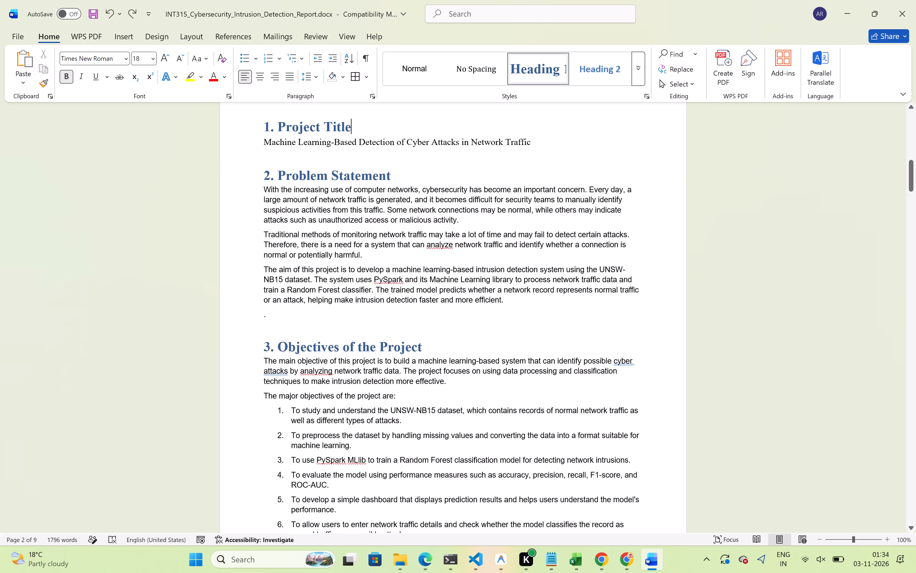
Modify the Normal style to Times New Roman, 12 pt.
{"action": "left_click", "coordinate": [589, 151]}
{"action": "right_click", "coordinate": [424, 67]}
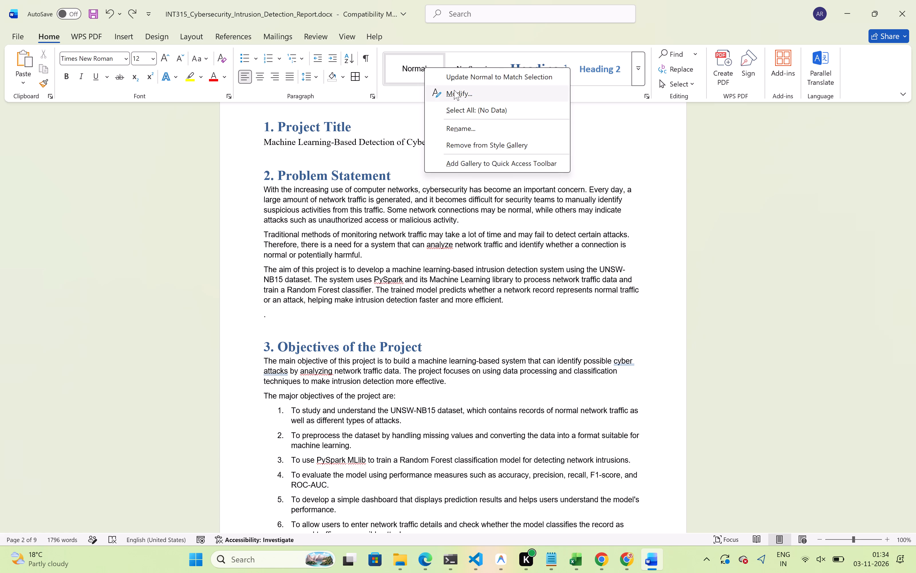
{"action": "left_click", "coordinate": [455, 91]}
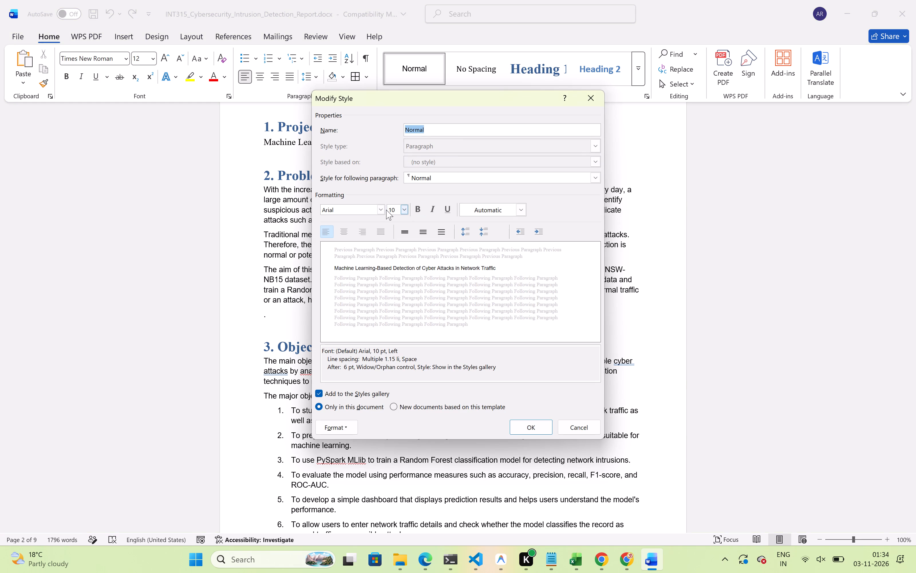
{"action": "left_click", "coordinate": [380, 211]}
{"action": "left_click", "coordinate": [370, 247]}
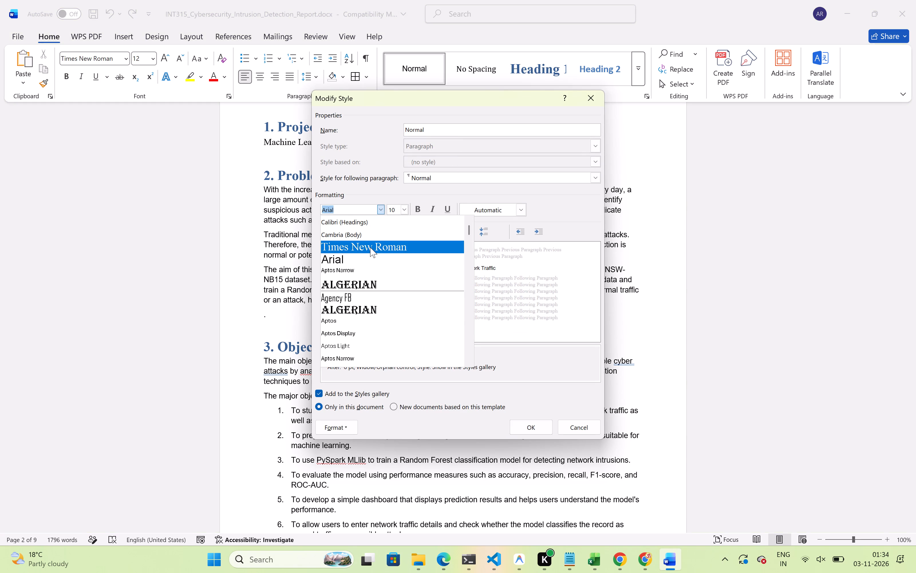
{"action": "left_click", "coordinate": [406, 211]}
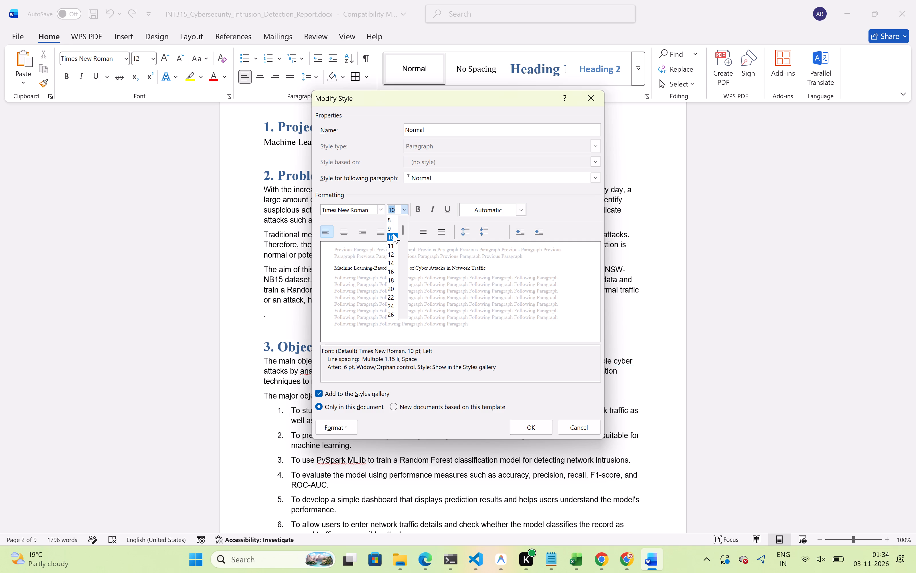
{"action": "left_click", "coordinate": [392, 253]}
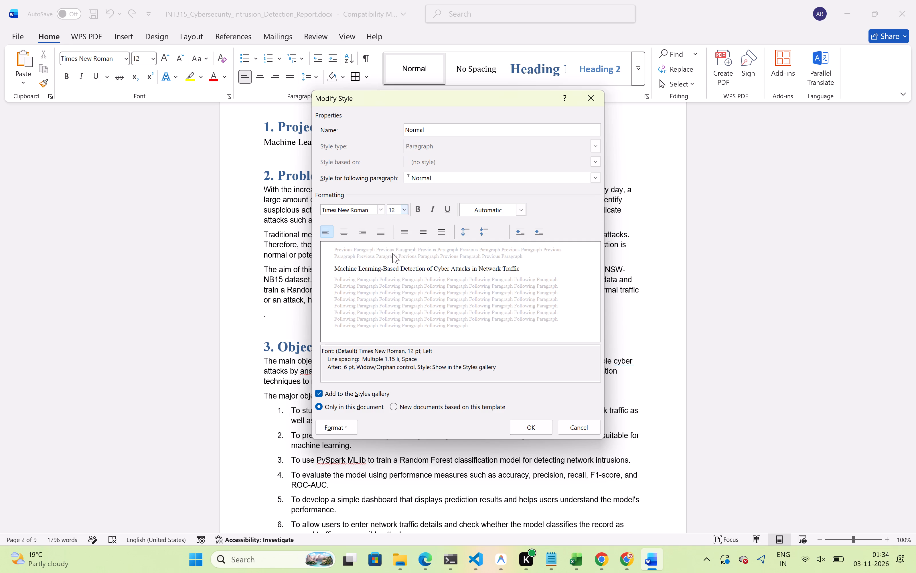
{"action": "double_click", "coordinate": [522, 424]}
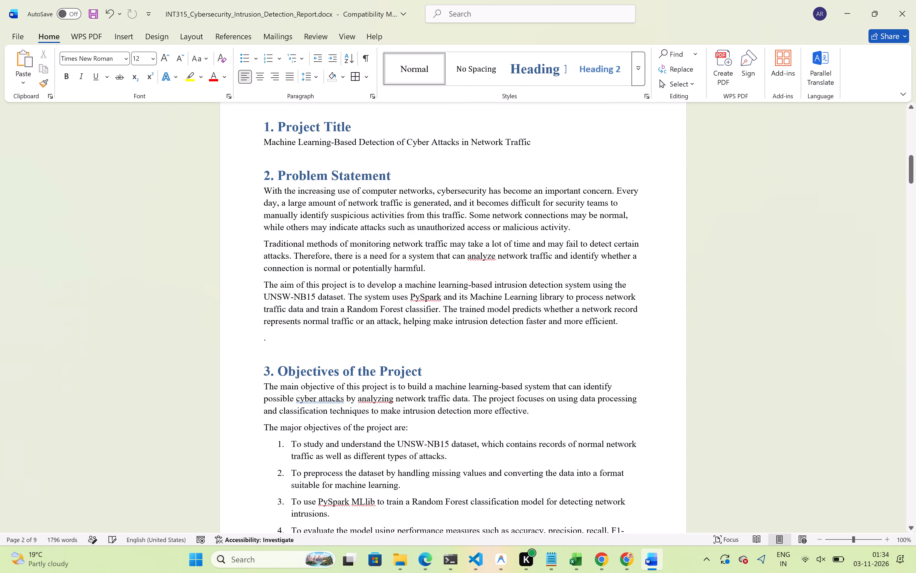
Remove the extra blank line above the "5. Dataset Source" heading, keeping the heading on its own line in Heading 1 style.
{"action": "scroll", "coordinate": [470, 406], "scroll_direction": "down", "scroll_amount": 2}
{"action": "scroll", "coordinate": [470, 406], "scroll_direction": "up", "scroll_amount": 4}
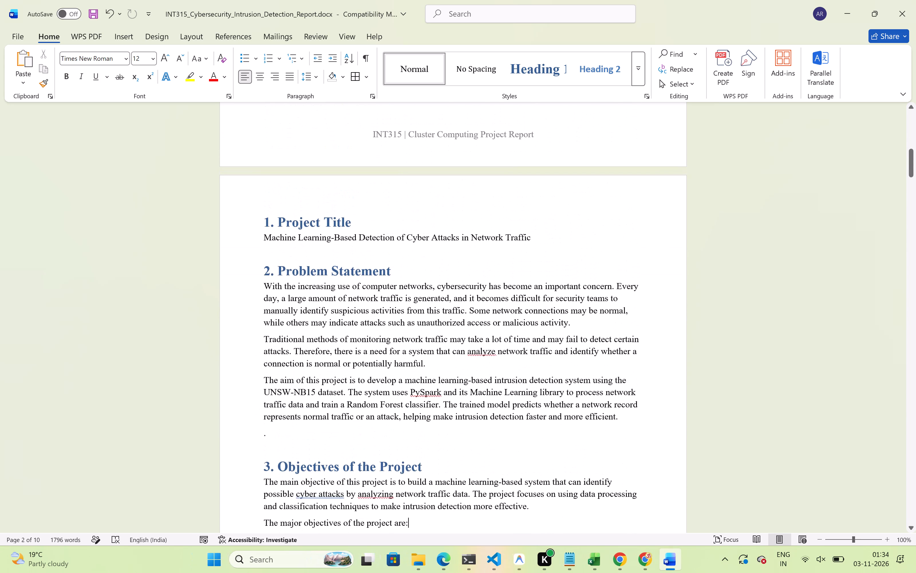
{"action": "scroll", "coordinate": [470, 406], "scroll_direction": "down", "scroll_amount": 6}
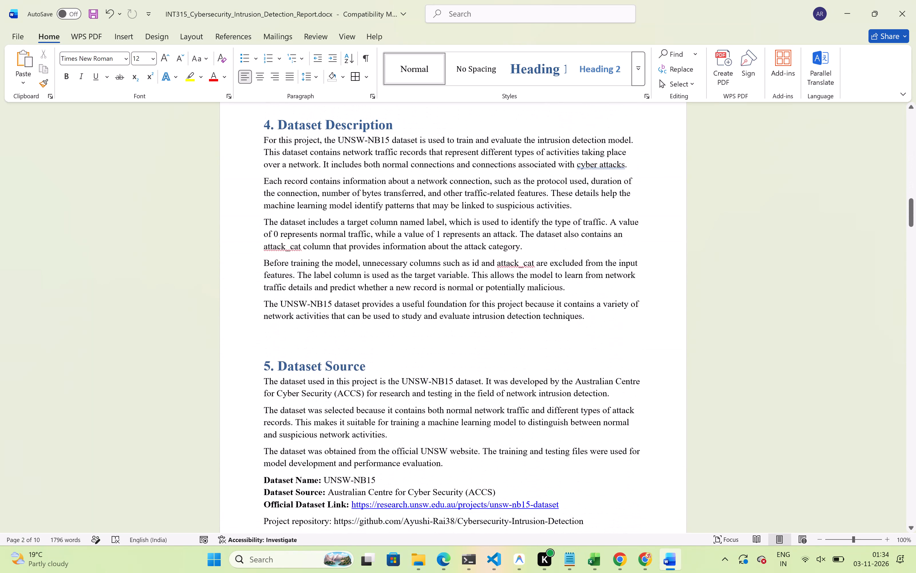
{"action": "left_click", "coordinate": [267, 350]}
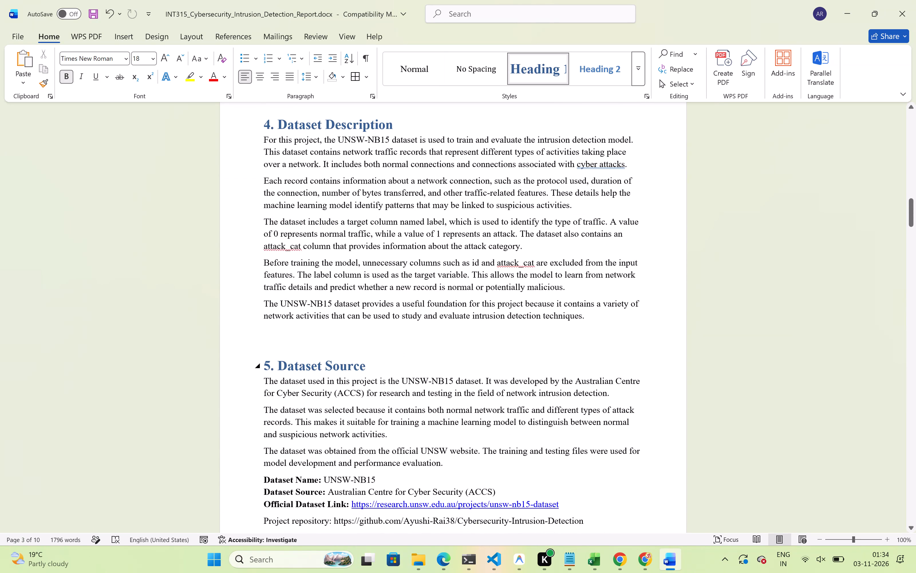
{"action": "key", "text": "Left"}
{"action": "key", "text": "BackSpace"}
{"action": "key", "text": "BackSpace"}
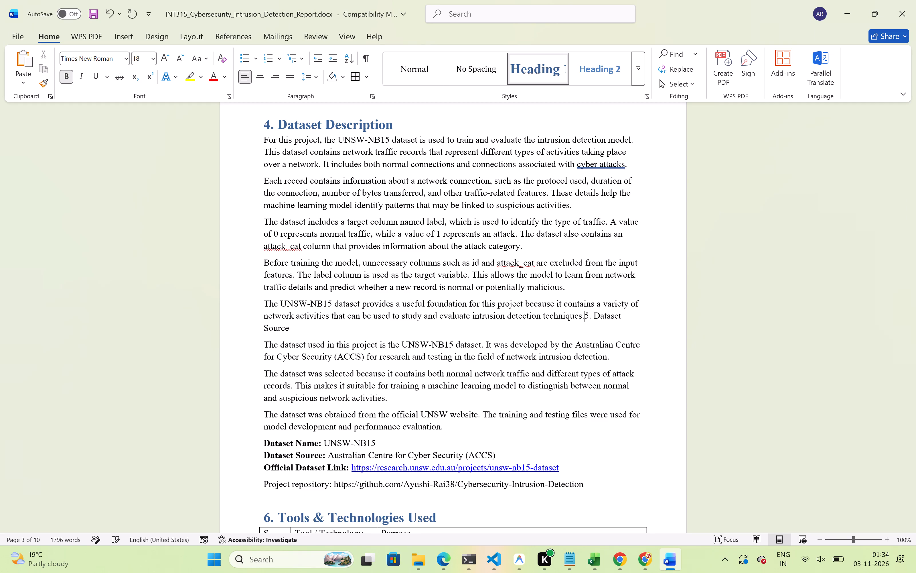
{"action": "key", "text": "Return"}
{"action": "key", "text": "ctrl+z"}
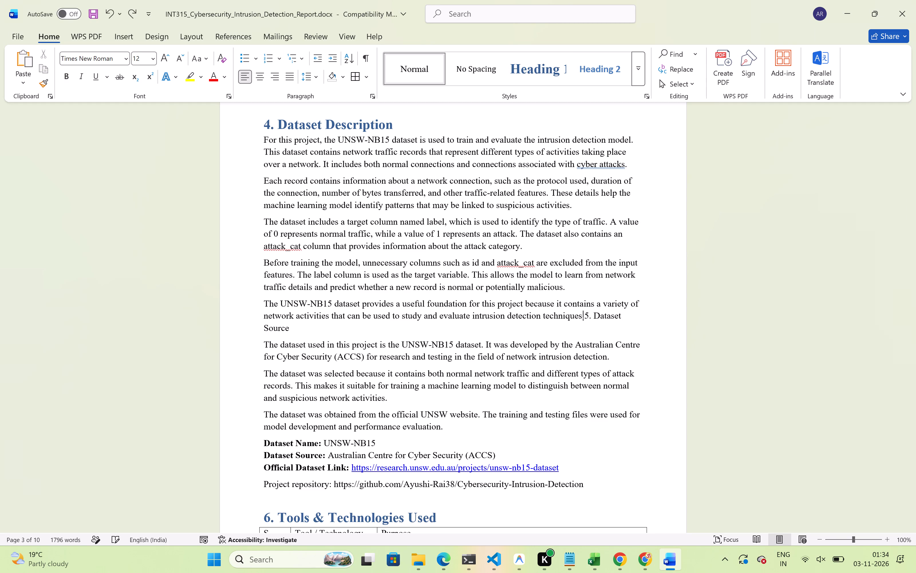
{"action": "key", "text": "ctrl+z"}
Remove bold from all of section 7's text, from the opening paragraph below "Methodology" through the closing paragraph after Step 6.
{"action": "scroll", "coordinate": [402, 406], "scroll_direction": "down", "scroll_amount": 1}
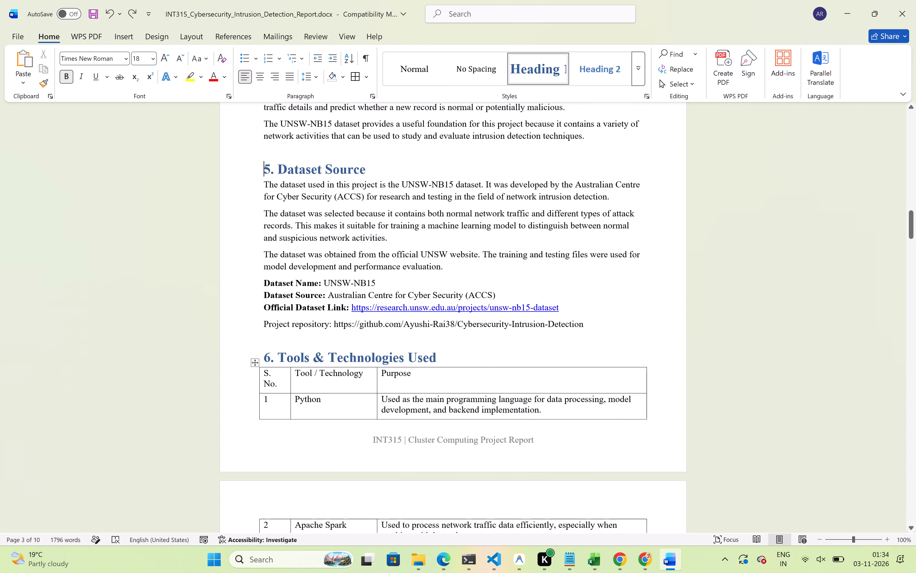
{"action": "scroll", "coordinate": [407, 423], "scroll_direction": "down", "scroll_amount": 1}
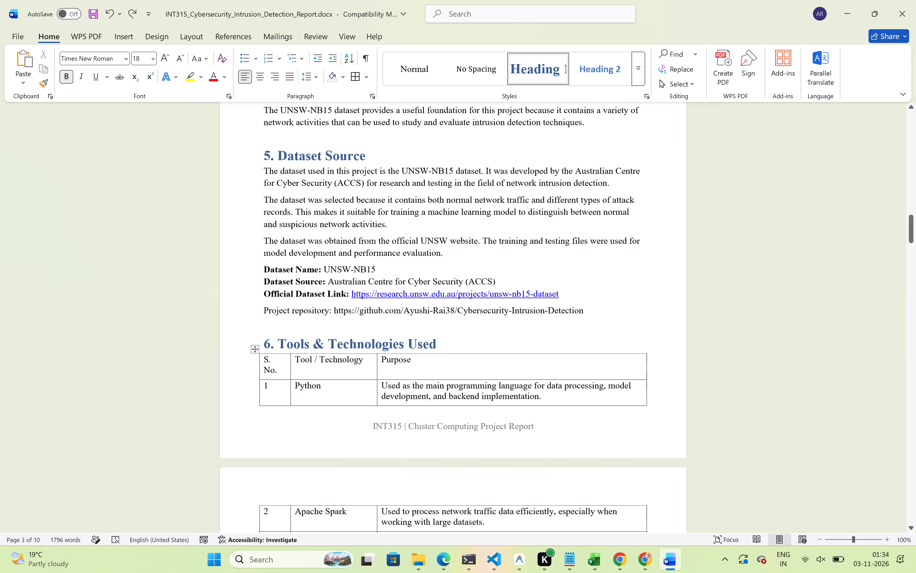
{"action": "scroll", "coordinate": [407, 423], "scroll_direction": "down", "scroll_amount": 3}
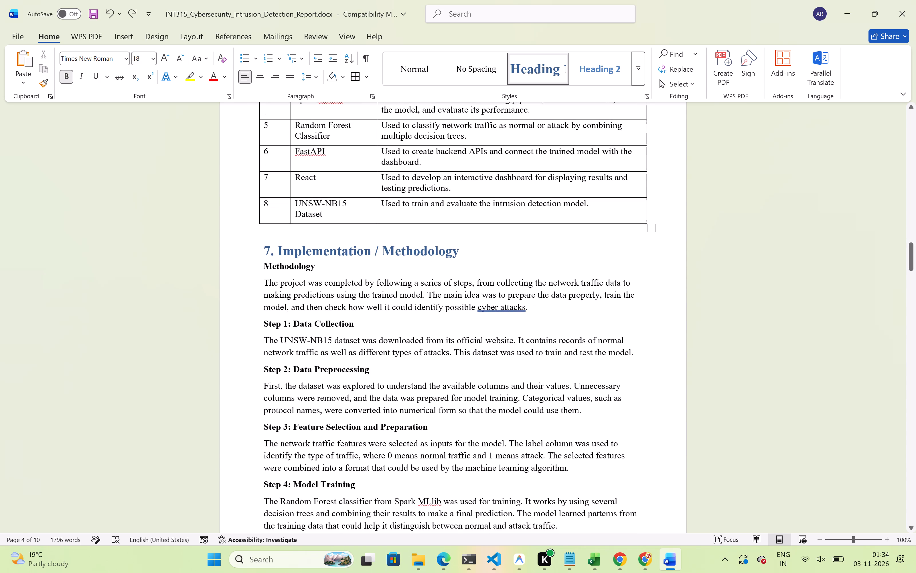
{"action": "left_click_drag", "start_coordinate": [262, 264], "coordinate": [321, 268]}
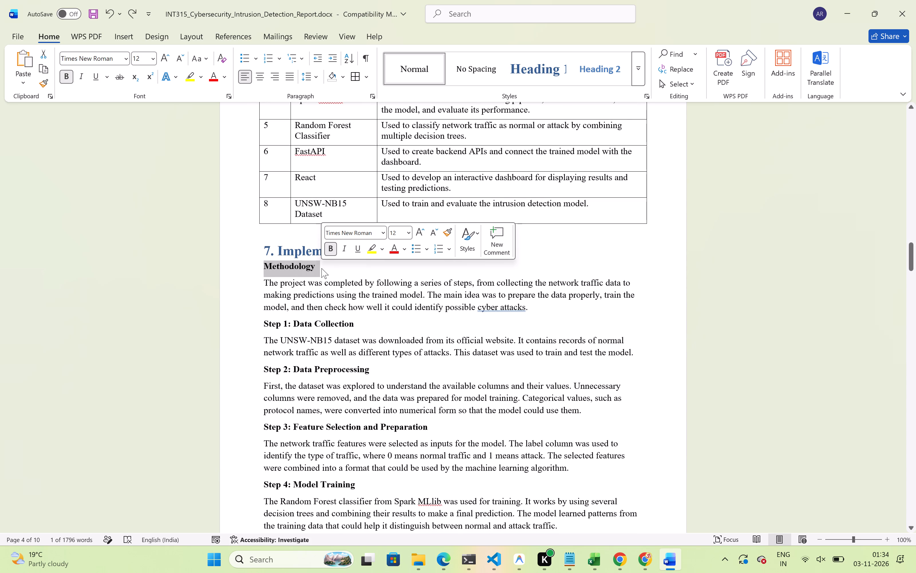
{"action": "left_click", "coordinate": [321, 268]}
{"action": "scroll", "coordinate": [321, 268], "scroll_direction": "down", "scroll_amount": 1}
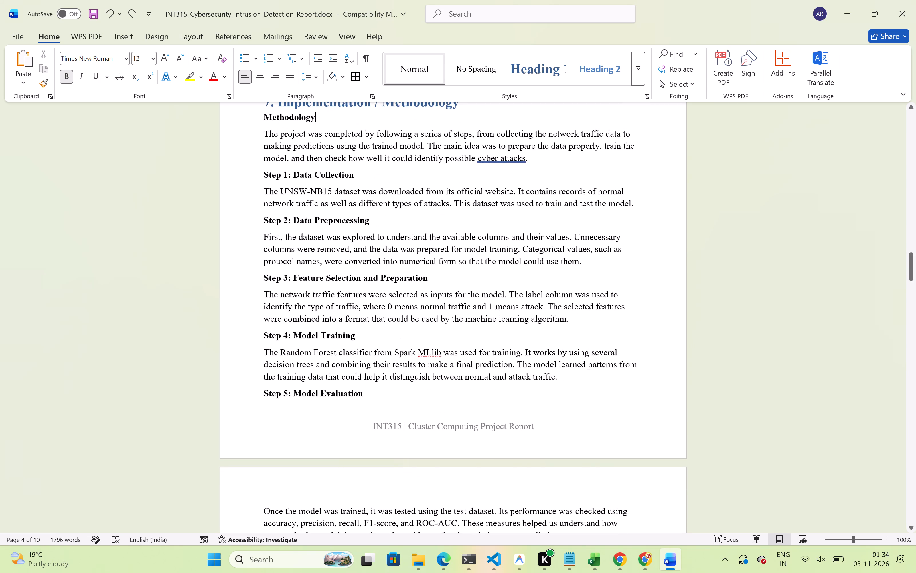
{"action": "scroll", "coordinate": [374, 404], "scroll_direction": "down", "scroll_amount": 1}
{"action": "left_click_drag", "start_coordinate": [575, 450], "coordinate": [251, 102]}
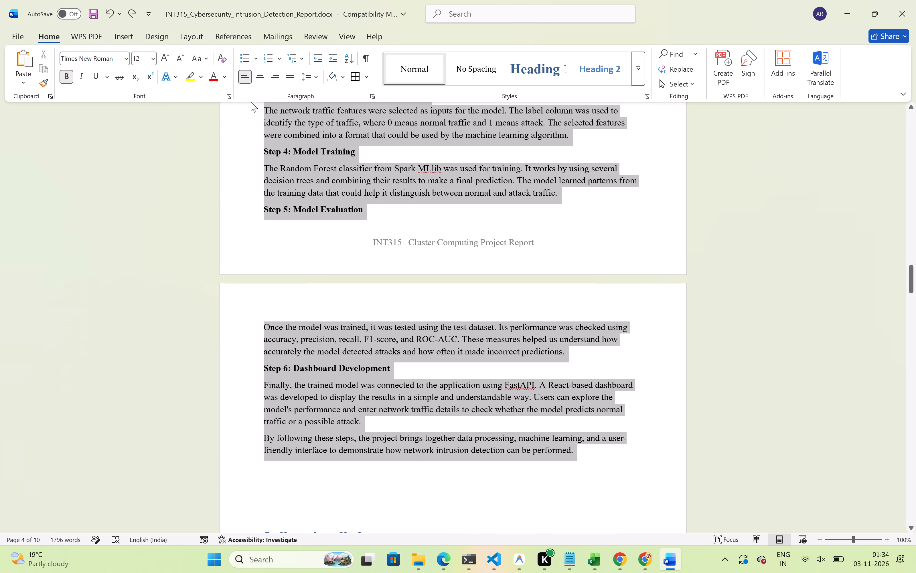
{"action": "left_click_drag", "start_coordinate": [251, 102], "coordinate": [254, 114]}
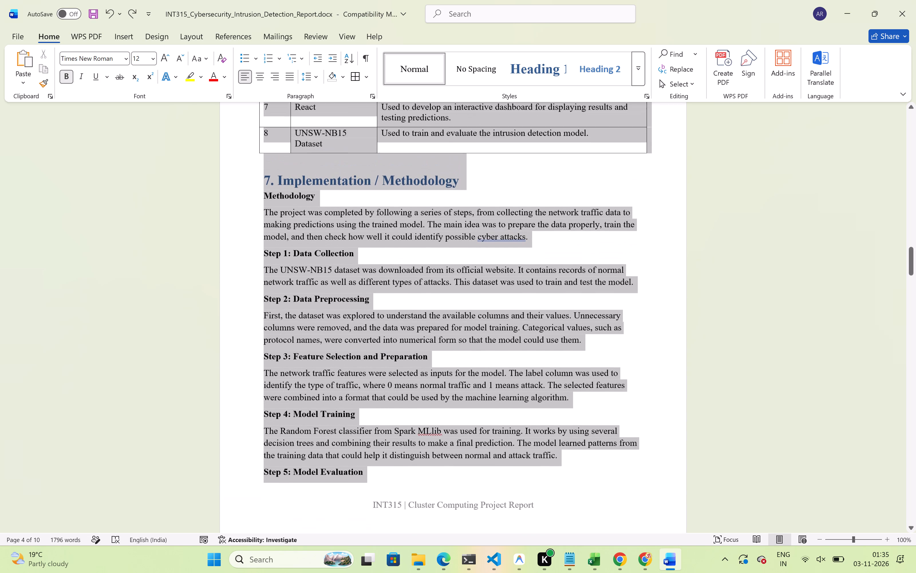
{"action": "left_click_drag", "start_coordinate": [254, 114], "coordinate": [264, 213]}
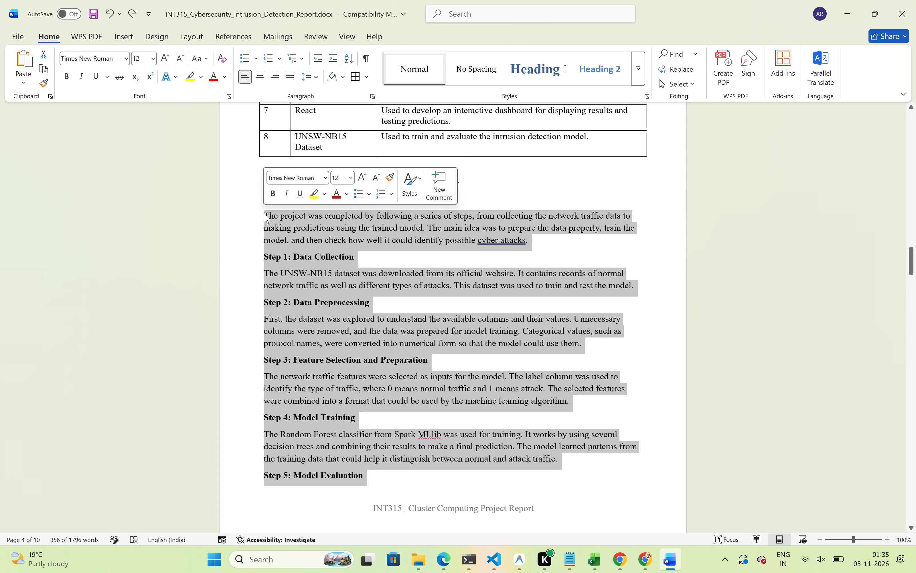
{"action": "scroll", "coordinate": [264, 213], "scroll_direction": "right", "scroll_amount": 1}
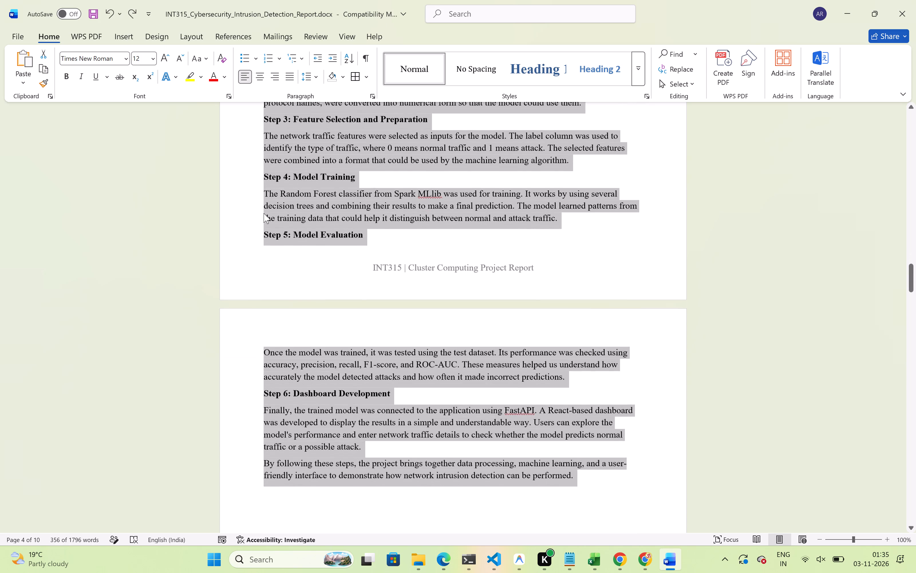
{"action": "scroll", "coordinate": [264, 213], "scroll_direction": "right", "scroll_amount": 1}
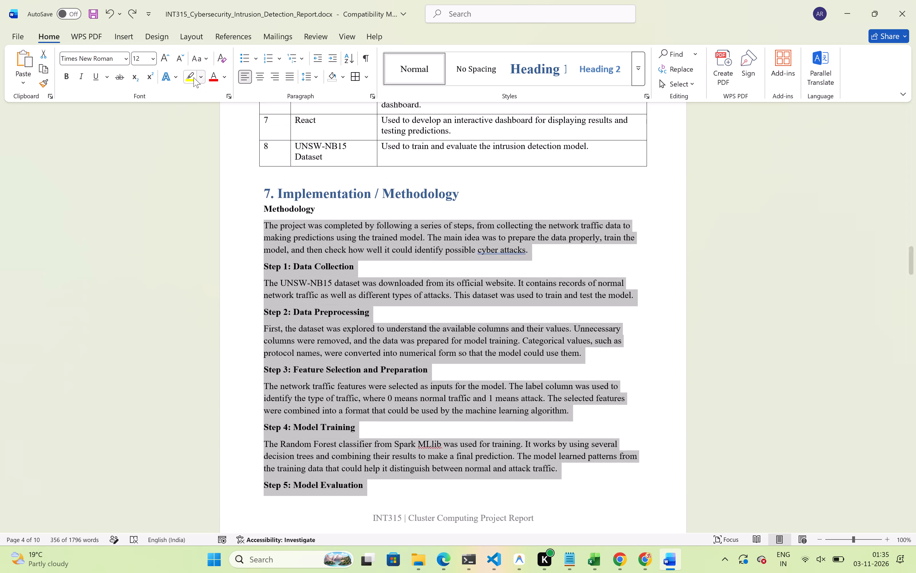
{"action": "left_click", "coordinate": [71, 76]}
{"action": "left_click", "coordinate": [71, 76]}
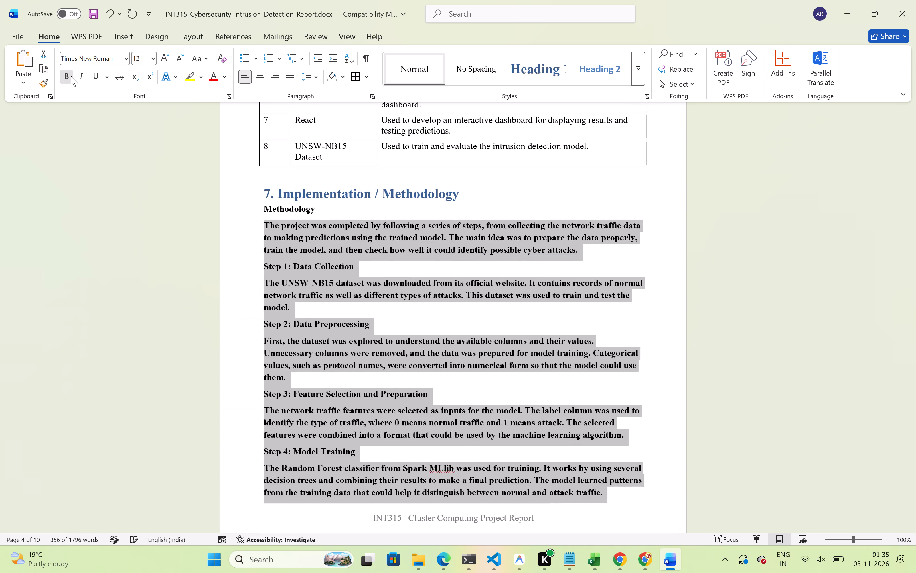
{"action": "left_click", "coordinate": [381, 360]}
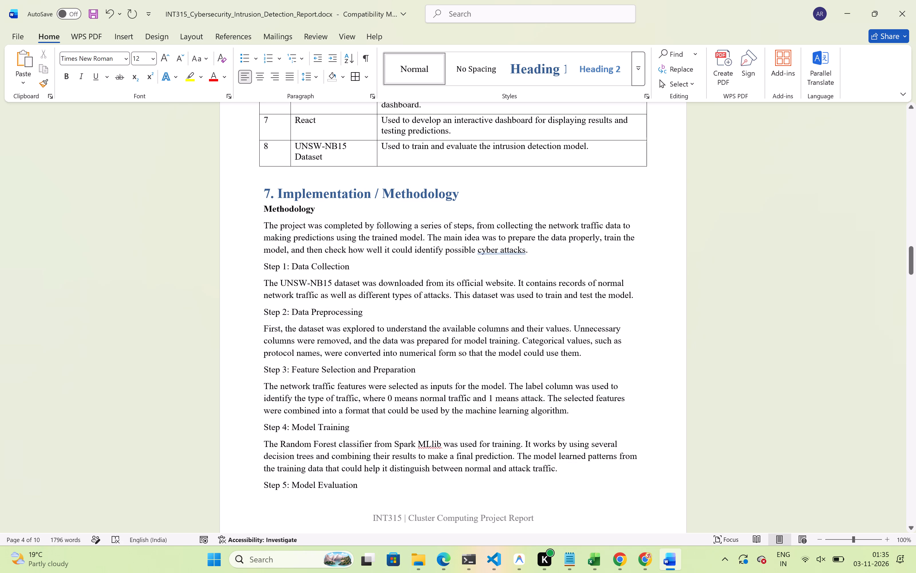
Delete the redundant "Methodology" line beneath the "7. Implementation / Methodology" heading.
{"action": "left_click_drag", "start_coordinate": [316, 206], "coordinate": [256, 210]}
{"action": "key", "text": "BackSpace"}
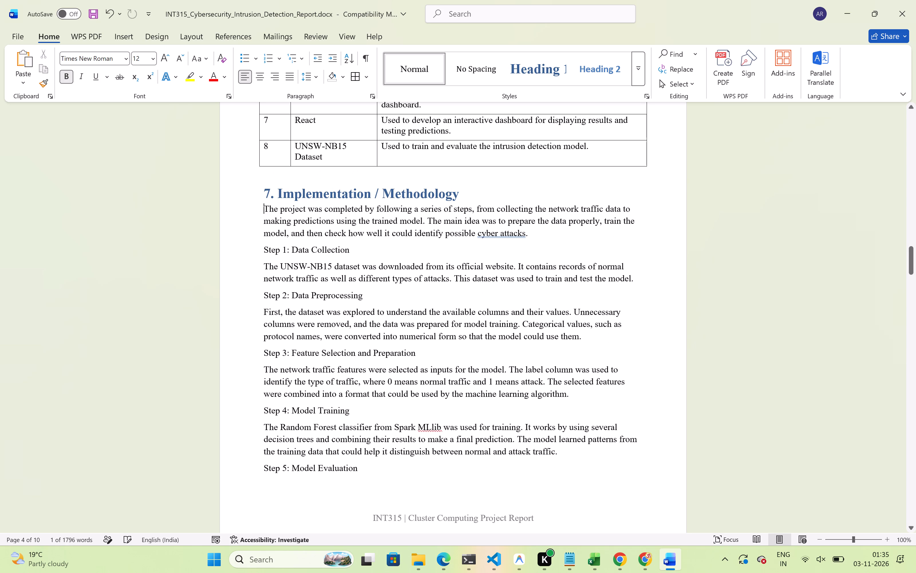
Bold the "Step 1: Data Collection", "Step 2: Data Preprocessing" and "Step 3: Feature Selection and Preparation" subheadings.
{"action": "scroll", "coordinate": [357, 356], "scroll_direction": "down", "scroll_amount": 1}
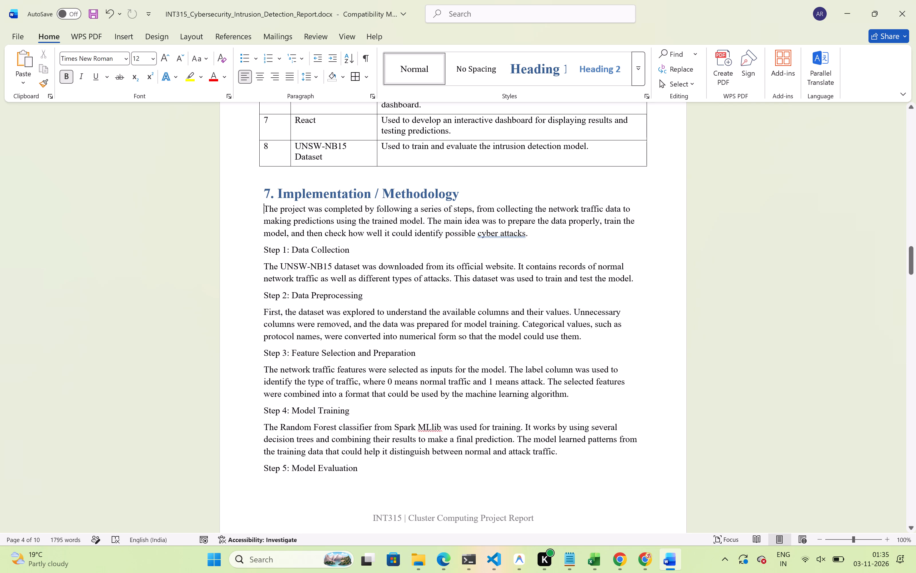
{"action": "scroll", "coordinate": [357, 356], "scroll_direction": "down", "scroll_amount": 1}
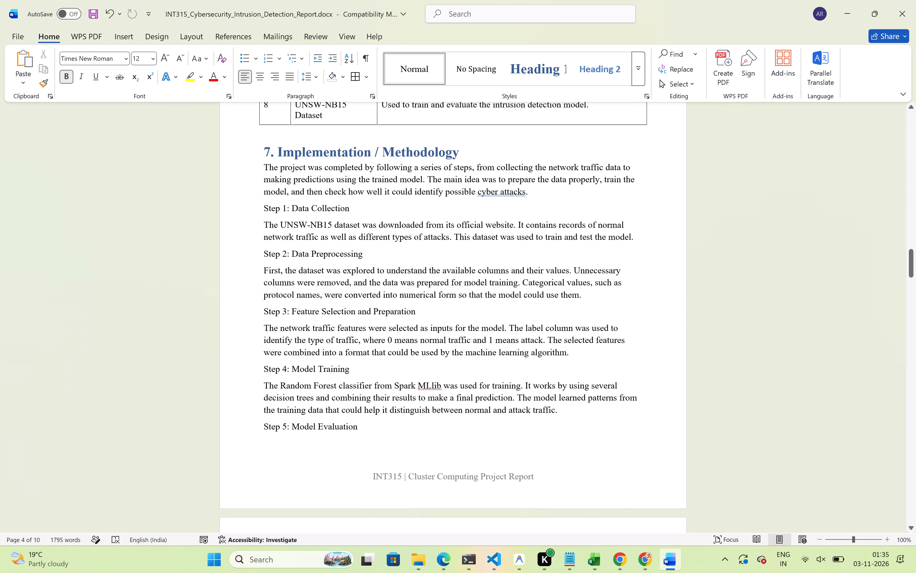
{"action": "left_click_drag", "start_coordinate": [351, 203], "coordinate": [256, 211]}
{"action": "left_click", "coordinate": [269, 194]}
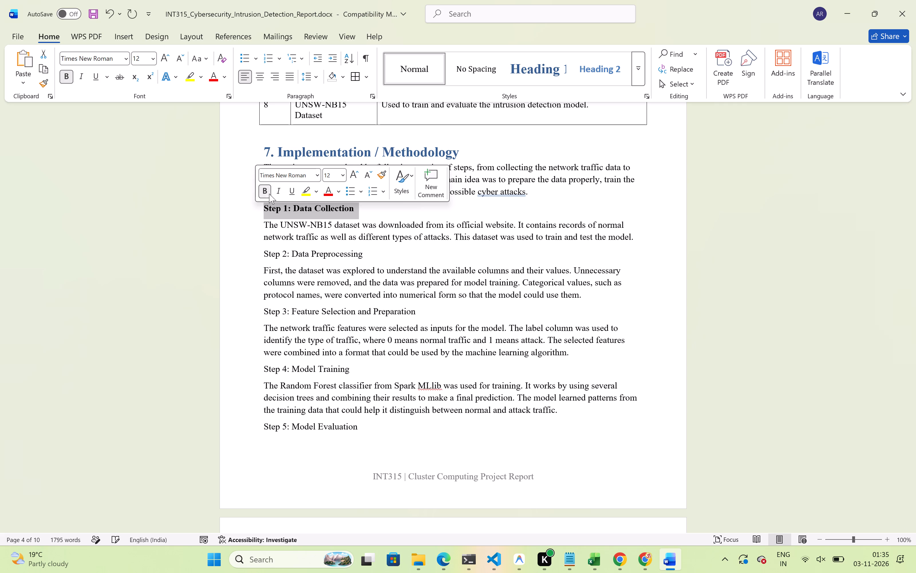
{"action": "left_click_drag", "start_coordinate": [372, 257], "coordinate": [262, 256]}
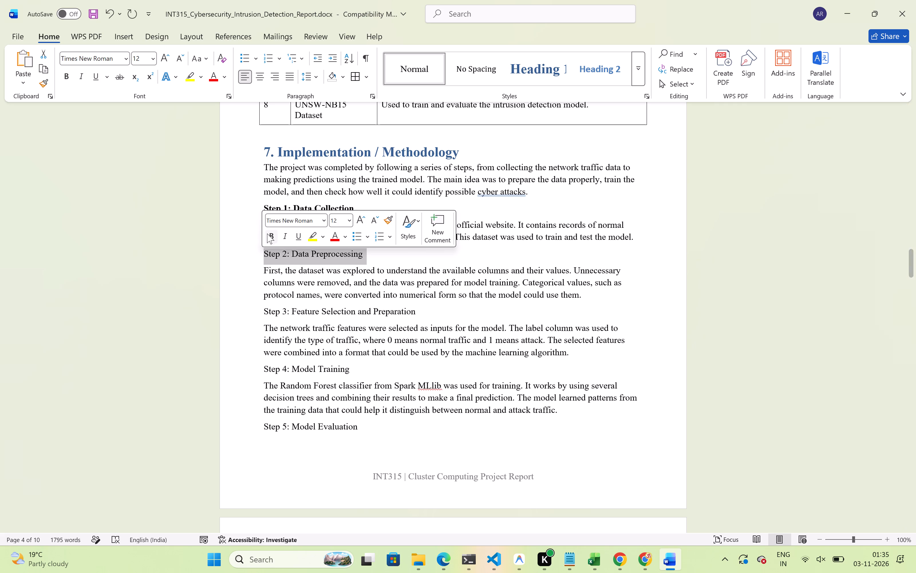
{"action": "left_click", "coordinate": [268, 232]}
{"action": "left_click_drag", "start_coordinate": [423, 319], "coordinate": [390, 308]}
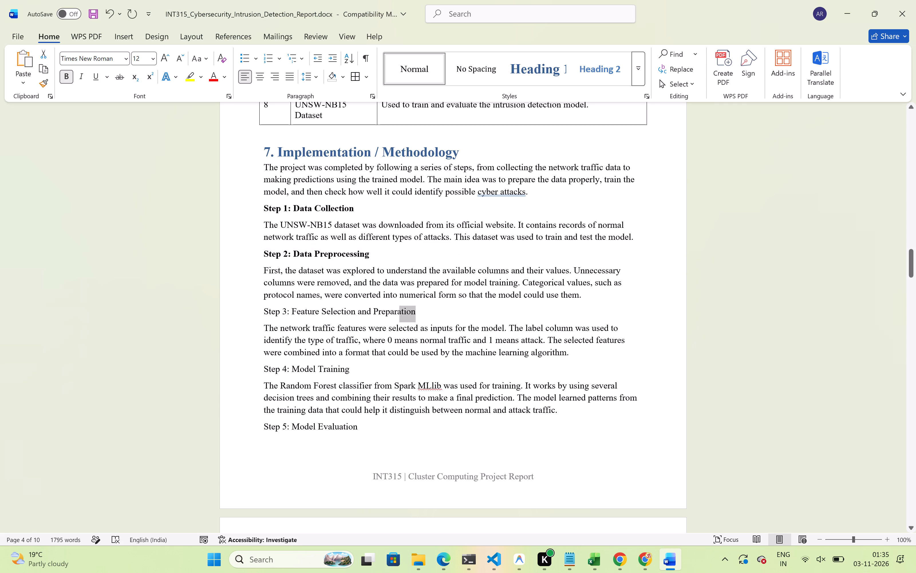
{"action": "left_click_drag", "start_coordinate": [390, 308], "coordinate": [256, 311]}
{"action": "left_click", "coordinate": [263, 294]}
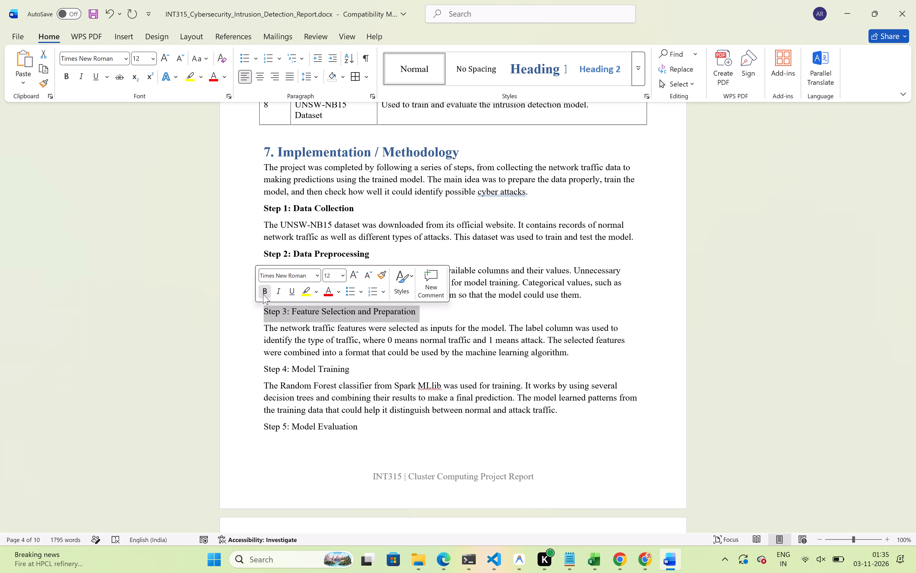
Bold the "Step 4: Model Training", "Step 5: Model Evaluation" and "Step 6: Dashboard Development" subheadings.
{"action": "left_click_drag", "start_coordinate": [360, 364], "coordinate": [270, 362]}
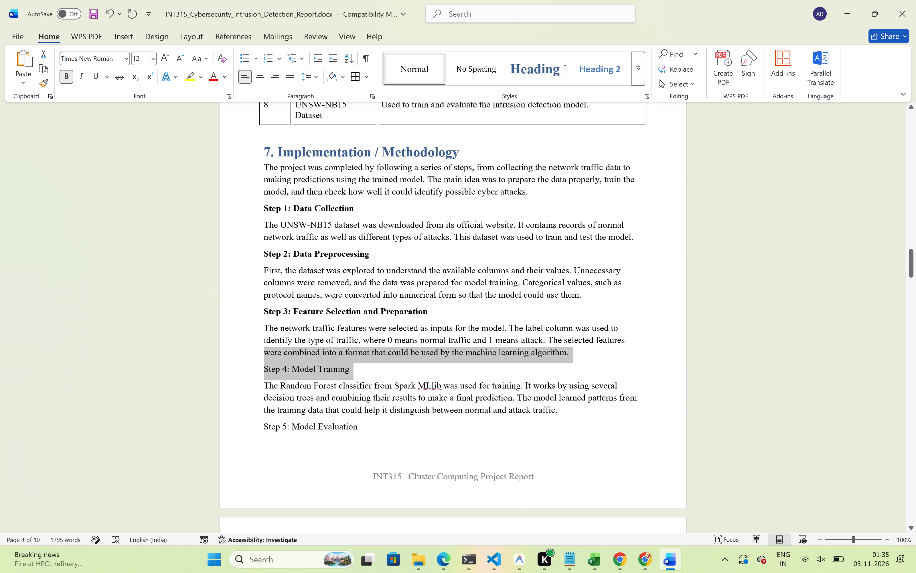
{"action": "left_click_drag", "start_coordinate": [270, 362], "coordinate": [267, 366]}
{"action": "left_click", "coordinate": [272, 345]}
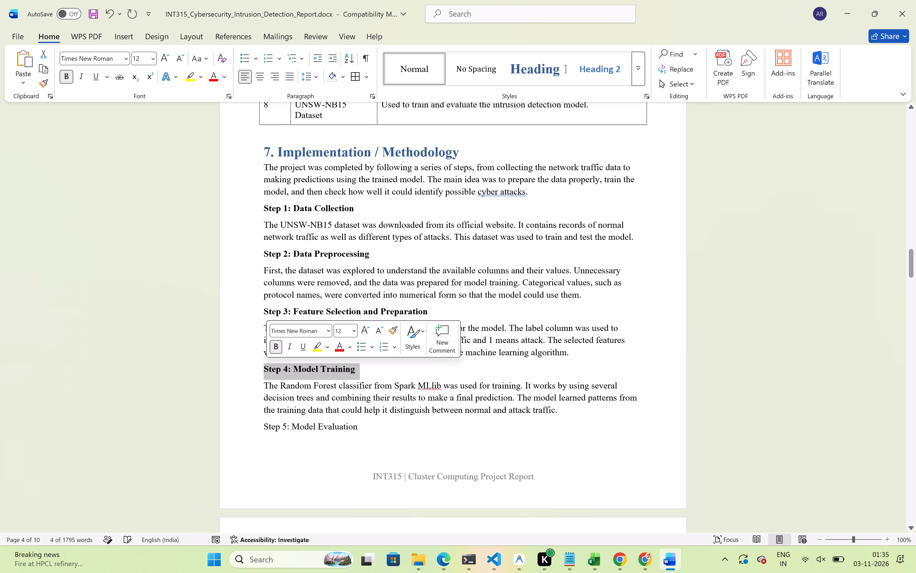
{"action": "left_click_drag", "start_coordinate": [364, 425], "coordinate": [265, 423]}
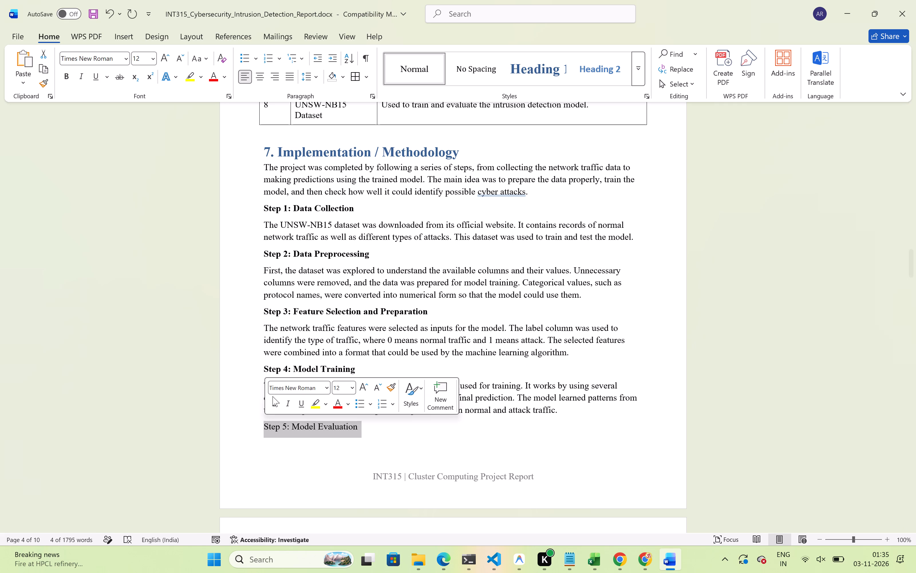
{"action": "left_click", "coordinate": [273, 396]}
{"action": "left_click", "coordinate": [273, 398]}
{"action": "scroll", "coordinate": [343, 476], "scroll_direction": "down", "scroll_amount": 2}
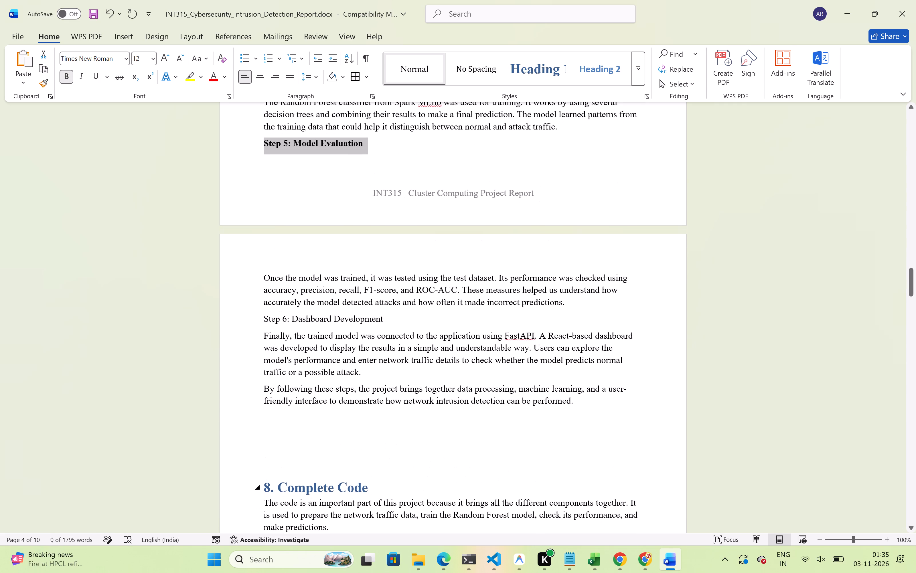
{"action": "left_click_drag", "start_coordinate": [394, 317], "coordinate": [258, 319]}
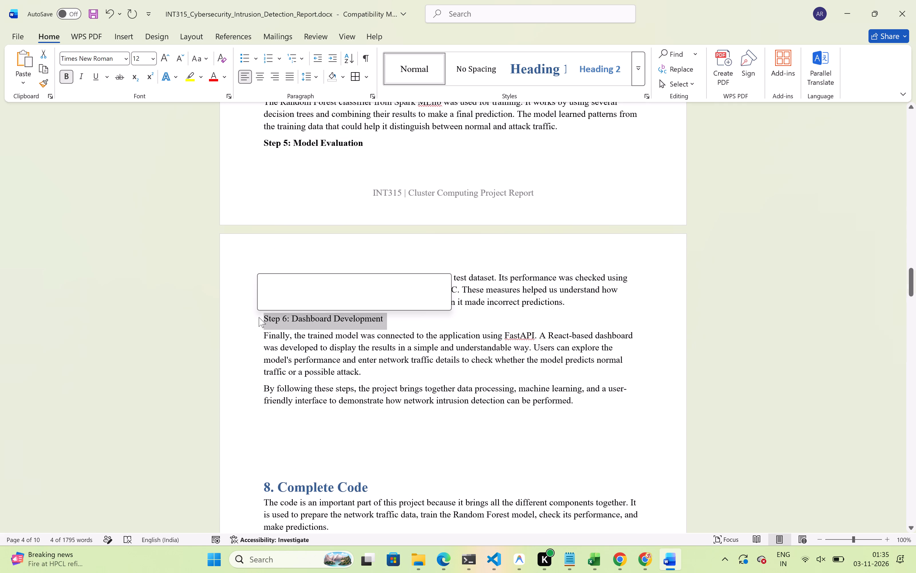
{"action": "left_click", "coordinate": [266, 303]}
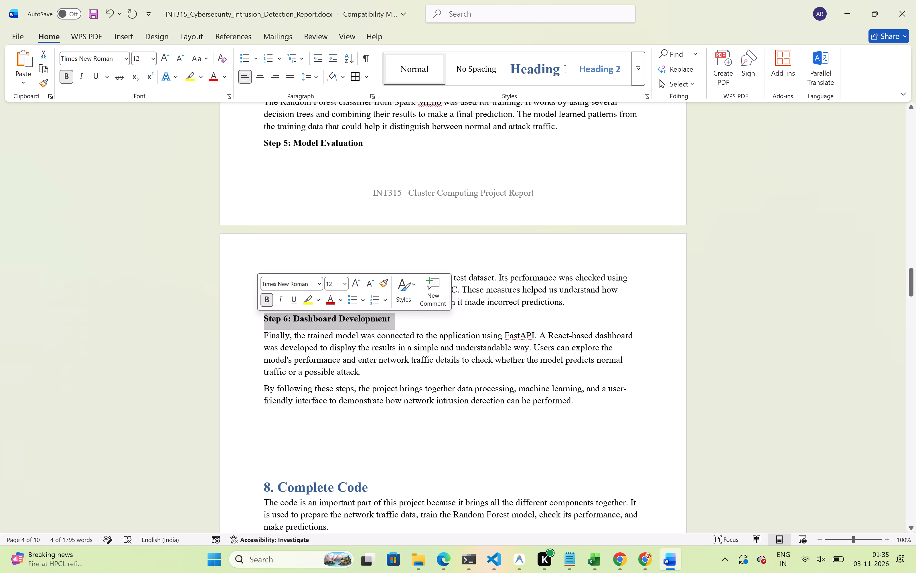
Remove the extra blank lines above the "8. Complete Code" heading, keeping its text and style intact.
{"action": "left_click", "coordinate": [273, 468]}
{"action": "key", "text": "Left"}
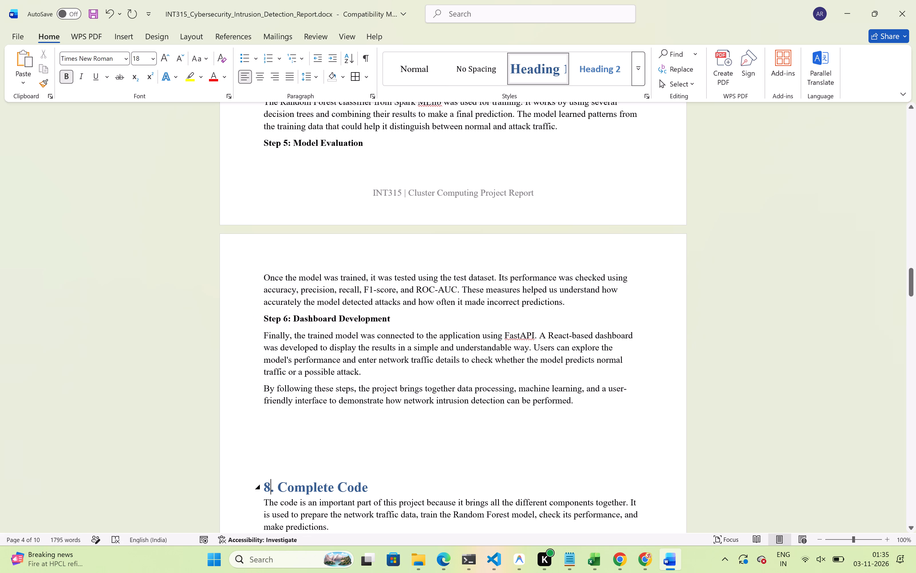
{"action": "key", "text": "Left"}
{"action": "key", "text": "BackSpace"}
{"action": "key", "text": "BackSpace"}
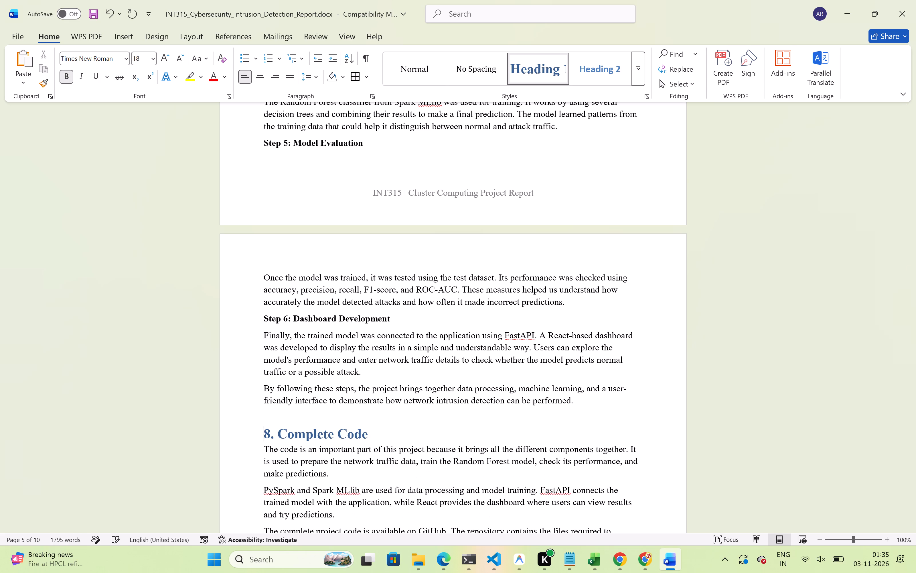
Remove the extra blank line above the "9. Execution Screenshots" heading, keeping the heading's number intact.
{"action": "scroll", "coordinate": [361, 504], "scroll_direction": "down", "scroll_amount": 2}
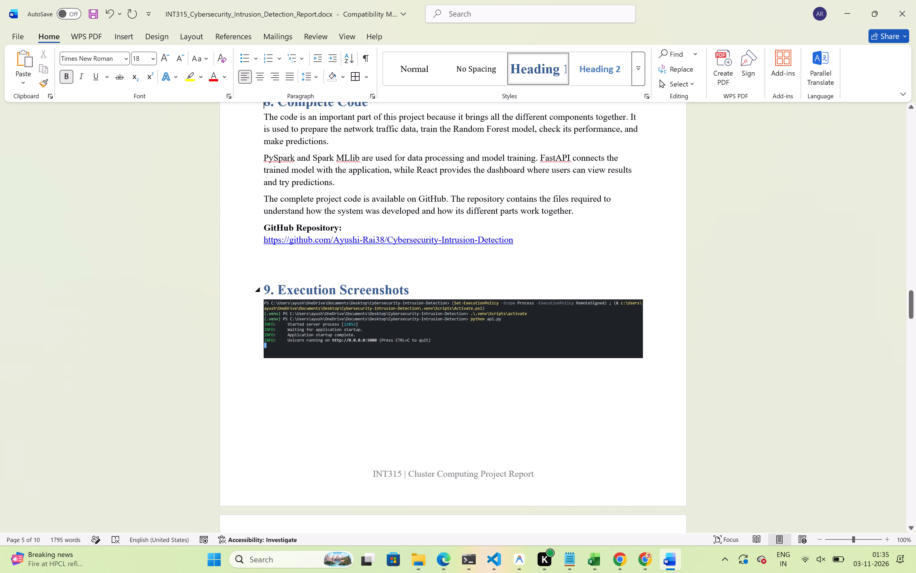
{"action": "left_click", "coordinate": [275, 270]}
{"action": "key", "text": "Left"}
{"action": "key", "text": "BackSpace"}
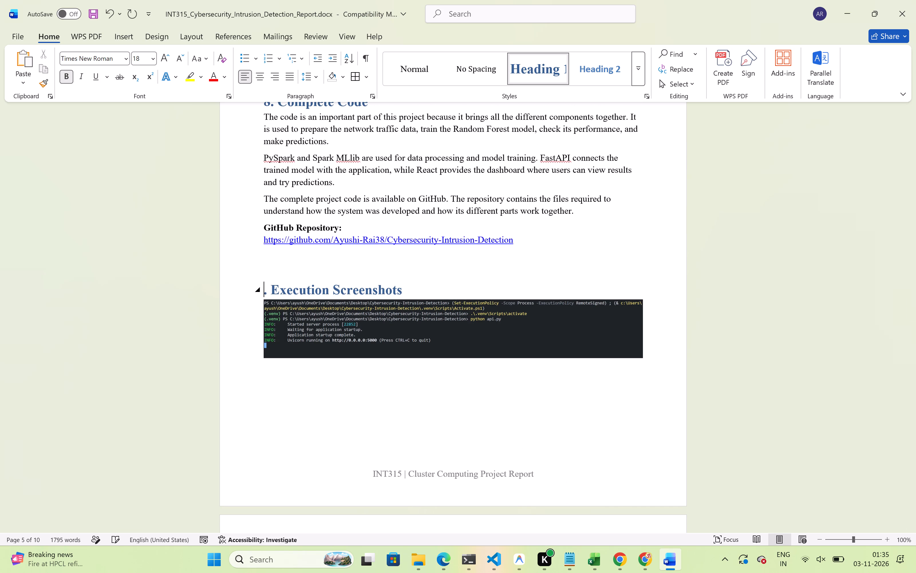
{"action": "key", "text": "ctrl+z"}
{"action": "key", "text": "Left"}
{"action": "key", "text": "BackSpace"}
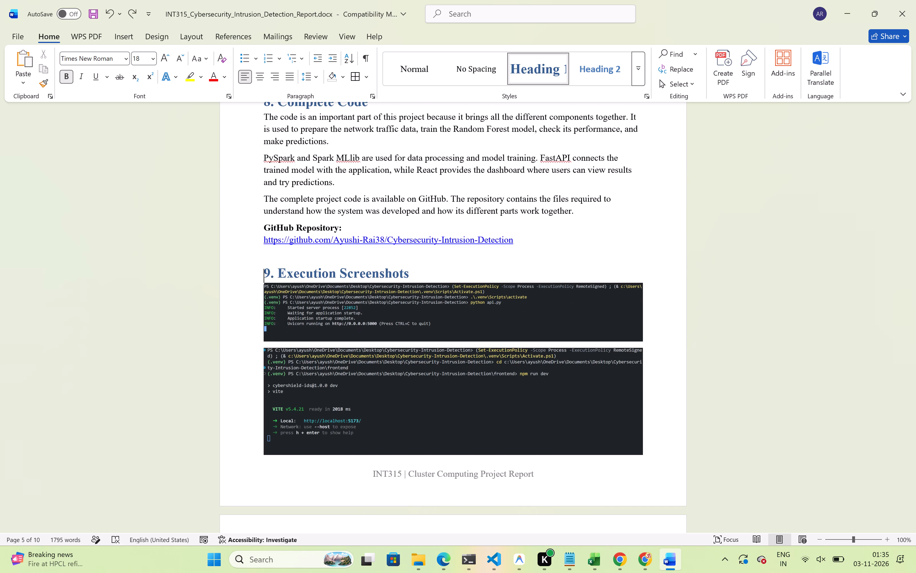
Delete the duplicate "Result Analysis" line beneath the "11. Result Analysis" heading.
{"action": "scroll", "coordinate": [420, 348], "scroll_direction": "down", "scroll_amount": 2}
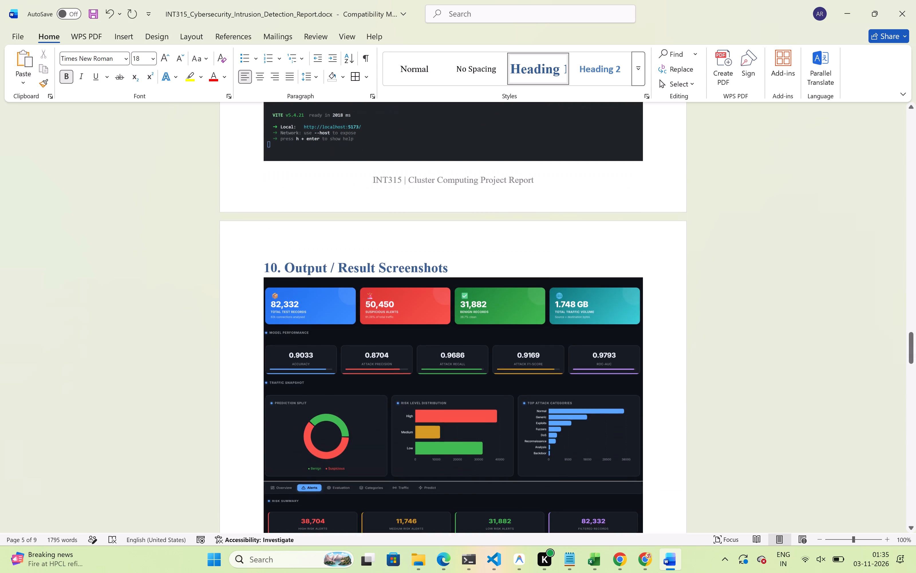
{"action": "scroll", "coordinate": [420, 348], "scroll_direction": "down", "scroll_amount": 5}
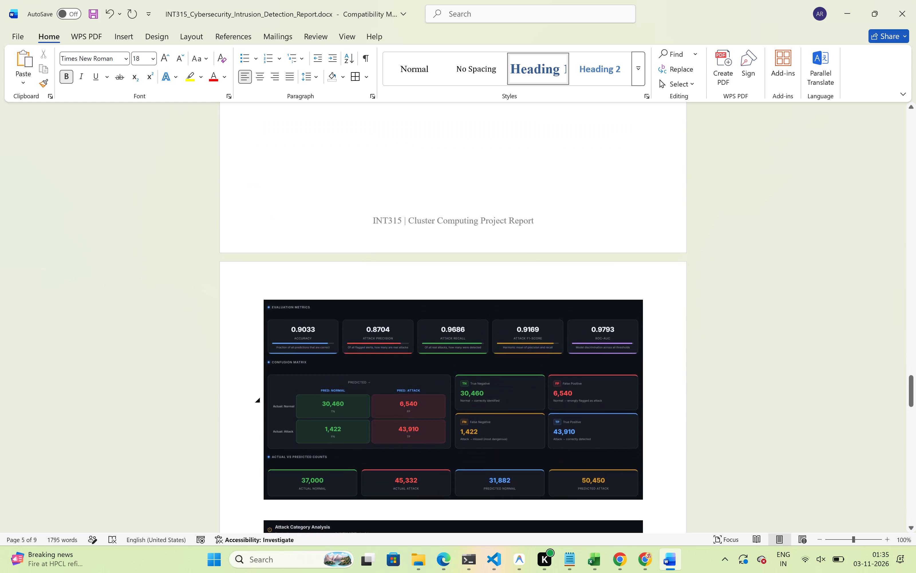
{"action": "scroll", "coordinate": [420, 348], "scroll_direction": "down", "scroll_amount": 2}
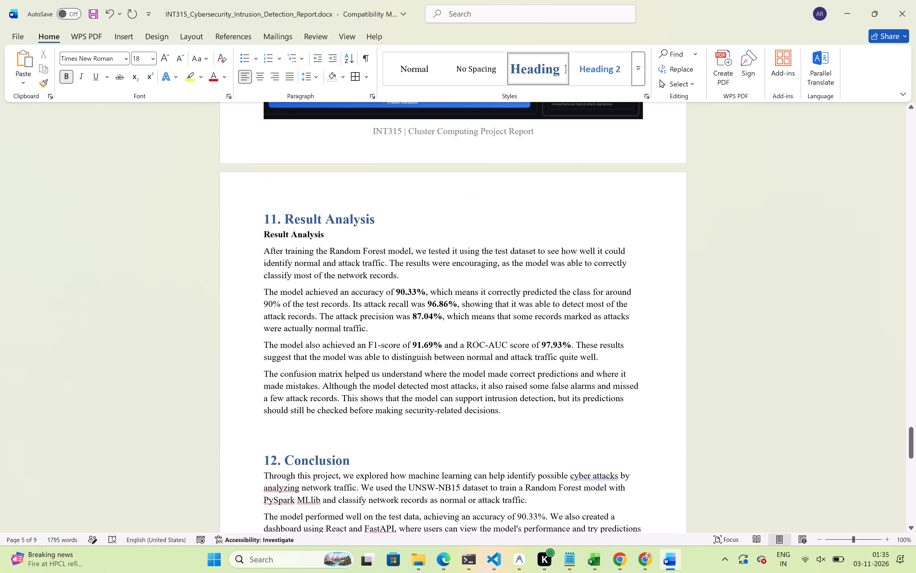
{"action": "left_click_drag", "start_coordinate": [329, 234], "coordinate": [256, 233]}
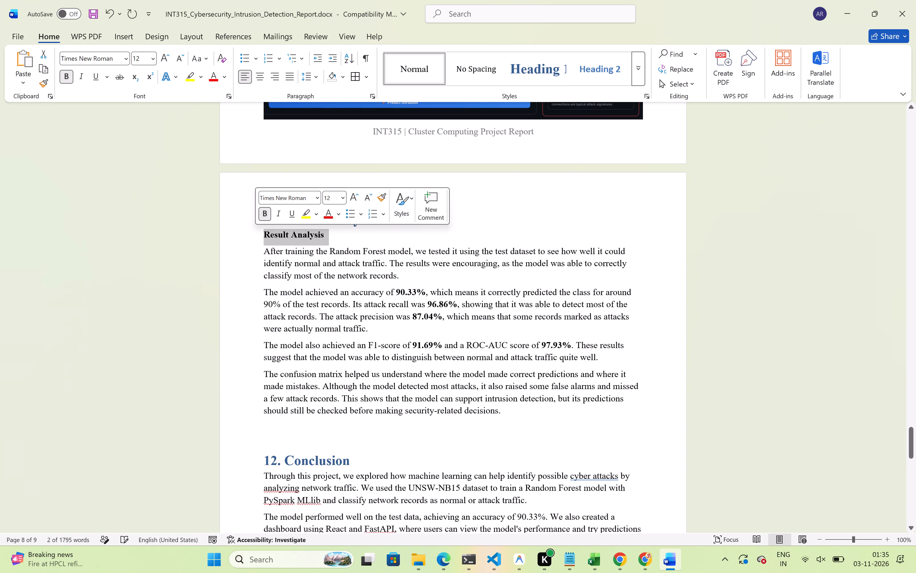
{"action": "key", "text": "BackSpace"}
Remove the bold formatting from all the body paragraphs under the "11. Result Analysis" heading.
{"action": "left_click_drag", "start_coordinate": [513, 400], "coordinate": [326, 319]}
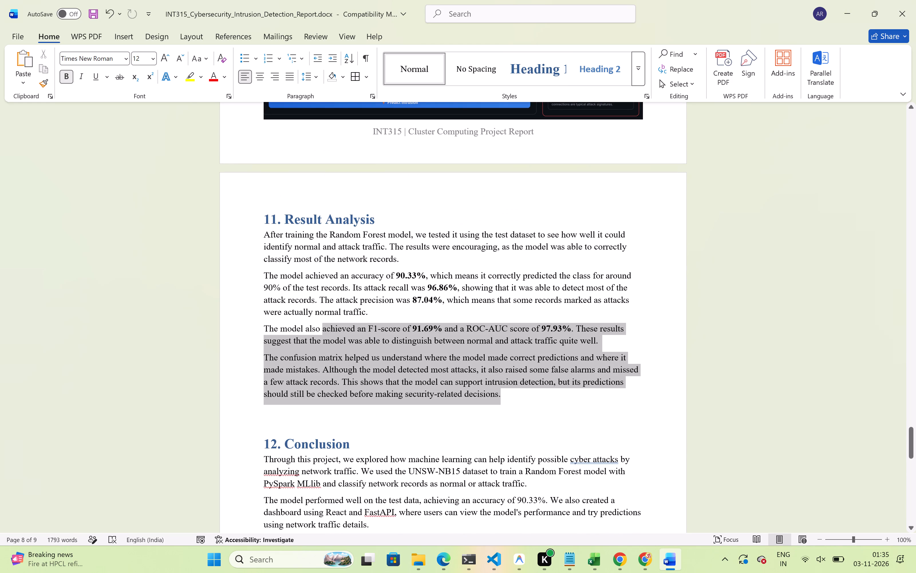
{"action": "left_click_drag", "start_coordinate": [326, 319], "coordinate": [256, 238]}
{"action": "left_click", "coordinate": [263, 218]}
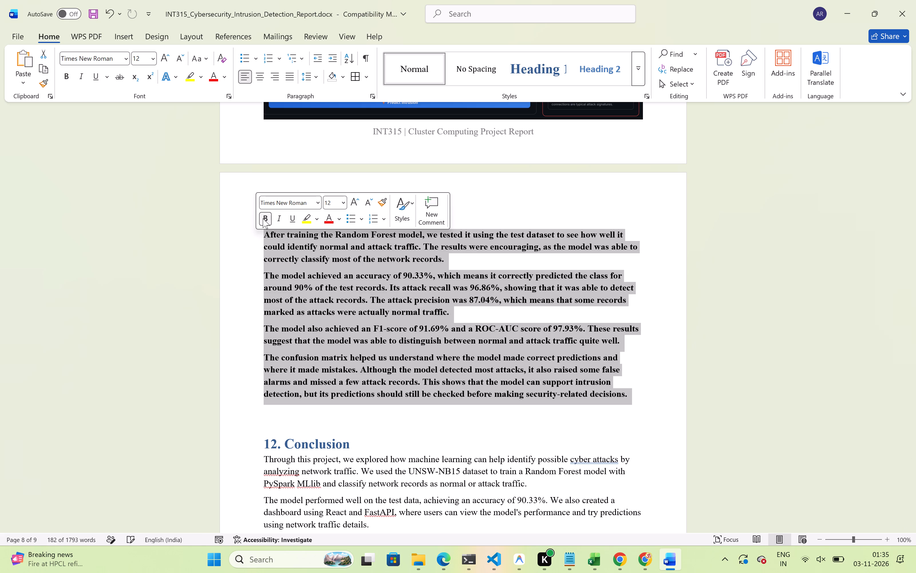
{"action": "left_click", "coordinate": [263, 218]}
{"action": "left_click", "coordinate": [380, 373]}
Remove the extra blank line above the "12. Conclusion" heading, keeping the heading's text and style intact.
{"action": "scroll", "coordinate": [380, 373], "scroll_direction": "down", "scroll_amount": 1}
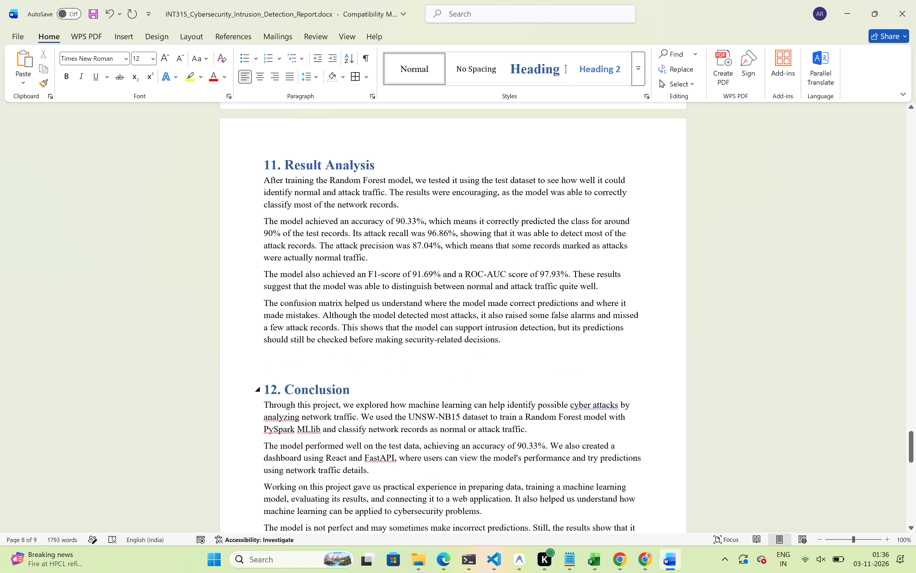
{"action": "left_click", "coordinate": [269, 375]}
{"action": "key", "text": "Left"}
{"action": "key", "text": "BackSpace"}
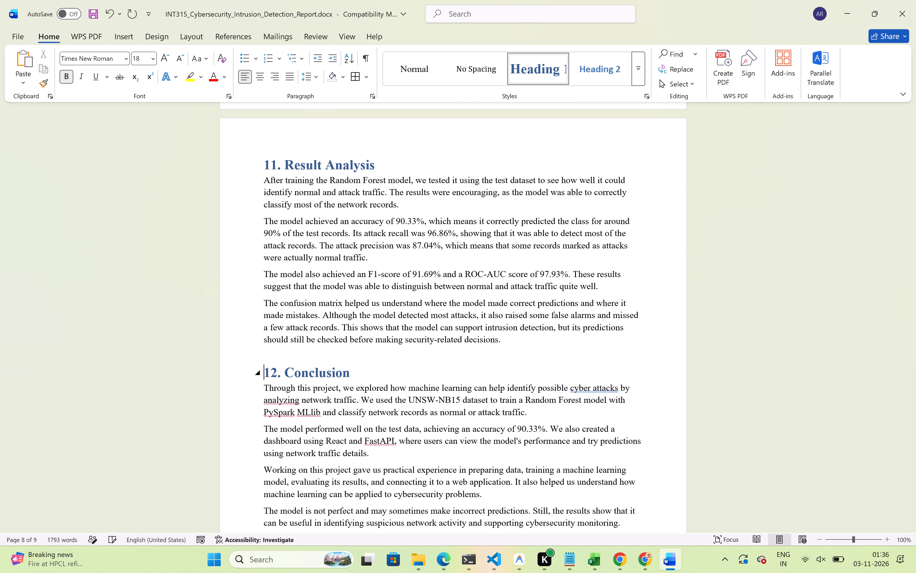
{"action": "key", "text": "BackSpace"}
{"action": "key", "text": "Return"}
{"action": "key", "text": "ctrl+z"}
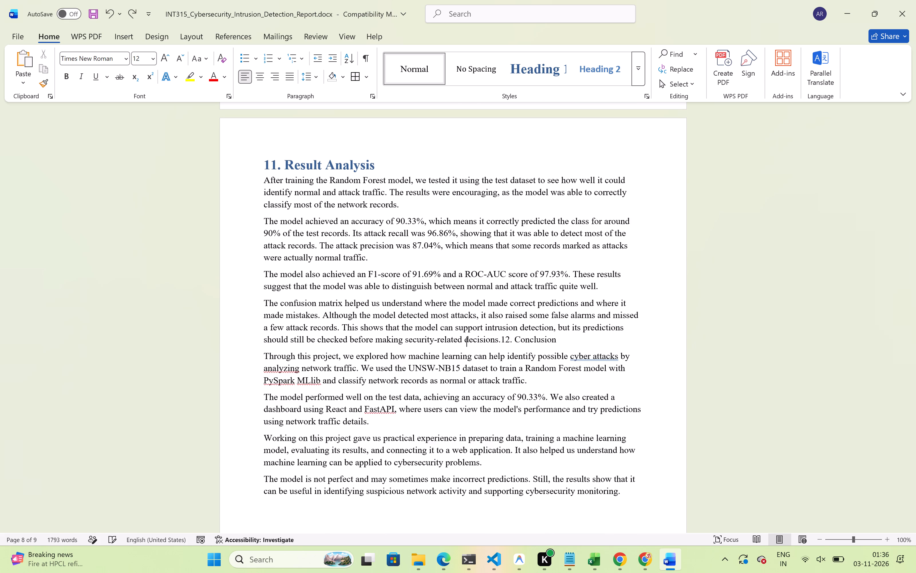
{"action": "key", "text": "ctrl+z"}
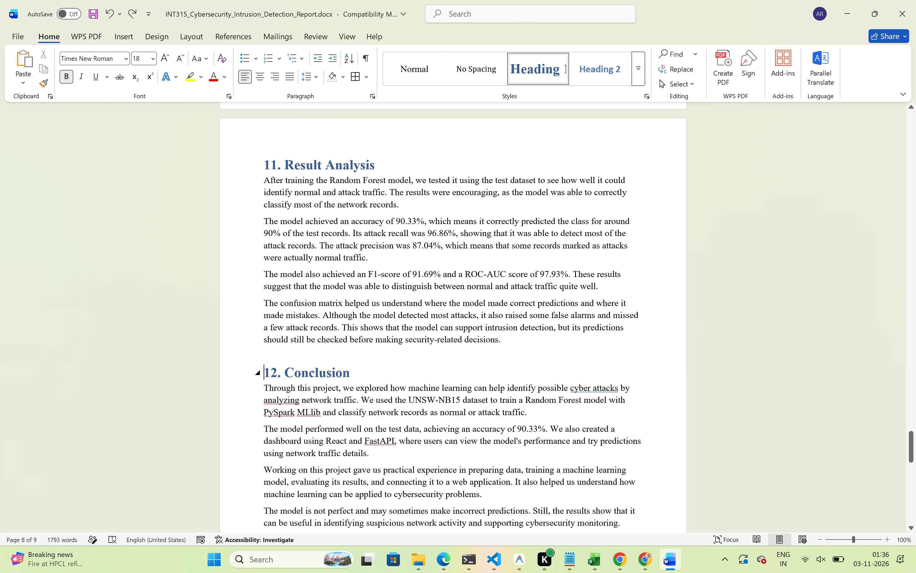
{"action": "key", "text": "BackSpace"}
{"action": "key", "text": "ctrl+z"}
Remove the extra blank line above the "13. Plagiarism Report" heading.
{"action": "scroll", "coordinate": [315, 392], "scroll_direction": "down", "scroll_amount": 2}
{"action": "left_click", "coordinate": [274, 265]}
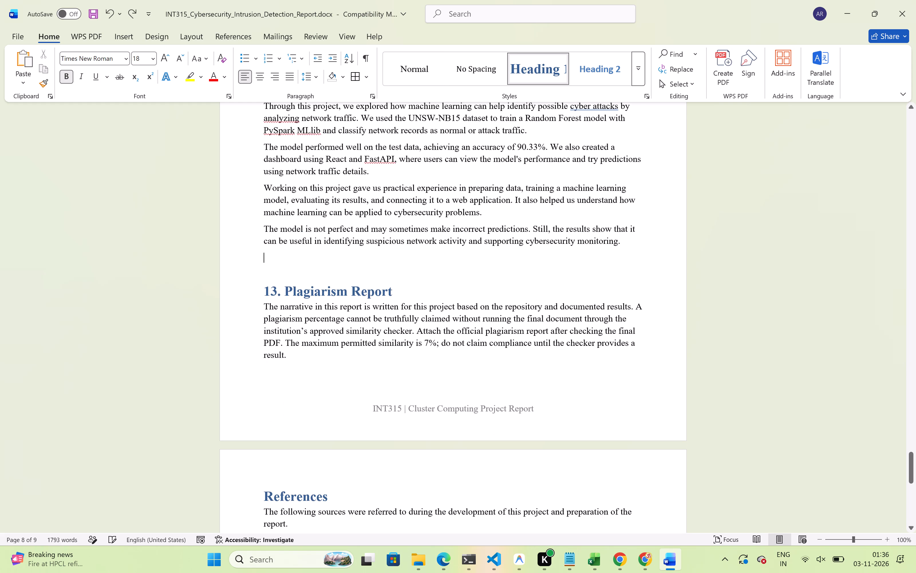
{"action": "key", "text": "BackSpace"}
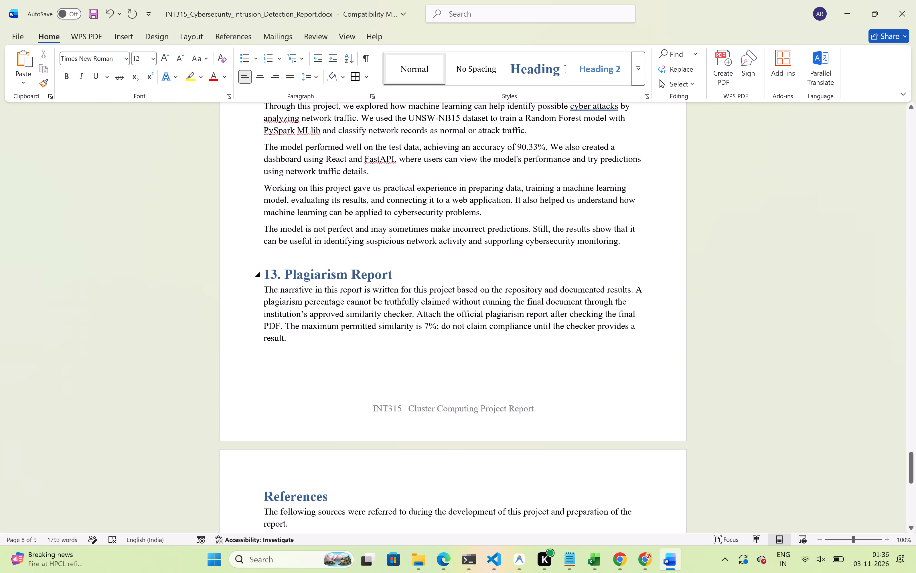
Delete the entire "13. Plagiarism Report" section, including its heading and body paragraph.
{"action": "left_click_drag", "start_coordinate": [266, 272], "coordinate": [297, 341]}
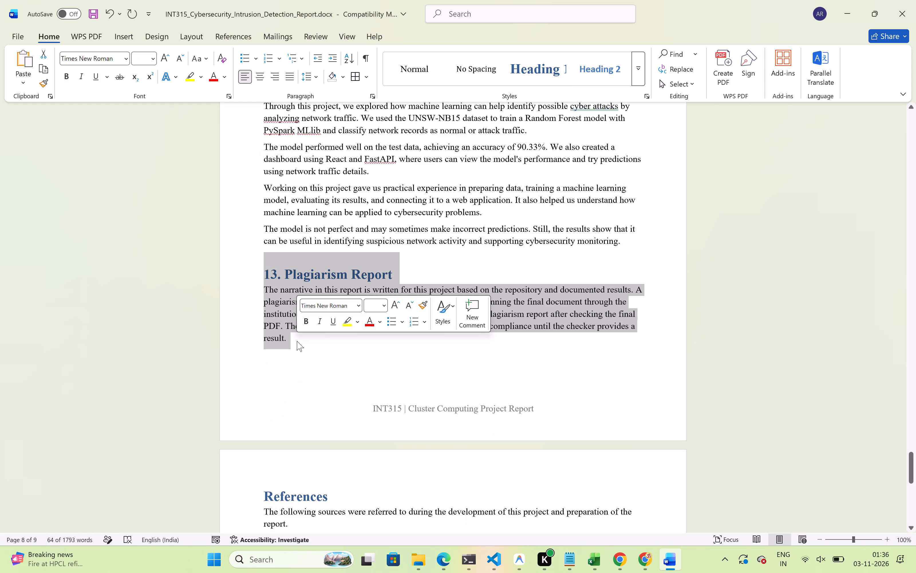
{"action": "left_click", "coordinate": [390, 357]}
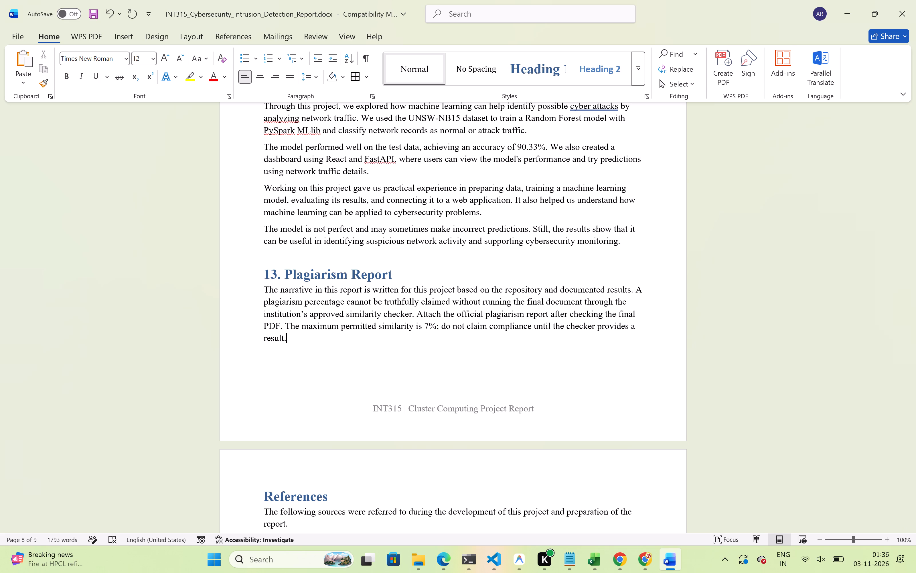
{"action": "left_click_drag", "start_coordinate": [304, 350], "coordinate": [301, 339]}
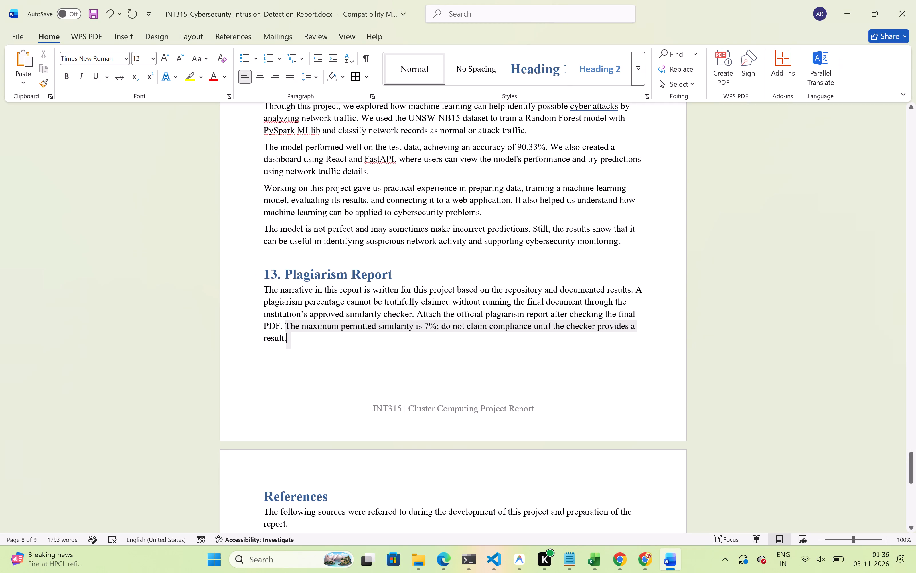
{"action": "left_click_drag", "start_coordinate": [301, 339], "coordinate": [306, 343]}
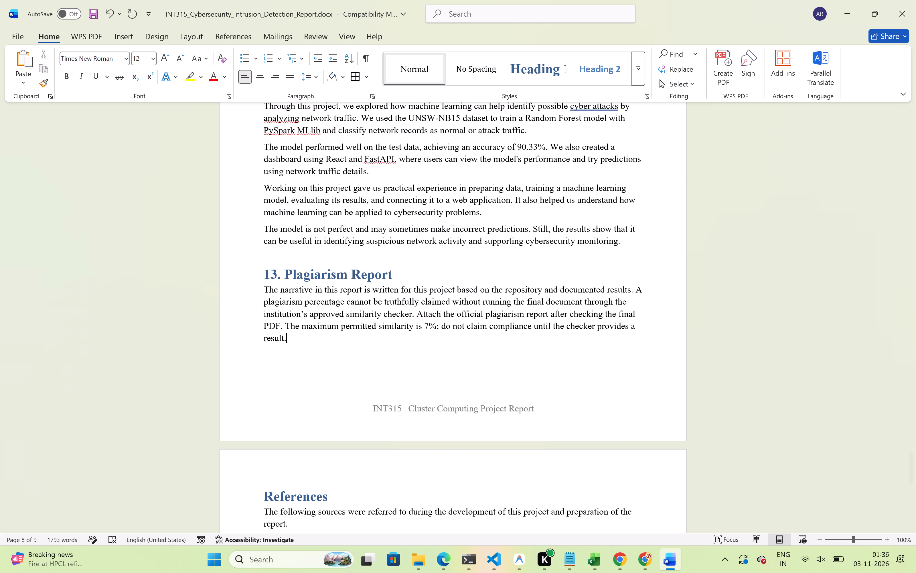
{"action": "left_click_drag", "start_coordinate": [306, 343], "coordinate": [260, 280]}
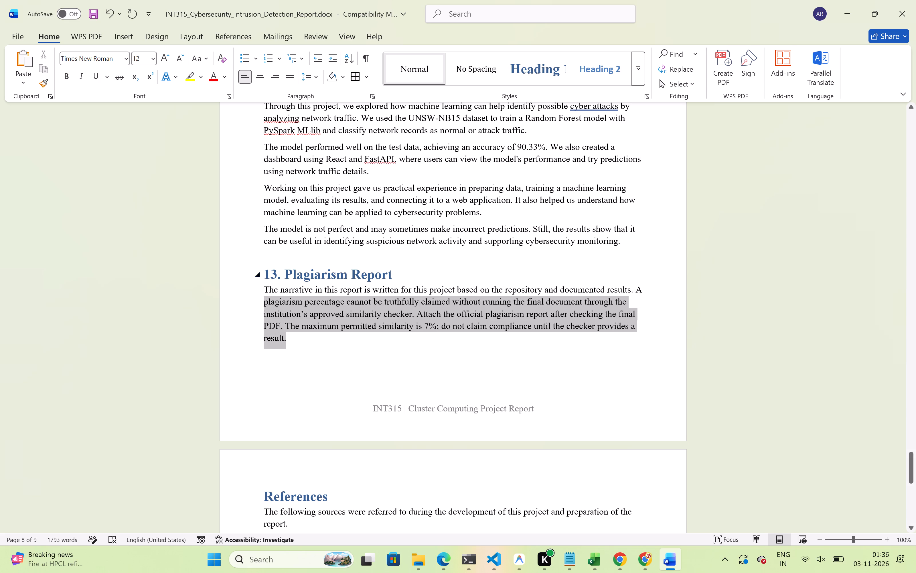
{"action": "left_click_drag", "start_coordinate": [260, 280], "coordinate": [254, 269]}
{"action": "key", "text": "BackSpace"}
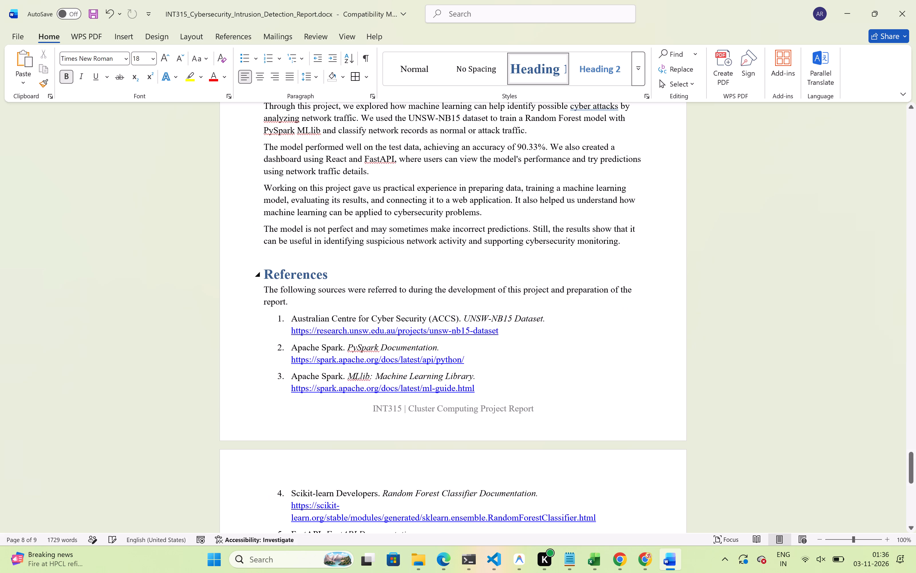
Delete the "INT315 | Cluster Computing Project Report" text from the page footer and return to the document body.
{"action": "scroll", "coordinate": [335, 287], "scroll_direction": "down", "scroll_amount": 3}
{"action": "scroll", "coordinate": [364, 352], "scroll_direction": "down", "scroll_amount": 1}
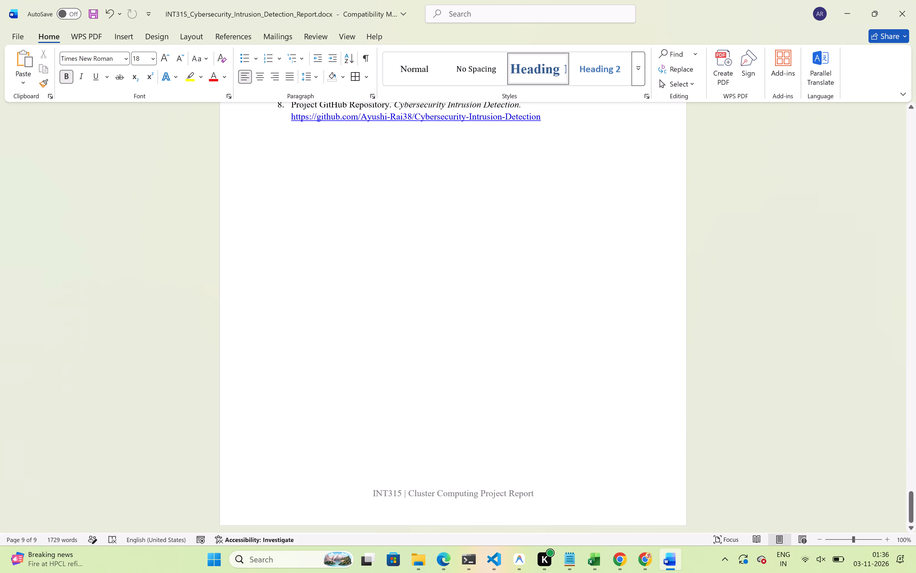
{"action": "scroll", "coordinate": [364, 352], "scroll_direction": "down", "scroll_amount": 1}
{"action": "left_click", "coordinate": [410, 491]}
{"action": "double_click", "coordinate": [410, 491]}
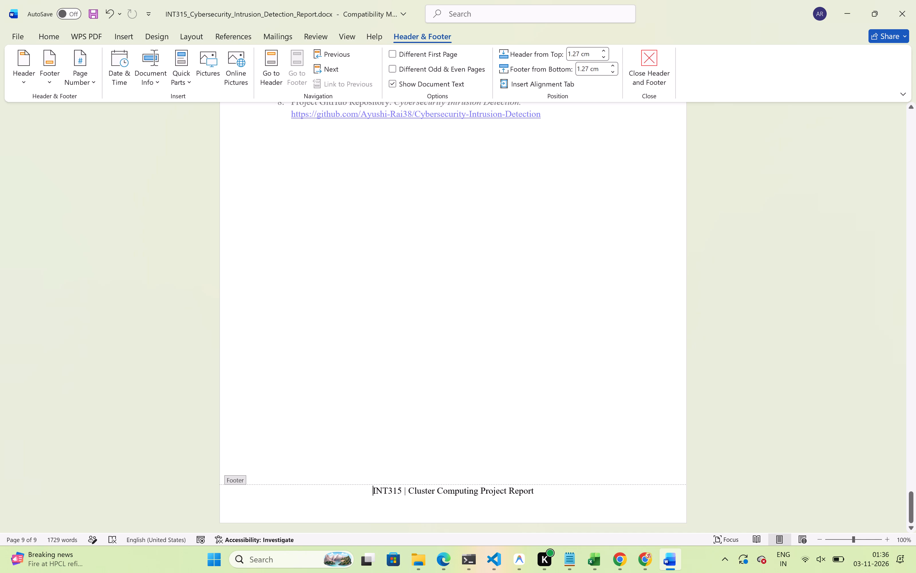
{"action": "key", "text": "Delete"}
{"action": "key", "text": "Delete"}
{"action": "key", "text": "Delete"}
{"action": "key", "text": "Delete"}
{"action": "key", "text": "Delete"}
{"action": "key", "text": "Delete"}
{"action": "key", "text": "Delete"}
{"action": "key", "text": "Delete"}
{"action": "key", "text": "Delete"}
{"action": "key", "text": "Delete"}
{"action": "key", "text": "Delete"}
{"action": "key", "text": "Delete"}
{"action": "key", "text": "Delete"}
{"action": "key", "text": "Delete"}
{"action": "key", "text": "Delete"}
{"action": "key", "text": "Delete"}
{"action": "key", "text": "Delete"}
{"action": "key", "text": "Delete"}
{"action": "key", "text": "Delete"}
{"action": "key", "text": "Delete"}
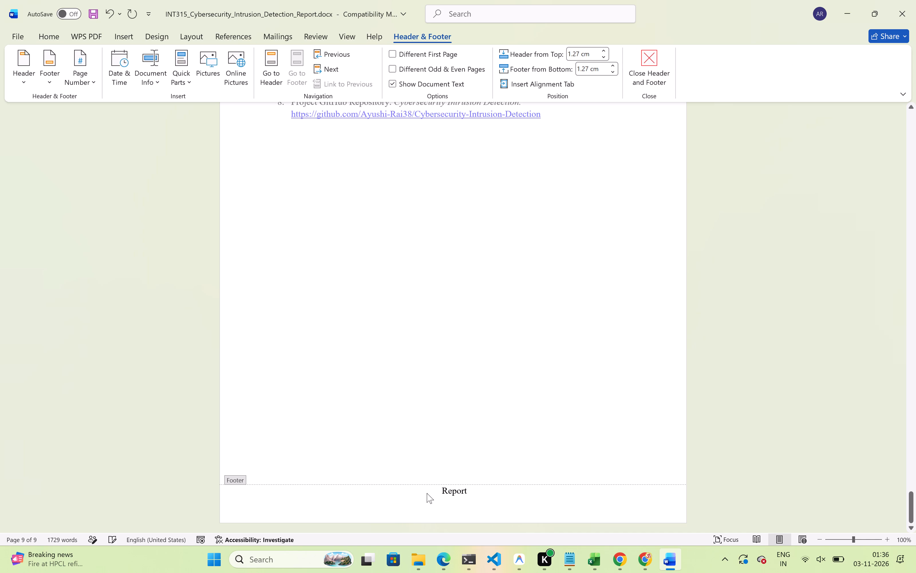
{"action": "key", "text": "Escape"}
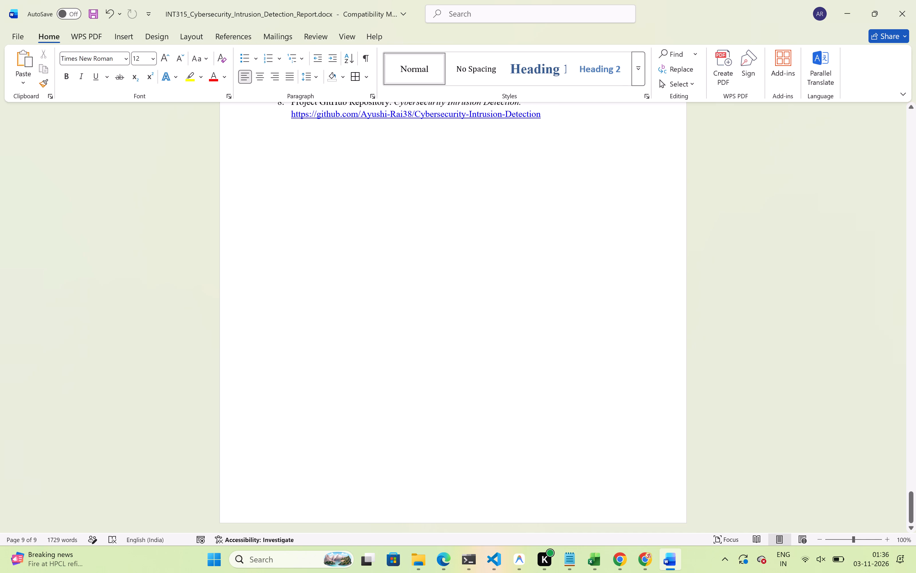
Insert an Automatic Table 1 table of contents in the blank area before the "1. Project Title" heading.
{"action": "scroll", "coordinate": [452, 272], "scroll_direction": "up", "scroll_amount": 10}
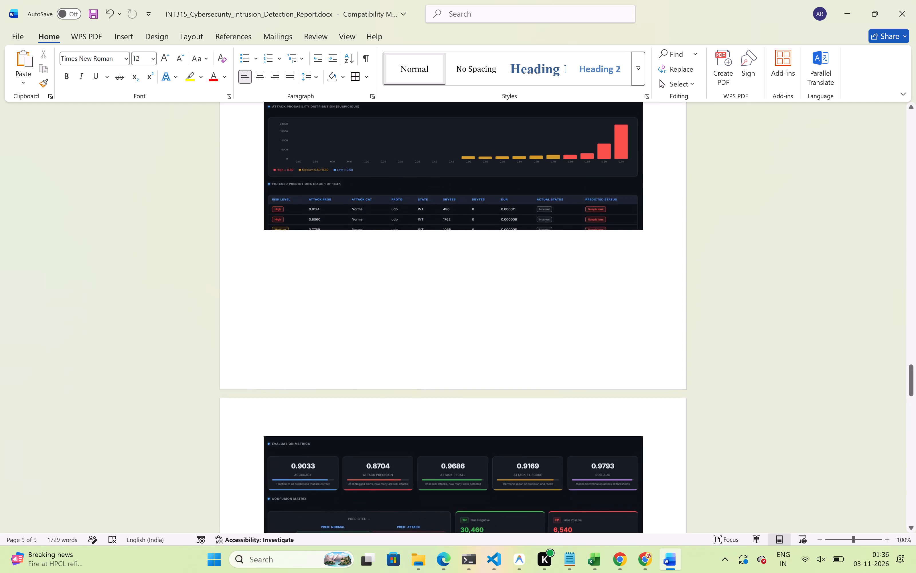
{"action": "scroll", "coordinate": [452, 272], "scroll_direction": "up", "scroll_amount": 10}
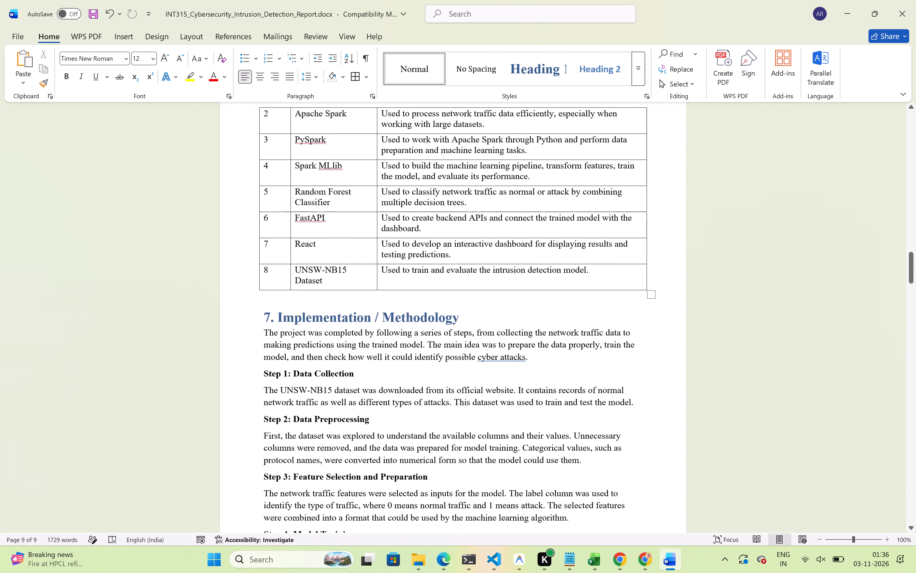
{"action": "scroll", "coordinate": [452, 272], "scroll_direction": "up", "scroll_amount": 7}
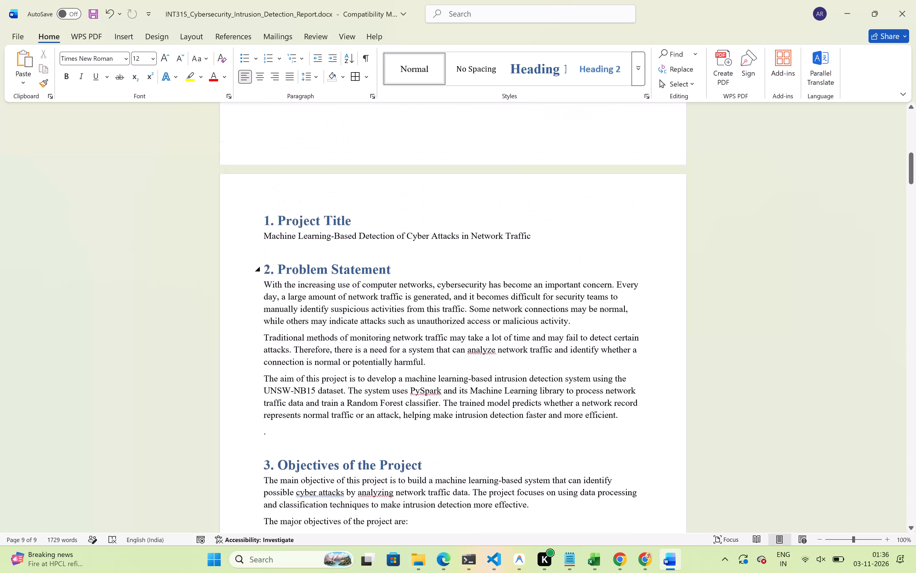
{"action": "scroll", "coordinate": [452, 272], "scroll_direction": "up", "scroll_amount": 6}
{"action": "scroll", "coordinate": [452, 272], "scroll_direction": "down", "scroll_amount": 2}
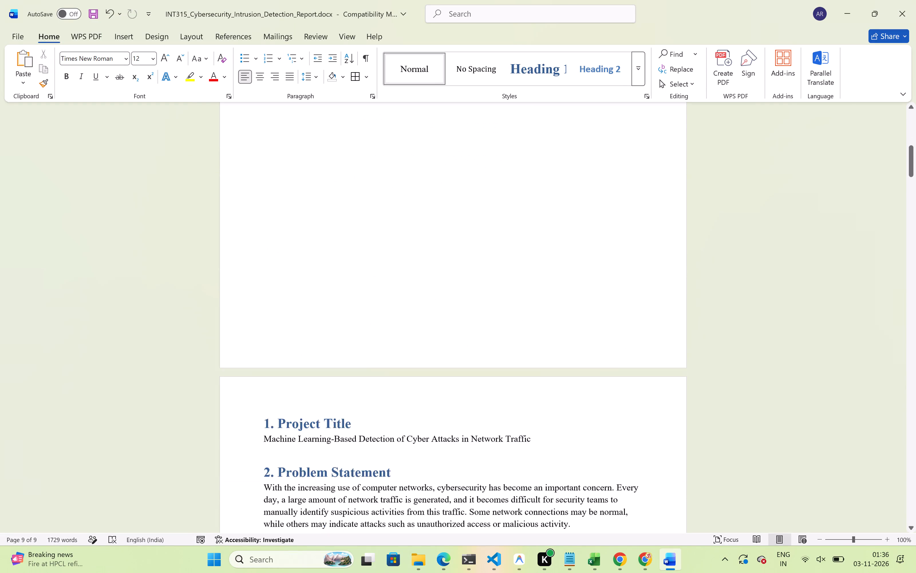
{"action": "scroll", "coordinate": [452, 272], "scroll_direction": "down", "scroll_amount": 2}
{"action": "scroll", "coordinate": [415, 297], "scroll_direction": "up", "scroll_amount": 3}
{"action": "left_click", "coordinate": [350, 321]}
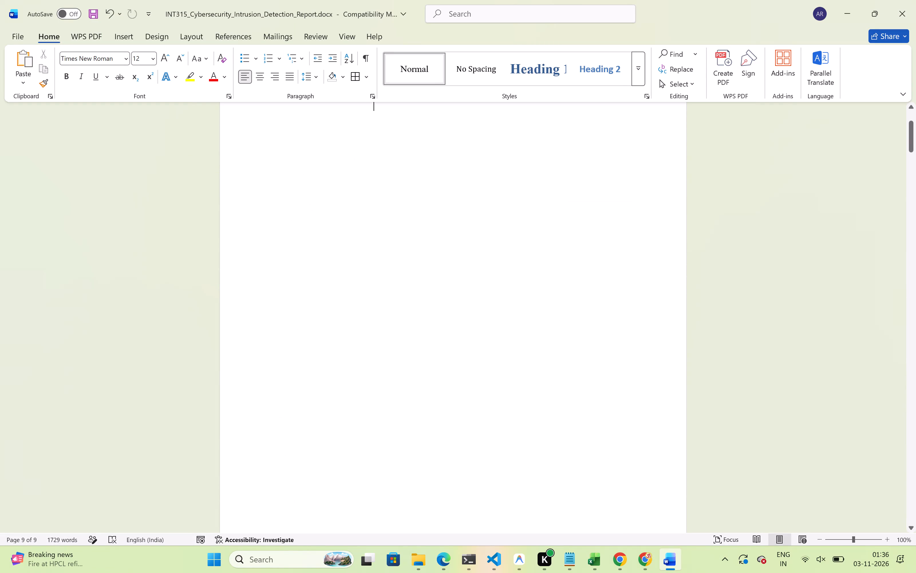
{"action": "left_click", "coordinate": [130, 38]}
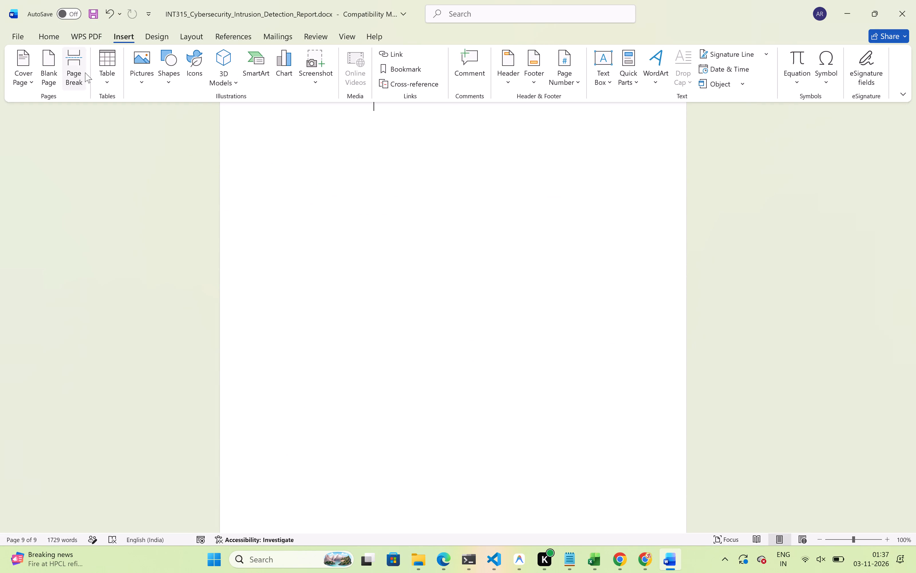
{"action": "left_click", "coordinate": [103, 71]}
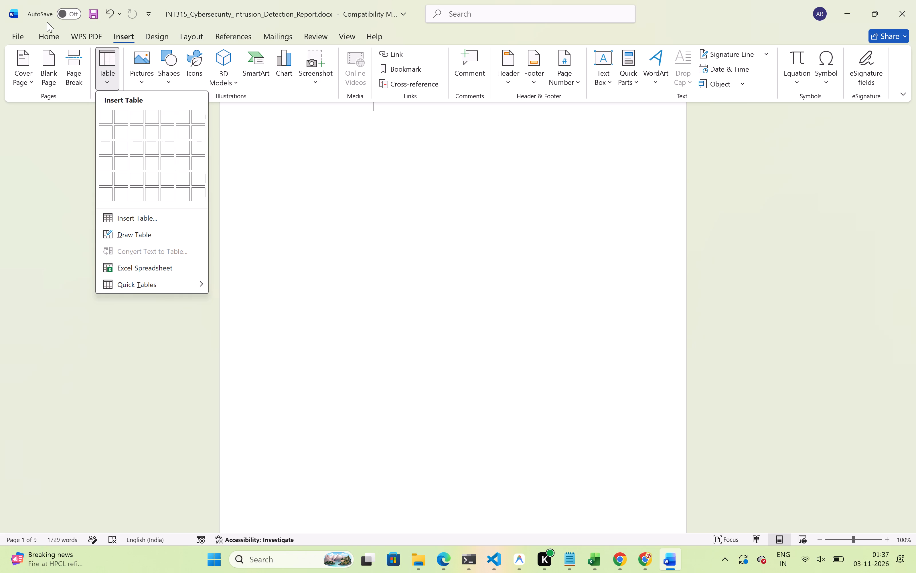
{"action": "left_click", "coordinate": [43, 30]}
{"action": "left_click", "coordinate": [83, 38]}
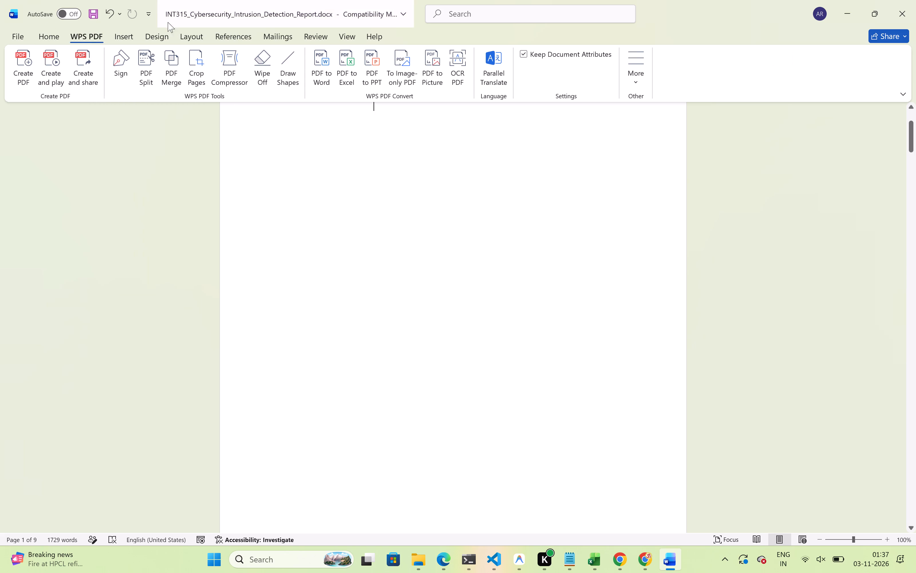
{"action": "left_click", "coordinate": [148, 38]}
{"action": "left_click", "coordinate": [113, 34]}
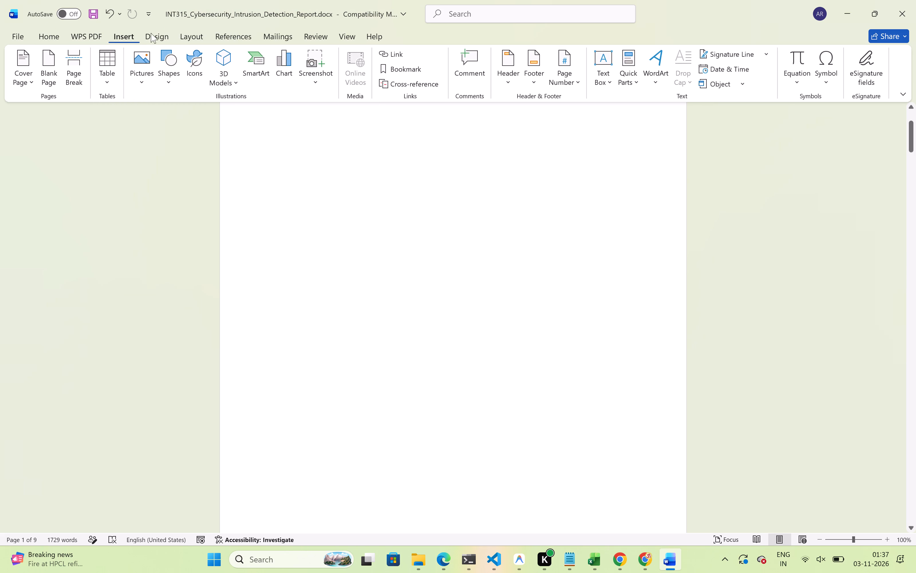
{"action": "left_click", "coordinate": [185, 31]}
{"action": "left_click", "coordinate": [165, 37]}
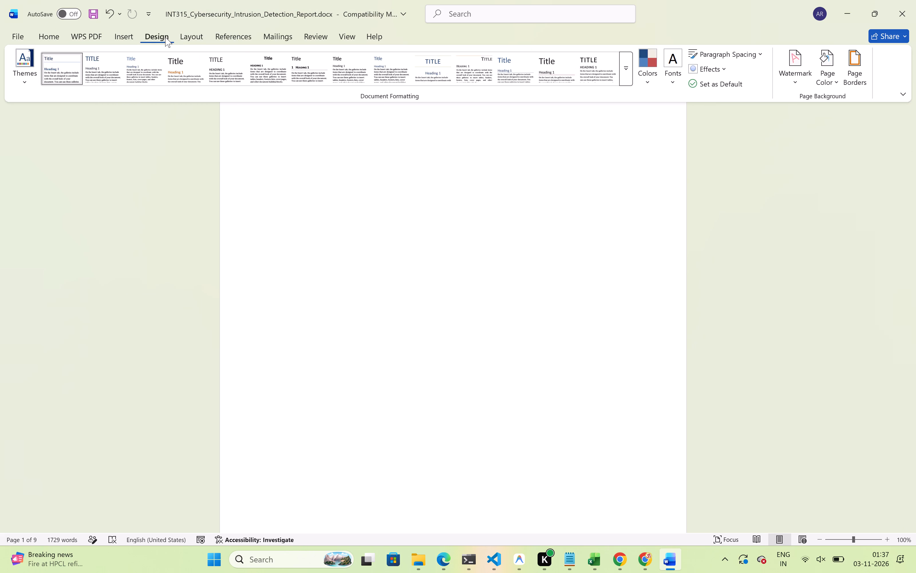
{"action": "left_click", "coordinate": [243, 34]}
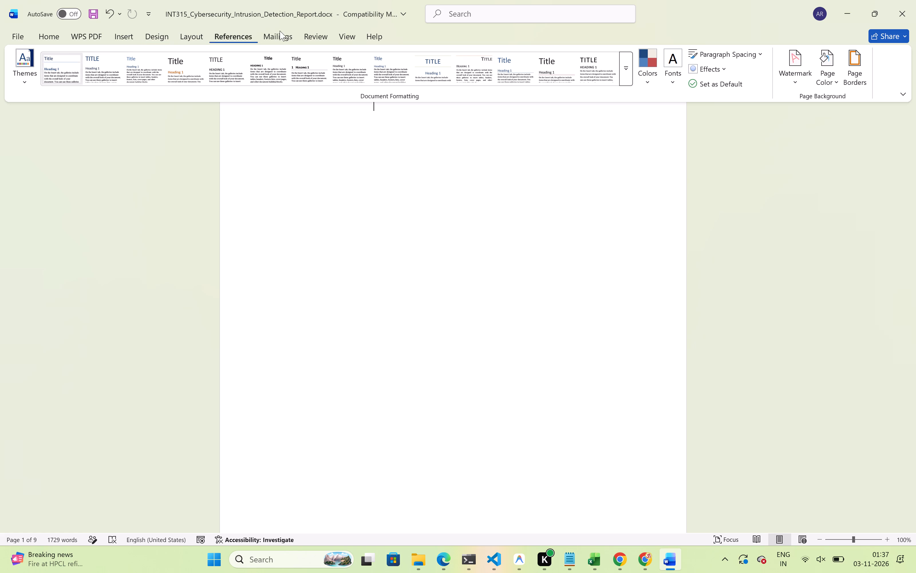
{"action": "left_click", "coordinate": [36, 82]}
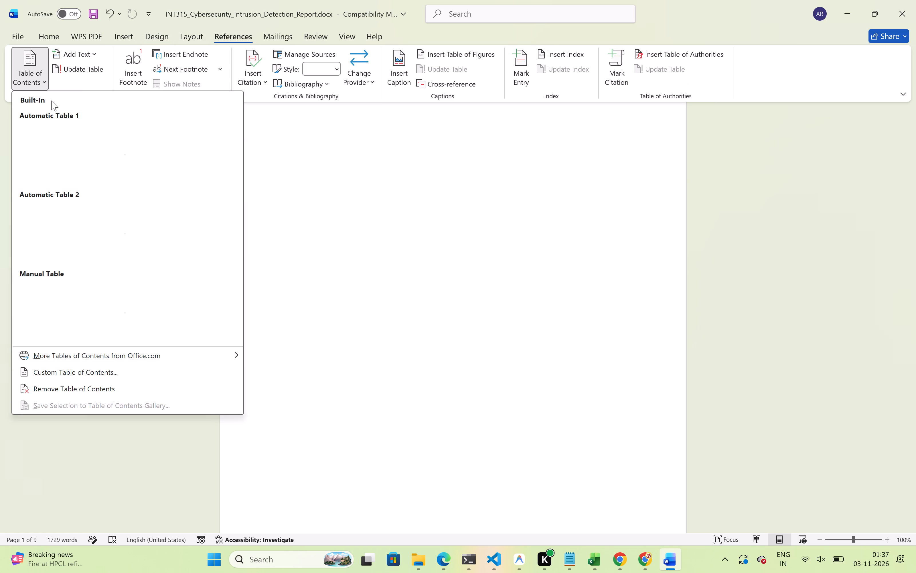
{"action": "left_click", "coordinate": [85, 158]}
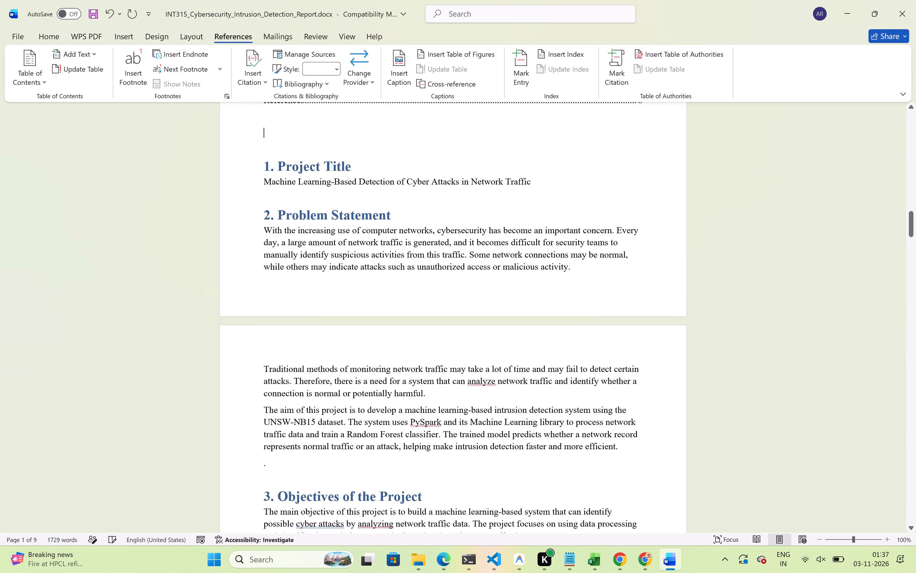
Delete the three dashboard screenshot images that sit inside the table of contents after the "10. Output / Result Screenshots" entry.
{"action": "scroll", "coordinate": [303, 283], "scroll_direction": "up", "scroll_amount": 3}
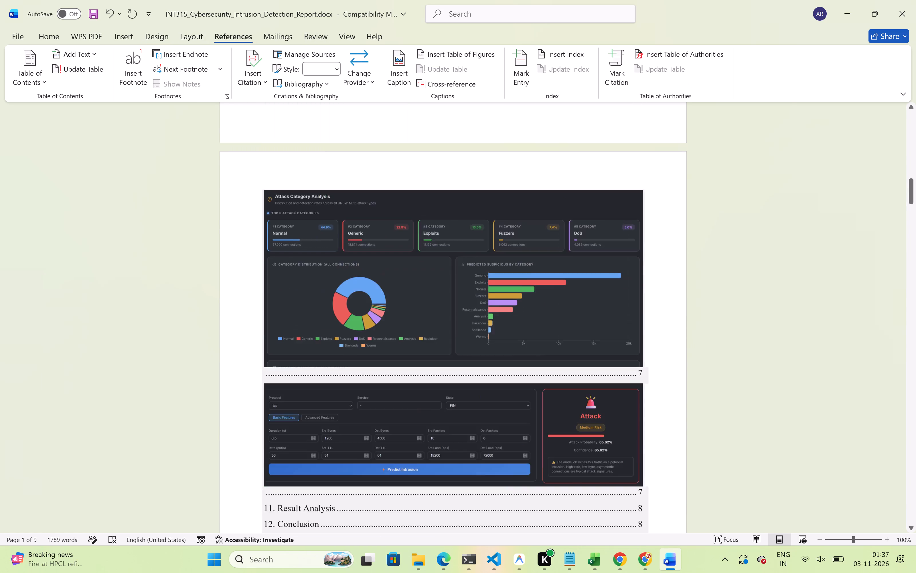
{"action": "scroll", "coordinate": [303, 283], "scroll_direction": "up", "scroll_amount": 4}
{"action": "scroll", "coordinate": [303, 283], "scroll_direction": "down", "scroll_amount": 1}
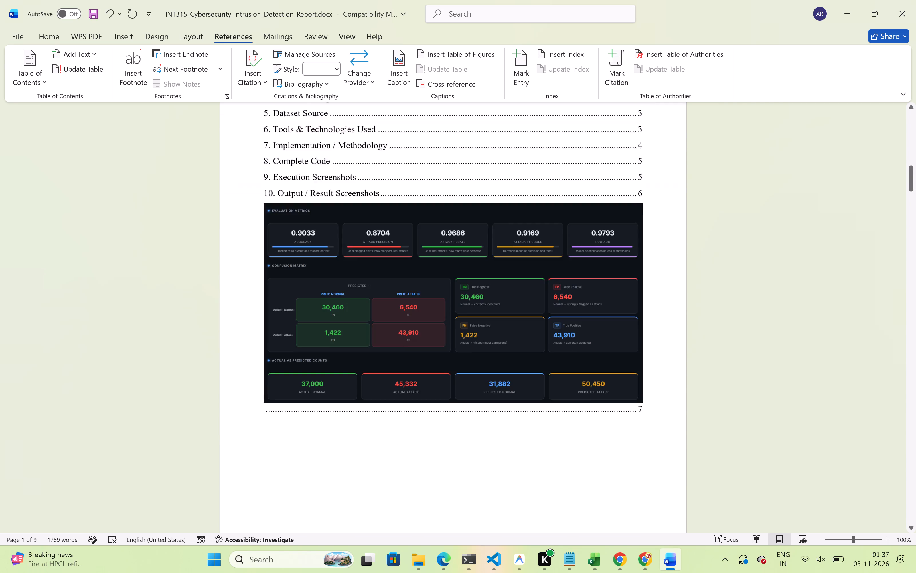
{"action": "scroll", "coordinate": [303, 283], "scroll_direction": "down", "scroll_amount": 1}
{"action": "left_click", "coordinate": [353, 238]}
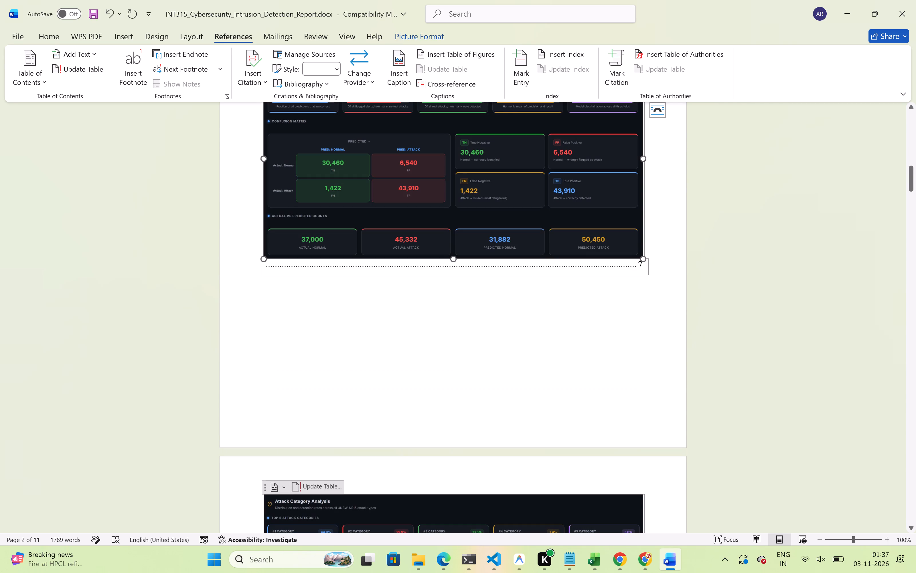
{"action": "key", "text": "Delete"}
{"action": "scroll", "coordinate": [353, 238], "scroll_direction": "up", "scroll_amount": 1}
{"action": "left_click", "coordinate": [376, 312]}
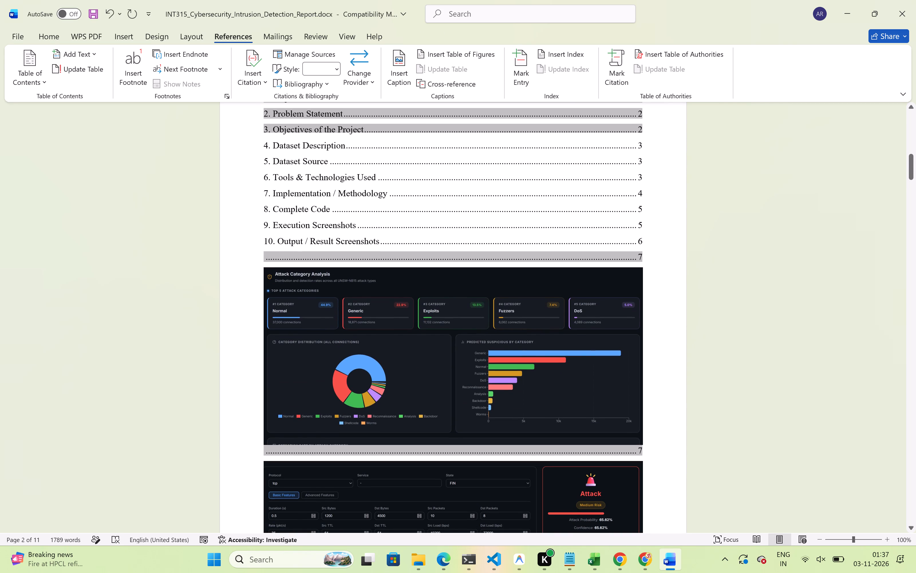
{"action": "key", "text": "Delete"}
{"action": "left_click", "coordinate": [391, 325]}
{"action": "key", "text": "Delete"}
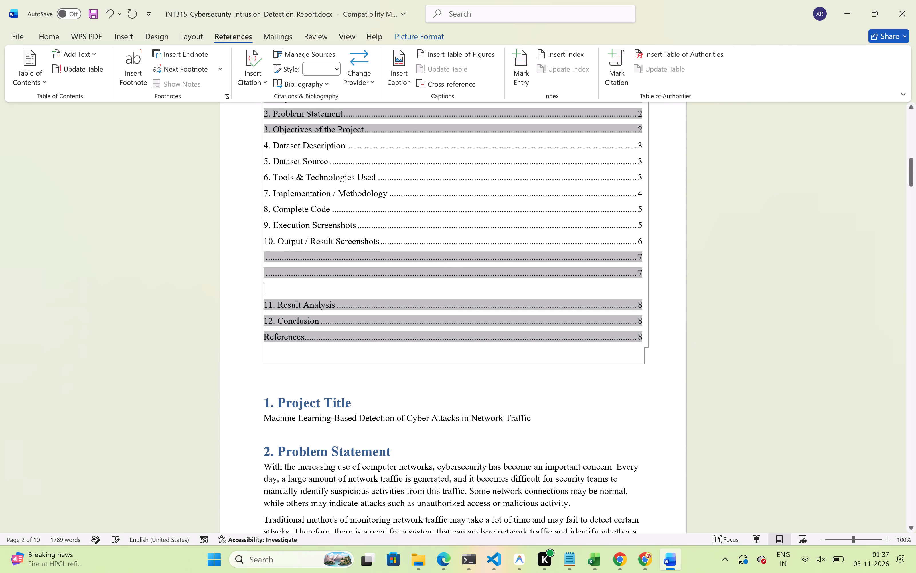
Check the table of contents entries and compare them with the section headings and output screenshots in the report body.
{"action": "scroll", "coordinate": [391, 325], "scroll_direction": "down", "scroll_amount": 1}
{"action": "scroll", "coordinate": [391, 325], "scroll_direction": "up", "scroll_amount": 2}
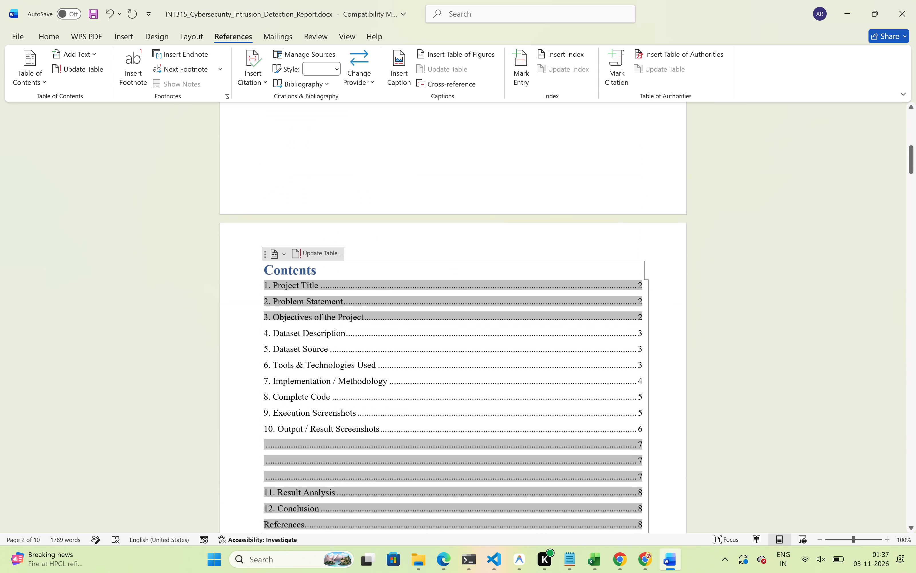
{"action": "scroll", "coordinate": [391, 325], "scroll_direction": "down", "scroll_amount": 19}
{"action": "scroll", "coordinate": [391, 325], "scroll_direction": "up", "scroll_amount": 5}
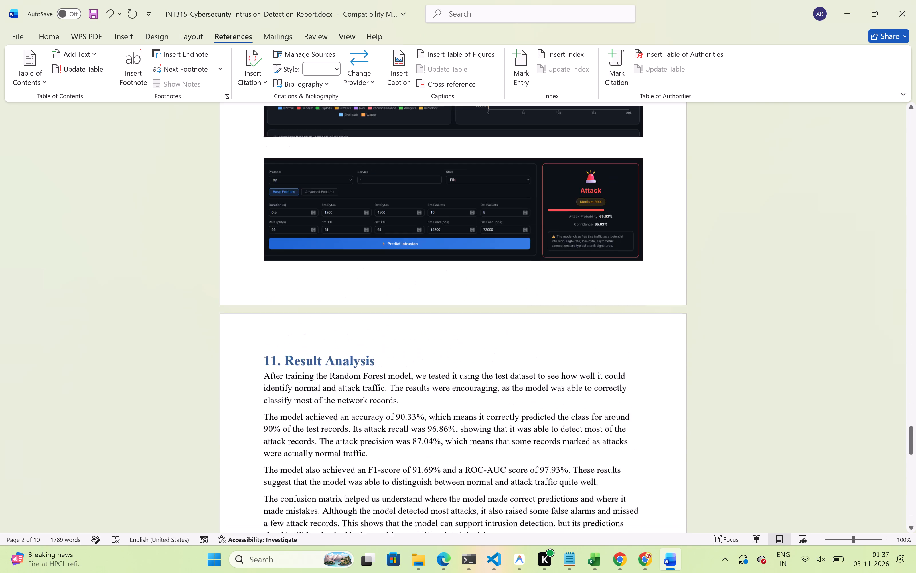
{"action": "scroll", "coordinate": [391, 325], "scroll_direction": "up", "scroll_amount": 14}
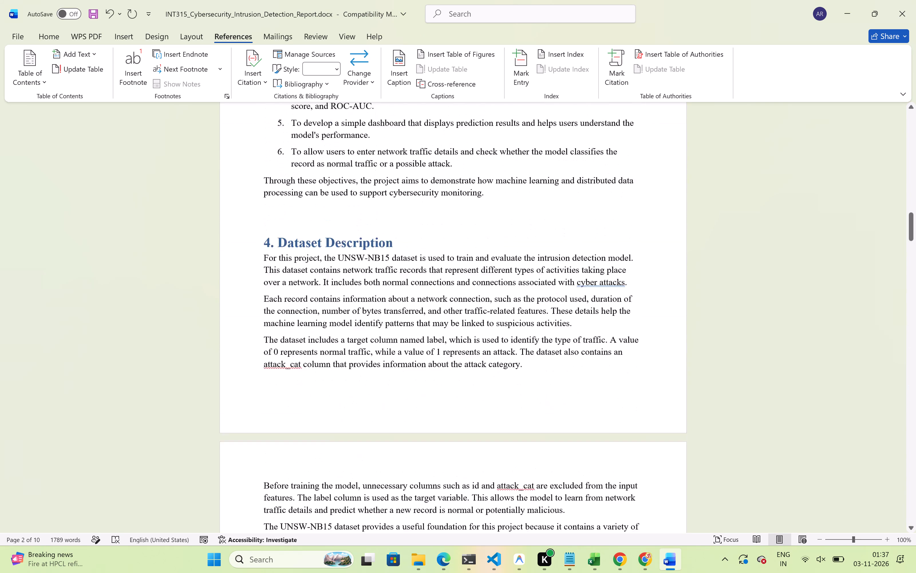
{"action": "scroll", "coordinate": [391, 325], "scroll_direction": "up", "scroll_amount": 2}
{"action": "scroll", "coordinate": [391, 325], "scroll_direction": "down", "scroll_amount": 2}
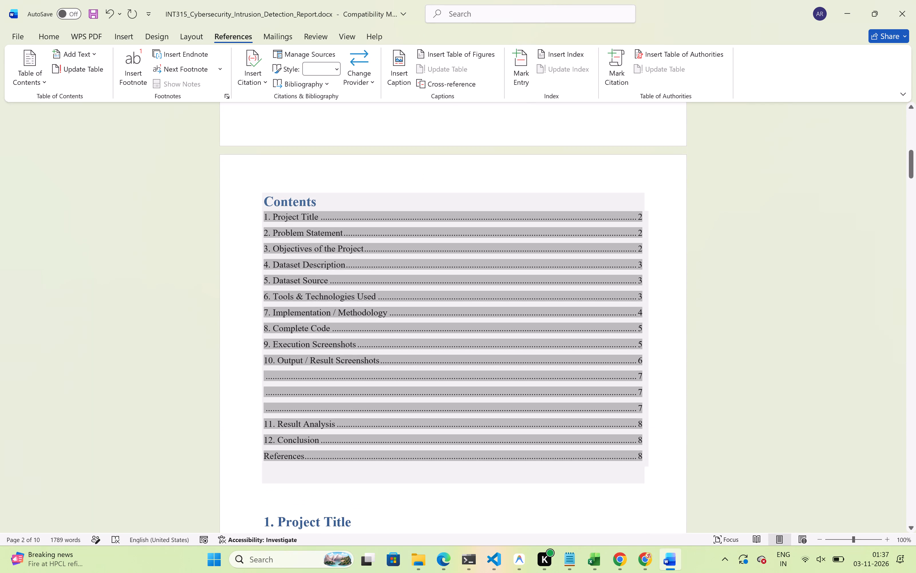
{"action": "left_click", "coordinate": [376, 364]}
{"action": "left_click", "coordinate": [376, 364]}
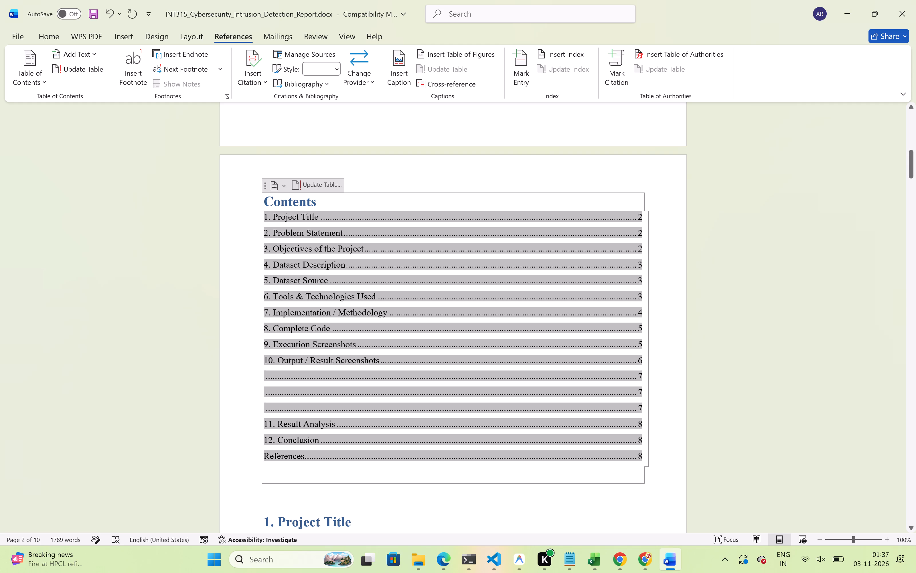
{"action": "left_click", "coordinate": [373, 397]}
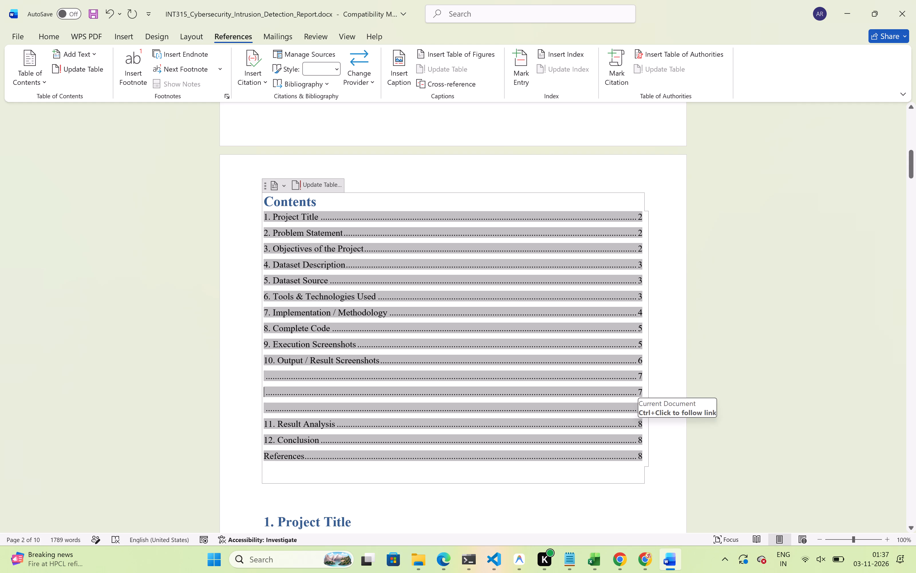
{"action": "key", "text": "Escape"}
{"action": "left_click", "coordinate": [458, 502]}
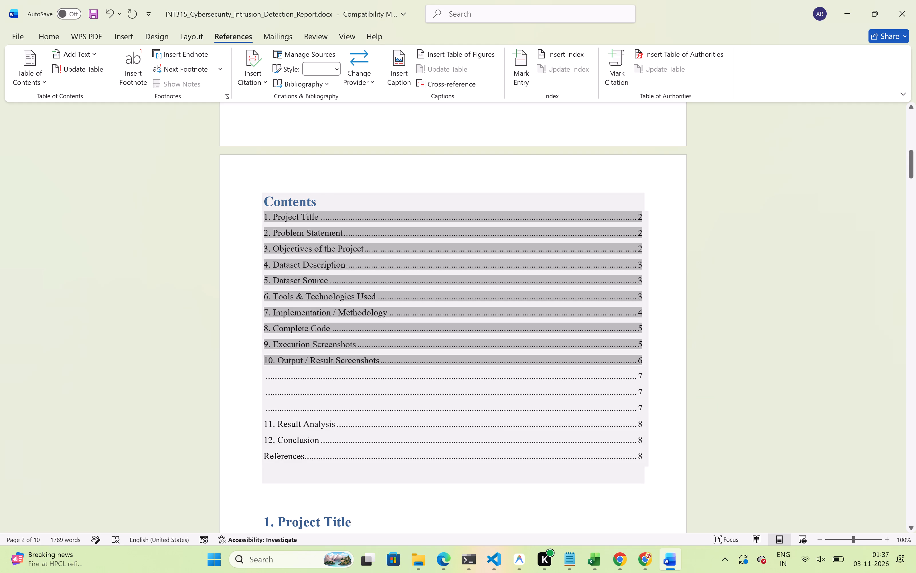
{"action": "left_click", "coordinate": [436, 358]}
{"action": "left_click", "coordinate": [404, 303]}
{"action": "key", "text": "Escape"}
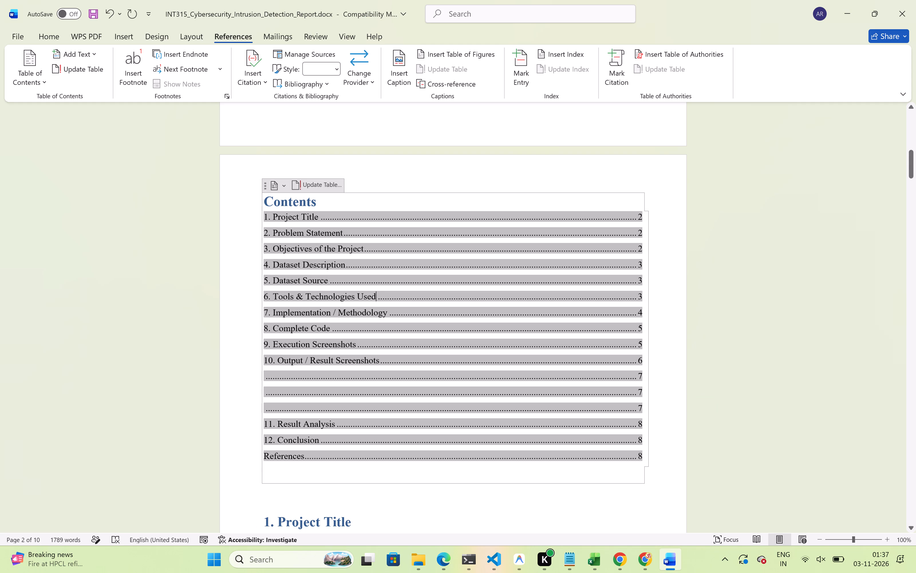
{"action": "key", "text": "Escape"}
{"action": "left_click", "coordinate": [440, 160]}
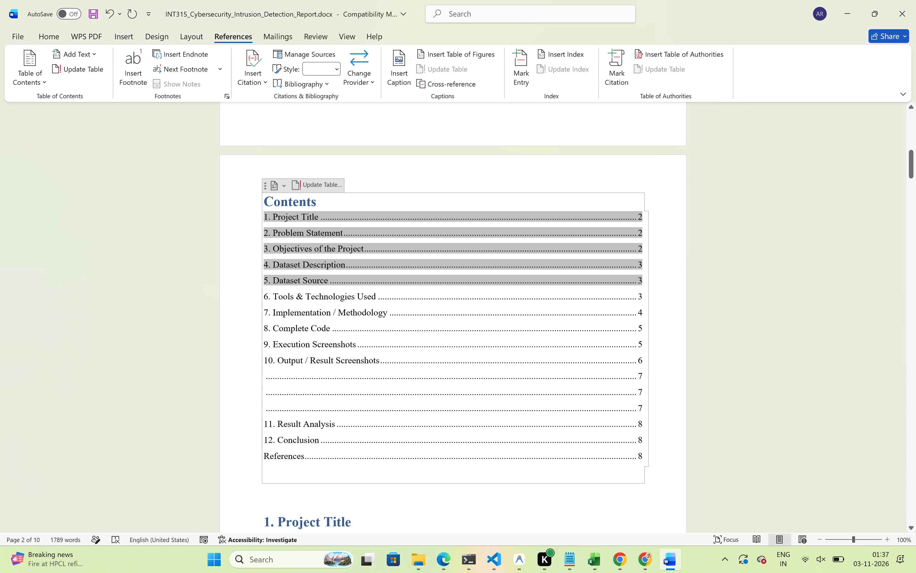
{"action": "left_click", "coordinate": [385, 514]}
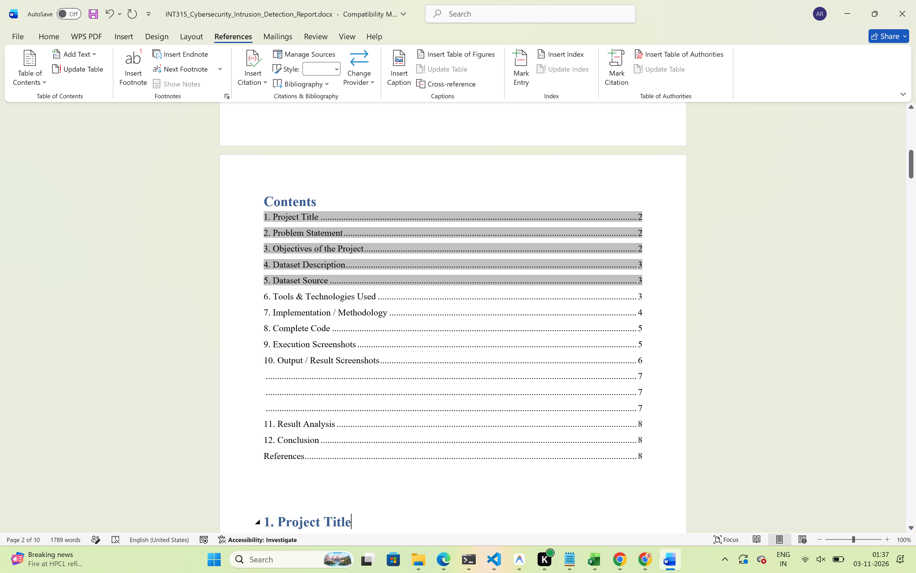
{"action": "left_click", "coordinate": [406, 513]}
Review the report body from "1. Project Title" through References, examining the headings, page layout and output screenshots.
{"action": "scroll", "coordinate": [406, 513], "scroll_direction": "down", "scroll_amount": 2}
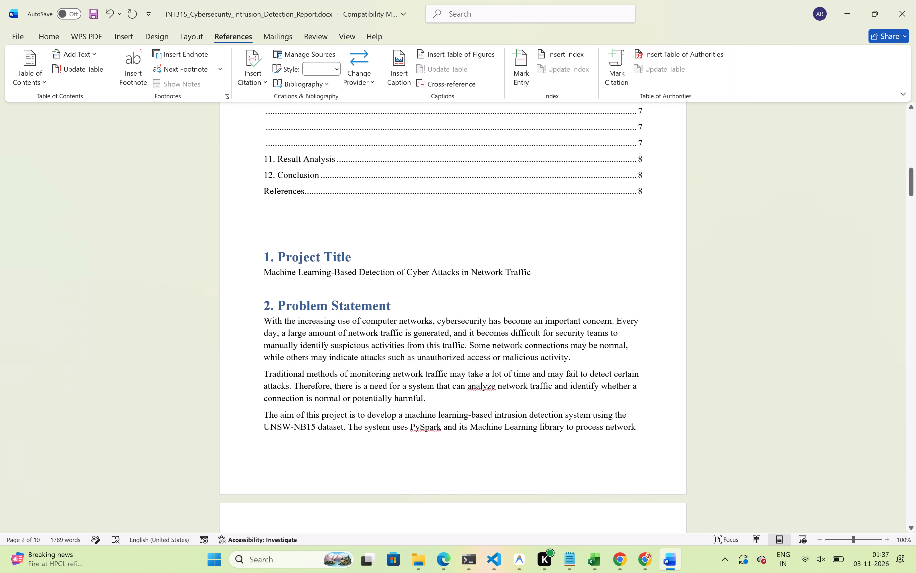
{"action": "scroll", "coordinate": [406, 513], "scroll_direction": "down", "scroll_amount": 2}
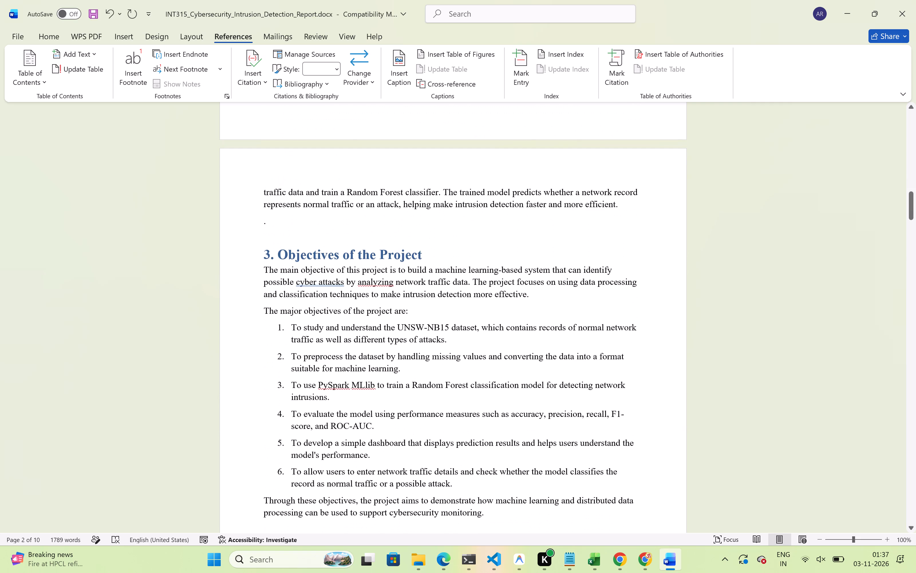
{"action": "scroll", "coordinate": [406, 513], "scroll_direction": "down", "scroll_amount": 6}
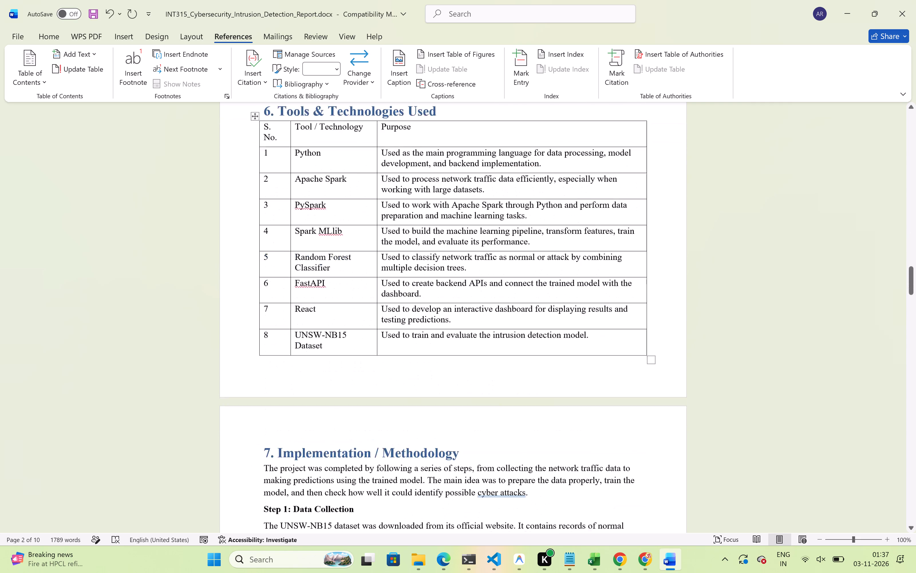
{"action": "scroll", "coordinate": [406, 513], "scroll_direction": "down", "scroll_amount": 2}
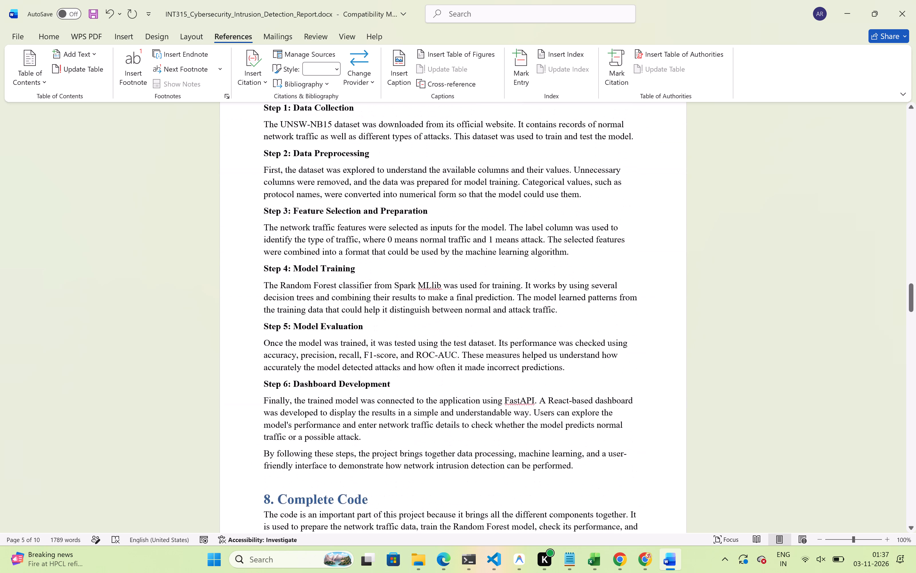
{"action": "scroll", "coordinate": [406, 513], "scroll_direction": "down", "scroll_amount": 1}
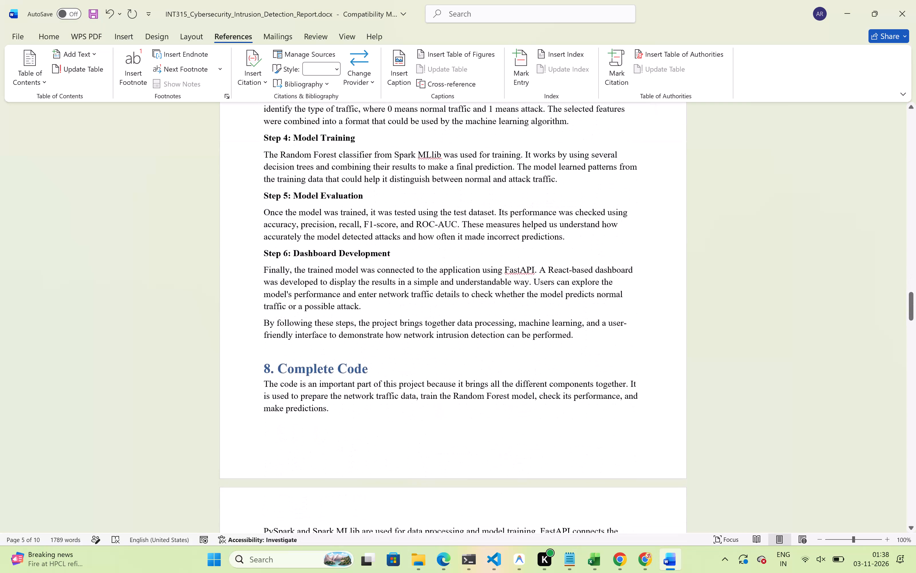
{"action": "scroll", "coordinate": [395, 377], "scroll_direction": "up", "scroll_amount": 12}
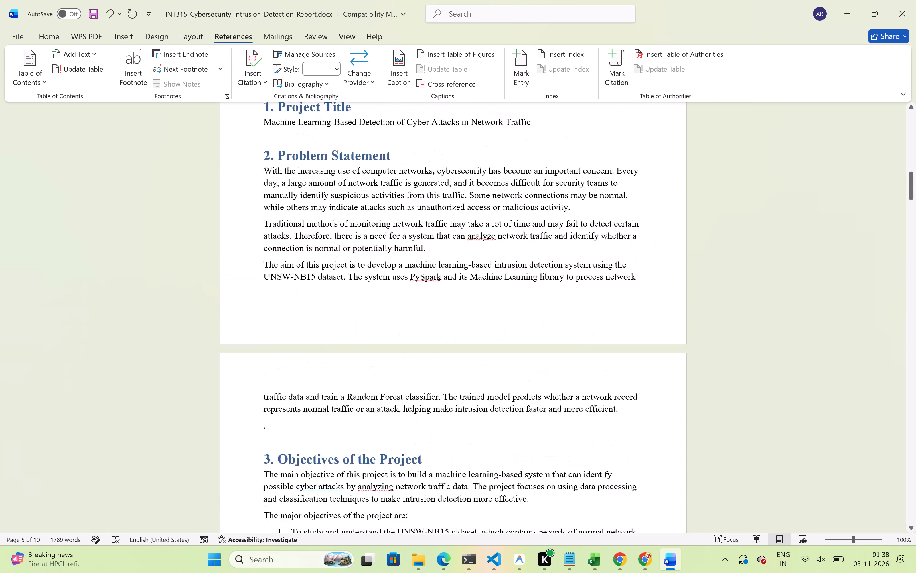
{"action": "scroll", "coordinate": [395, 377], "scroll_direction": "up", "scroll_amount": 3}
{"action": "scroll", "coordinate": [395, 377], "scroll_direction": "down", "scroll_amount": 8}
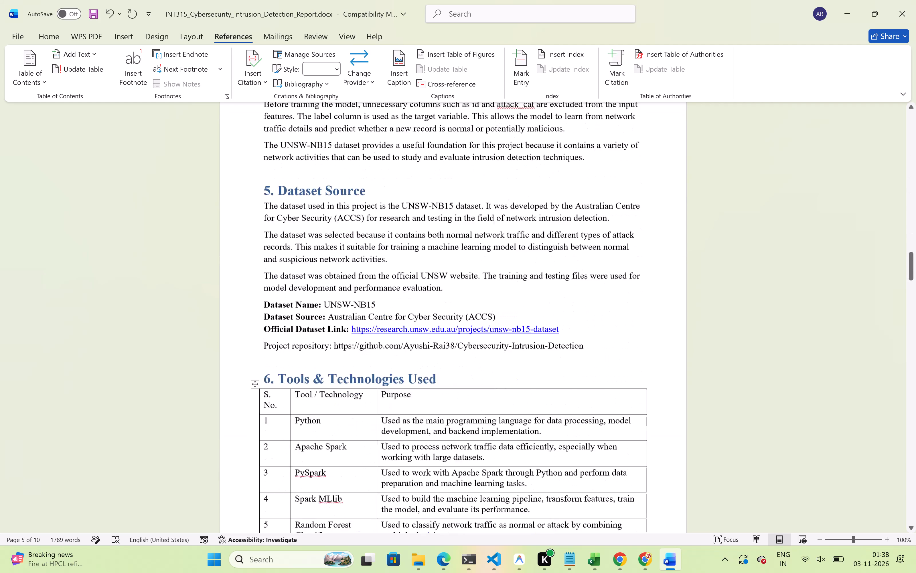
{"action": "scroll", "coordinate": [395, 377], "scroll_direction": "down", "scroll_amount": 12}
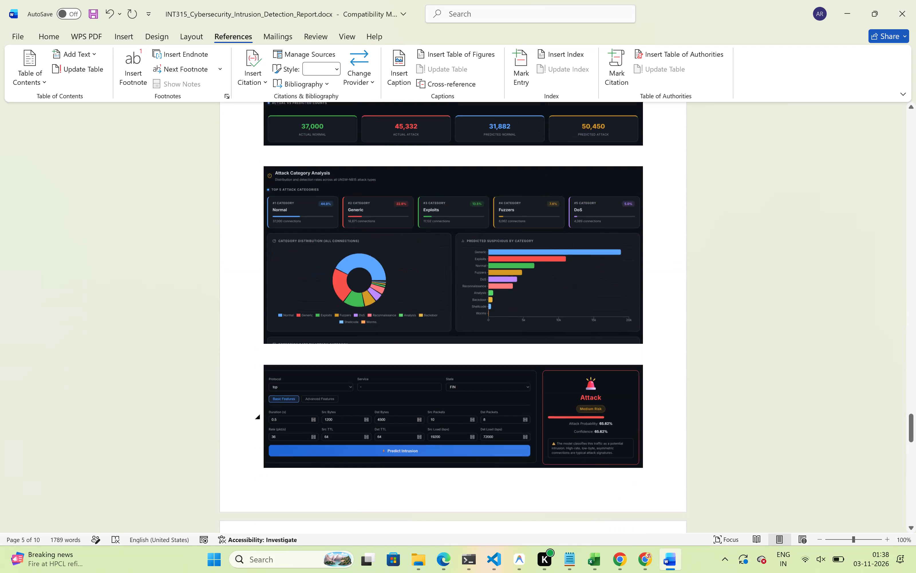
{"action": "scroll", "coordinate": [395, 377], "scroll_direction": "down", "scroll_amount": 5}
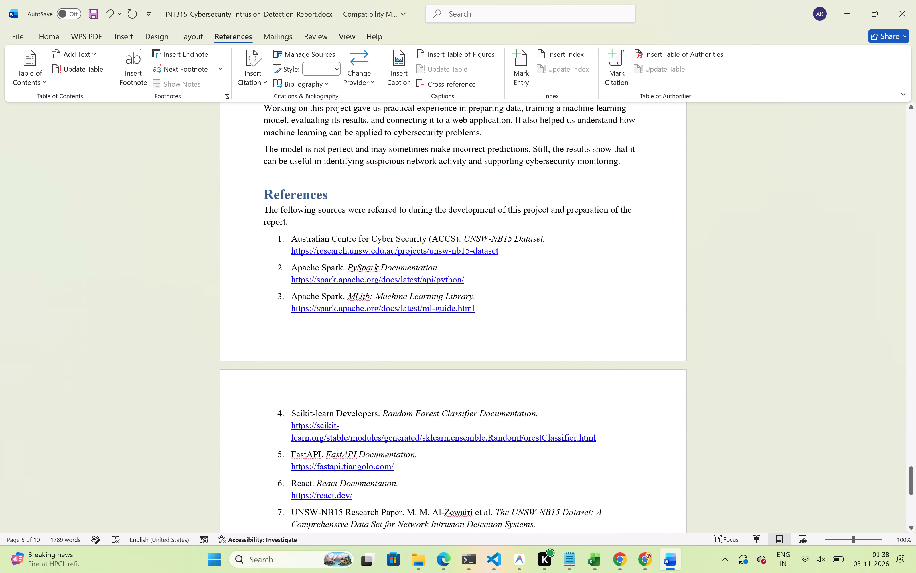
{"action": "scroll", "coordinate": [395, 377], "scroll_direction": "down", "scroll_amount": 1}
{"action": "scroll", "coordinate": [395, 377], "scroll_direction": "up", "scroll_amount": 9}
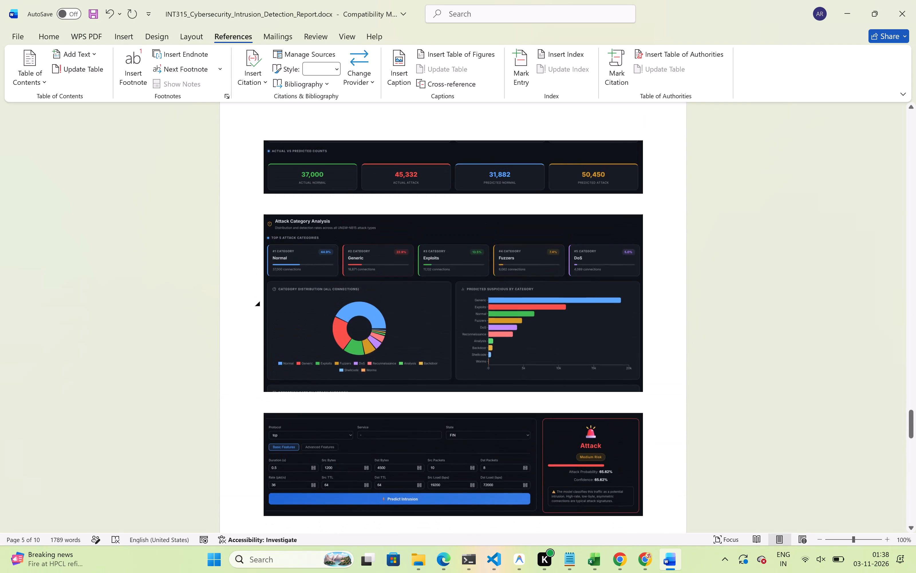
{"action": "scroll", "coordinate": [395, 377], "scroll_direction": "up", "scroll_amount": 9}
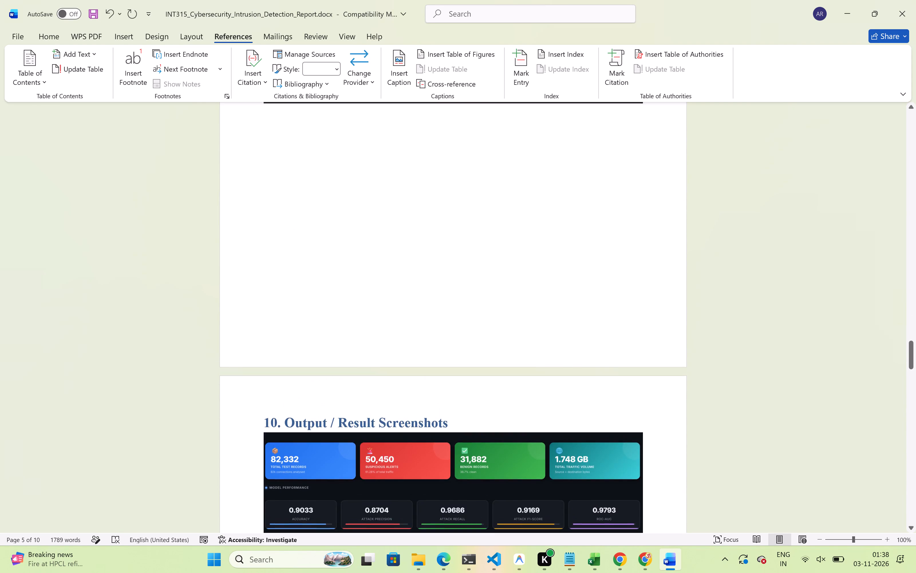
{"action": "scroll", "coordinate": [395, 377], "scroll_direction": "up", "scroll_amount": 3}
{"action": "scroll", "coordinate": [395, 377], "scroll_direction": "down", "scroll_amount": 4}
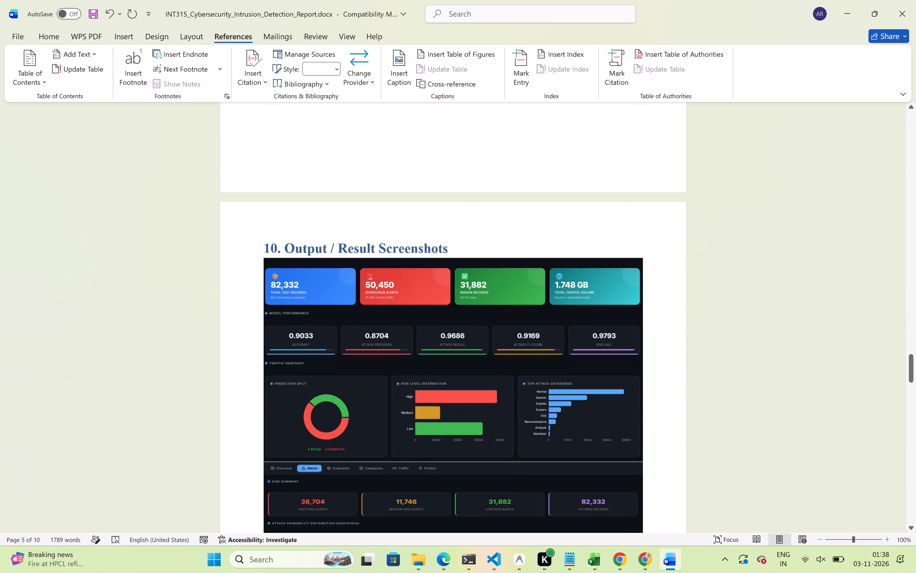
{"action": "scroll", "coordinate": [395, 377], "scroll_direction": "down", "scroll_amount": 5}
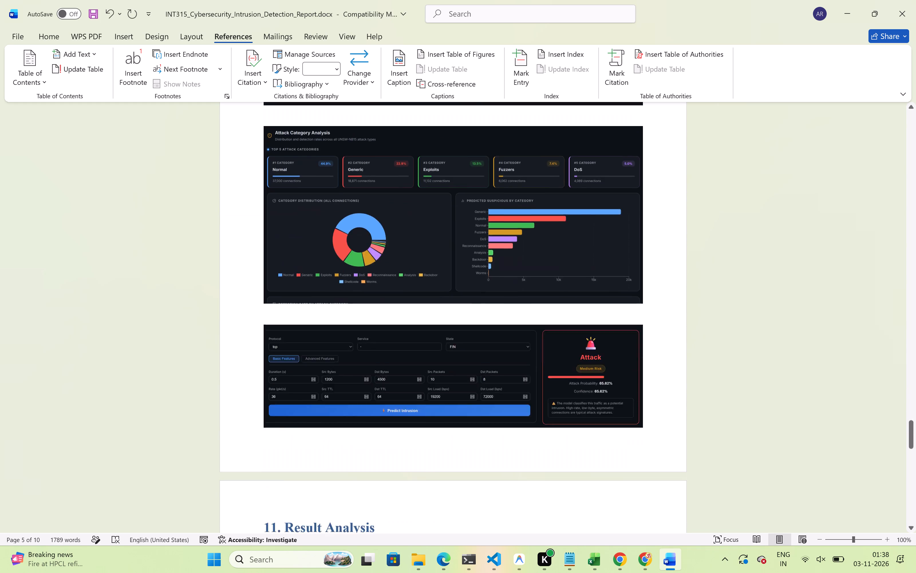
{"action": "scroll", "coordinate": [395, 377], "scroll_direction": "down", "scroll_amount": 1}
{"action": "scroll", "coordinate": [395, 377], "scroll_direction": "up", "scroll_amount": 20}
{"action": "scroll", "coordinate": [395, 377], "scroll_direction": "up", "scroll_amount": 2}
{"action": "scroll", "coordinate": [395, 377], "scroll_direction": "down", "scroll_amount": 3}
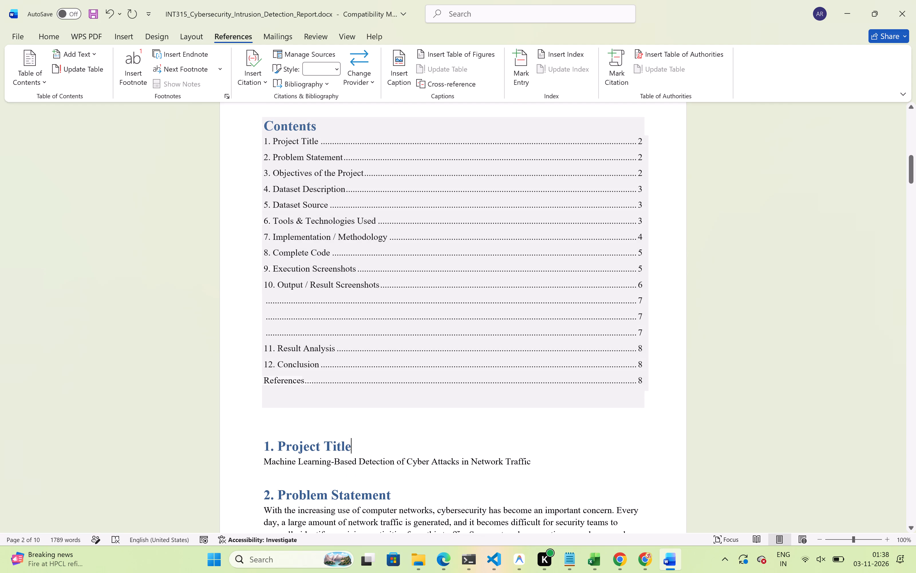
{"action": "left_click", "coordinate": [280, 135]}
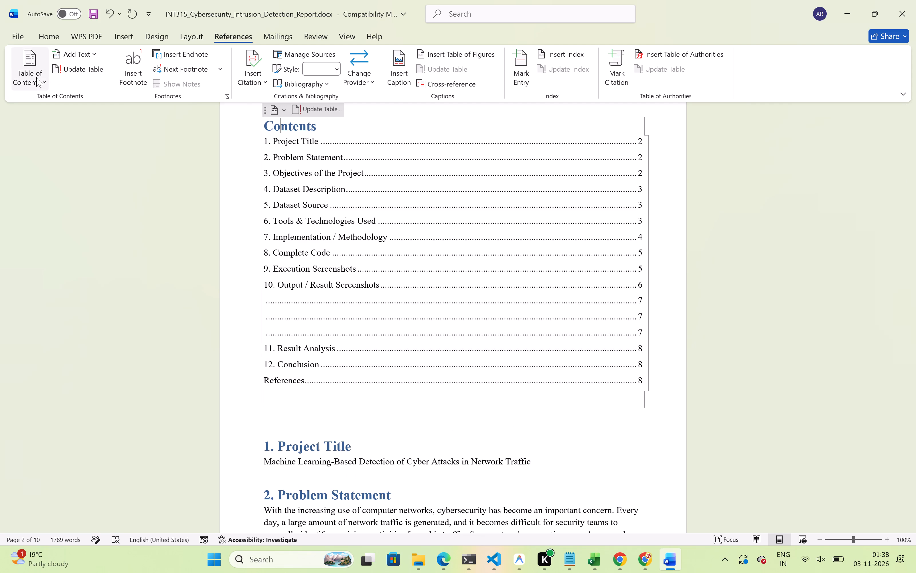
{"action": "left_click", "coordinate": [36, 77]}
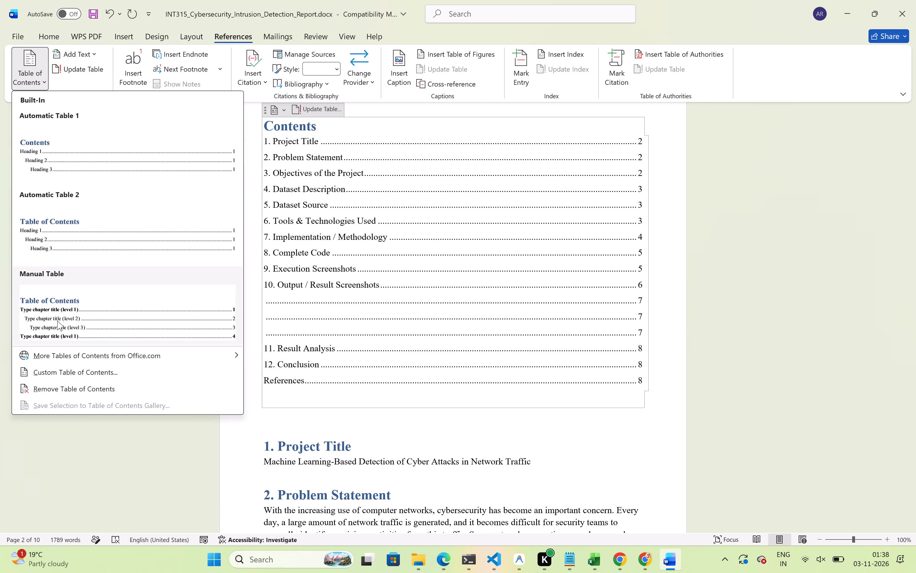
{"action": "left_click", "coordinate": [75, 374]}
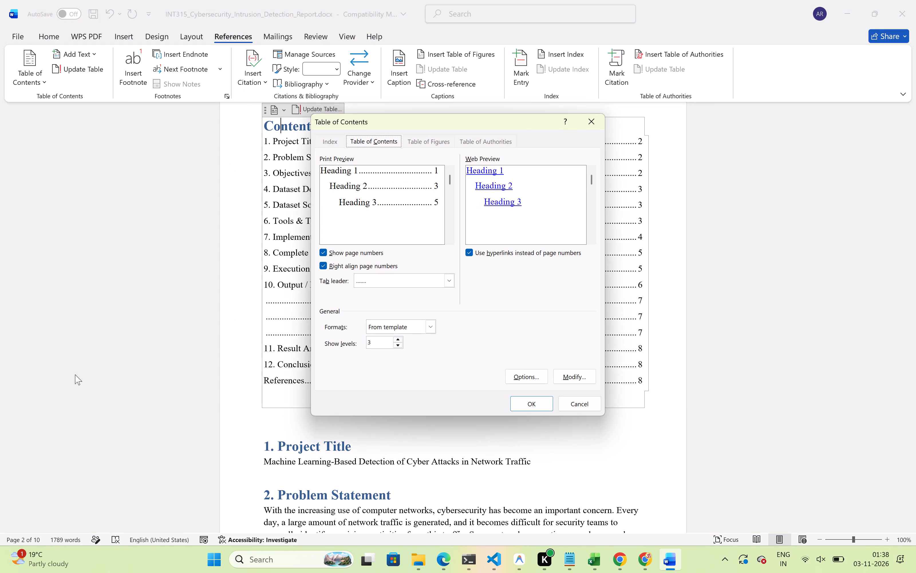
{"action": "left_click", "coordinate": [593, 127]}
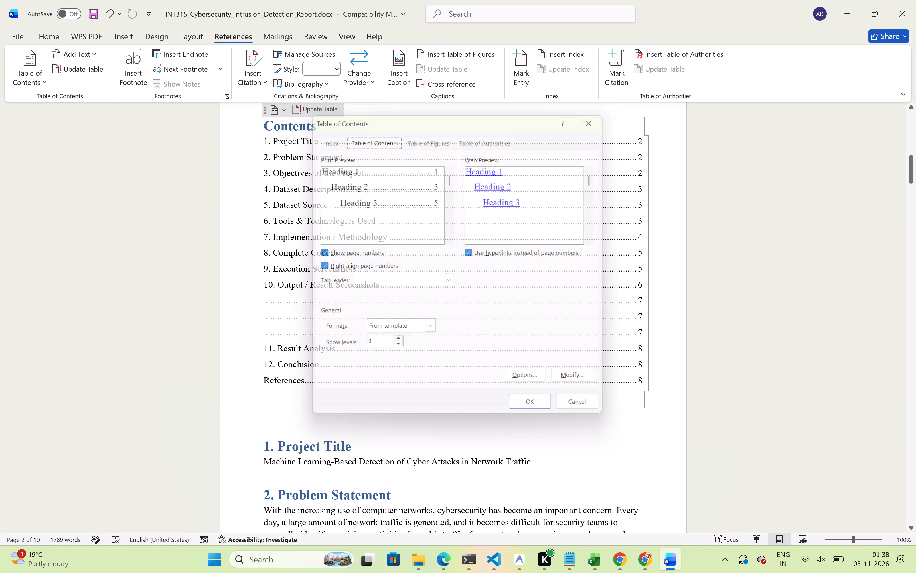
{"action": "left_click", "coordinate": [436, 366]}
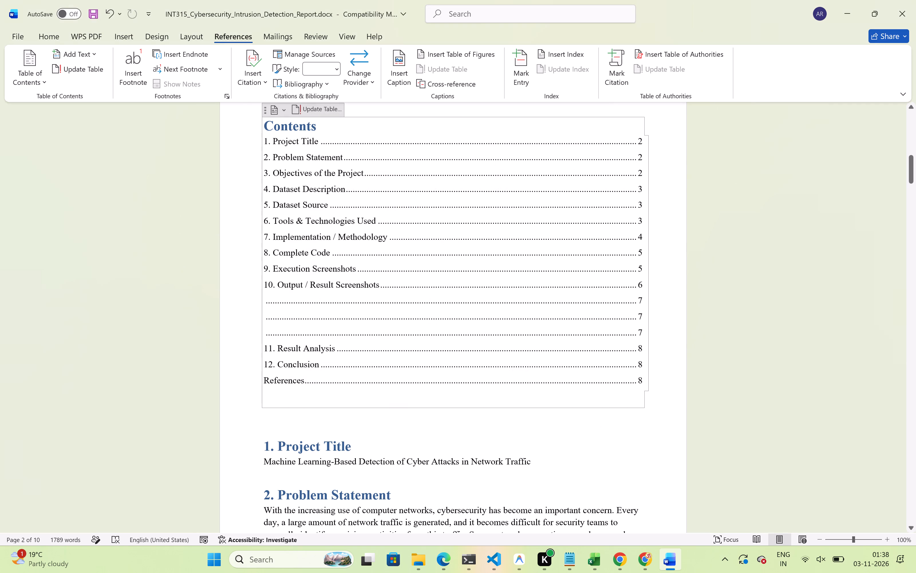
Number the References heading as section 13 by adding "13. " before its text.
{"action": "left_click", "coordinate": [423, 410]}
{"action": "scroll", "coordinate": [423, 410], "scroll_direction": "down", "scroll_amount": 16}
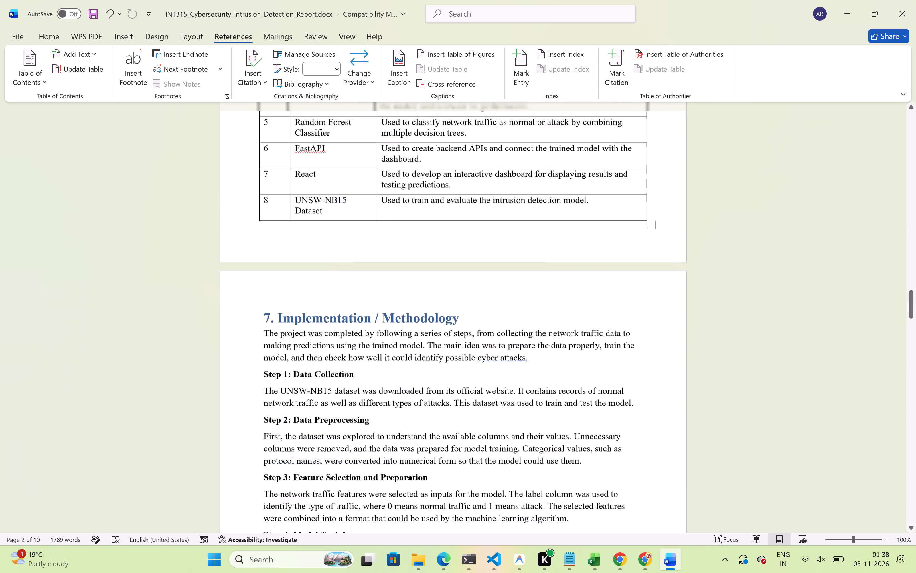
{"action": "scroll", "coordinate": [423, 410], "scroll_direction": "down", "scroll_amount": 15}
{"action": "scroll", "coordinate": [423, 410], "scroll_direction": "up", "scroll_amount": 4}
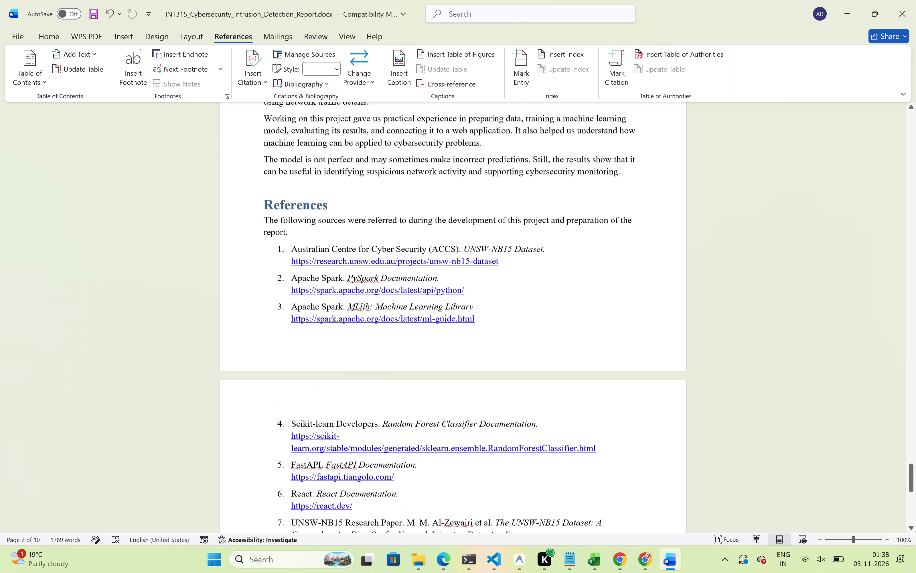
{"action": "left_click", "coordinate": [263, 208]}
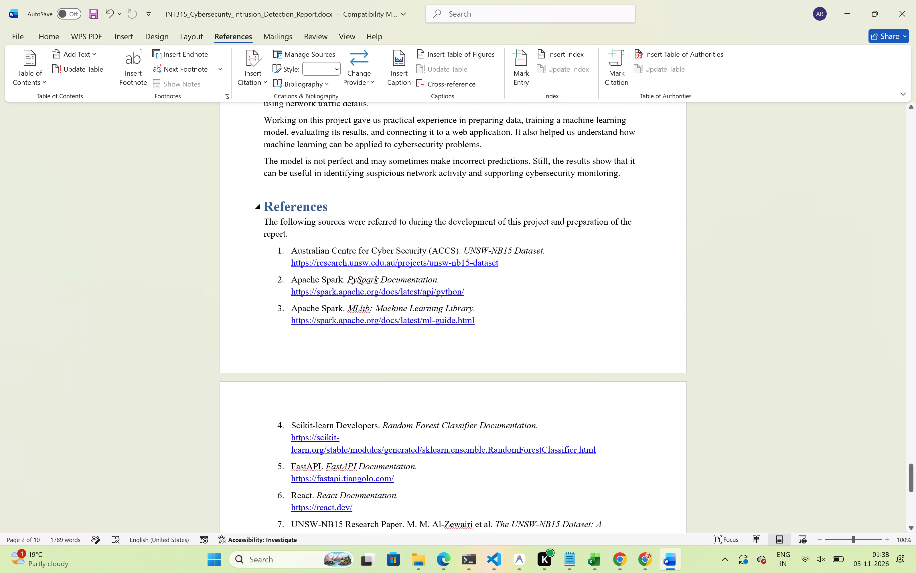
{"action": "type", "text": "13"}
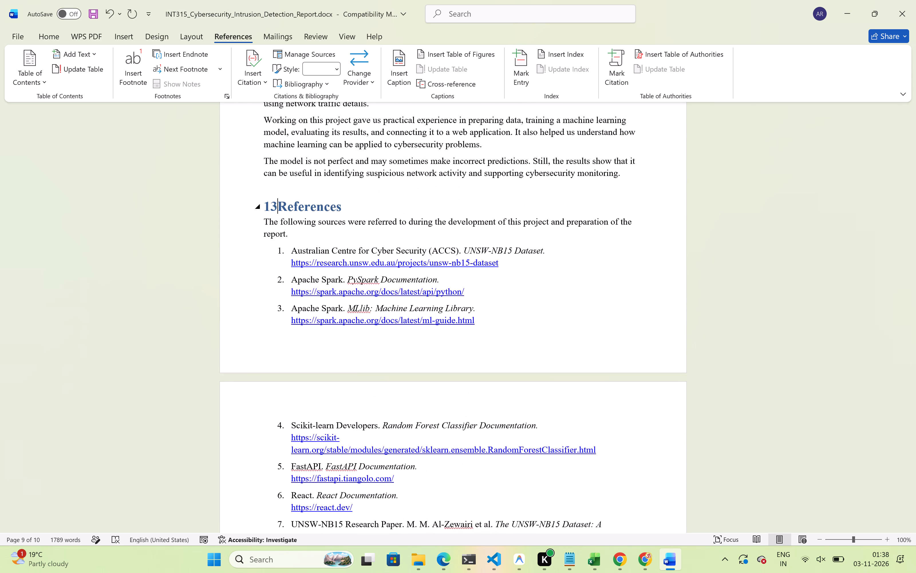
{"action": "type", "text": "."}
{"action": "key", "text": "space"}
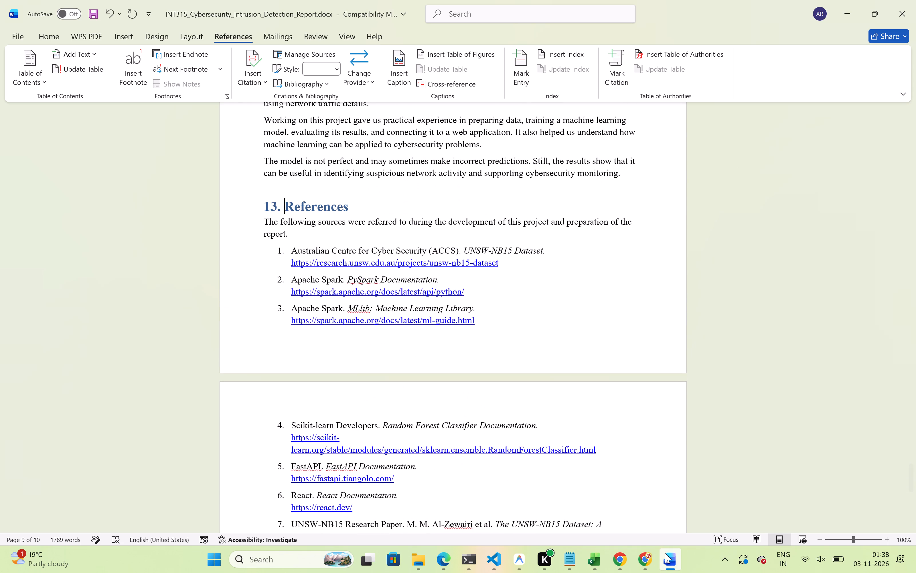
Review the report from Result Analysis back to the Contents page and through the output screenshots, checking headings, page breaks and layout.
{"action": "scroll", "coordinate": [479, 428], "scroll_direction": "up", "scroll_amount": 2}
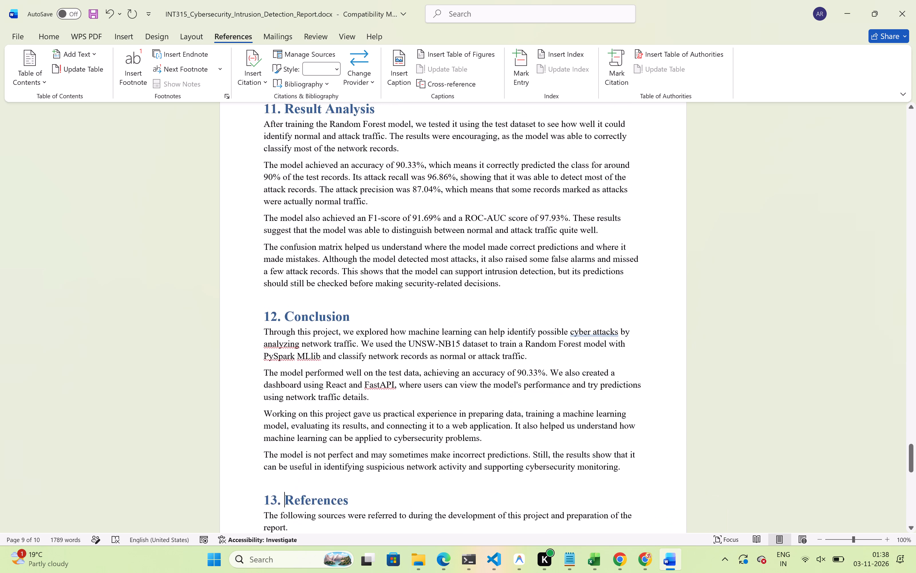
{"action": "scroll", "coordinate": [479, 428], "scroll_direction": "up", "scroll_amount": 4}
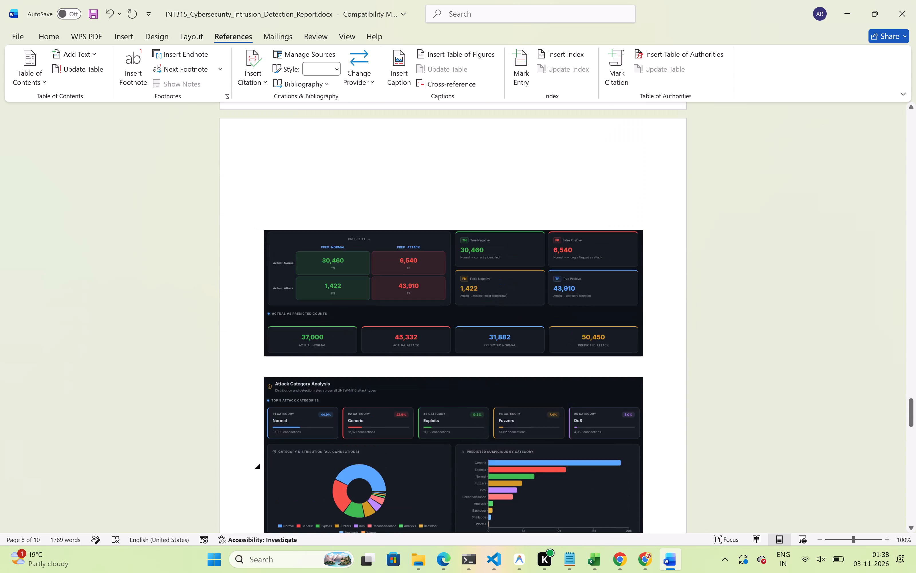
{"action": "scroll", "coordinate": [479, 428], "scroll_direction": "up", "scroll_amount": 12}
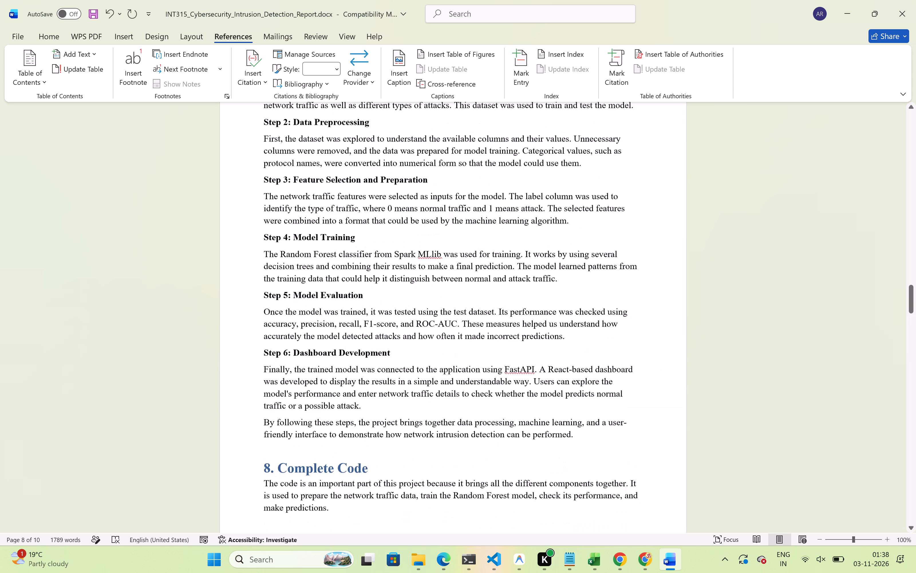
{"action": "scroll", "coordinate": [479, 428], "scroll_direction": "down", "scroll_amount": 1, "text": "ctrl"}
{"action": "scroll", "coordinate": [479, 428], "scroll_direction": "up", "scroll_amount": 2}
{"action": "scroll", "coordinate": [479, 428], "scroll_direction": "up", "scroll_amount": 2, "text": "ctrl"}
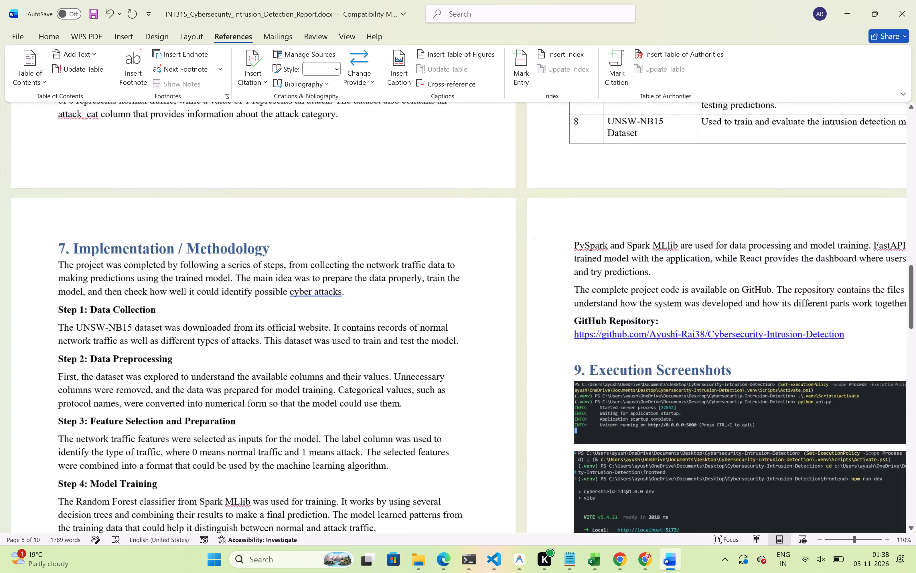
{"action": "scroll", "coordinate": [479, 428], "scroll_direction": "up", "scroll_amount": 3}
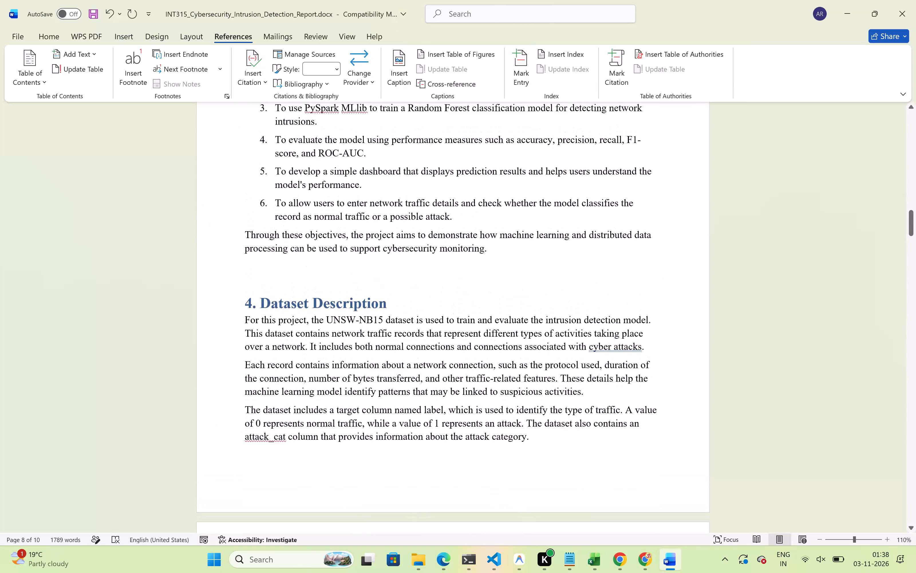
{"action": "scroll", "coordinate": [473, 428], "scroll_direction": "up", "scroll_amount": 6}
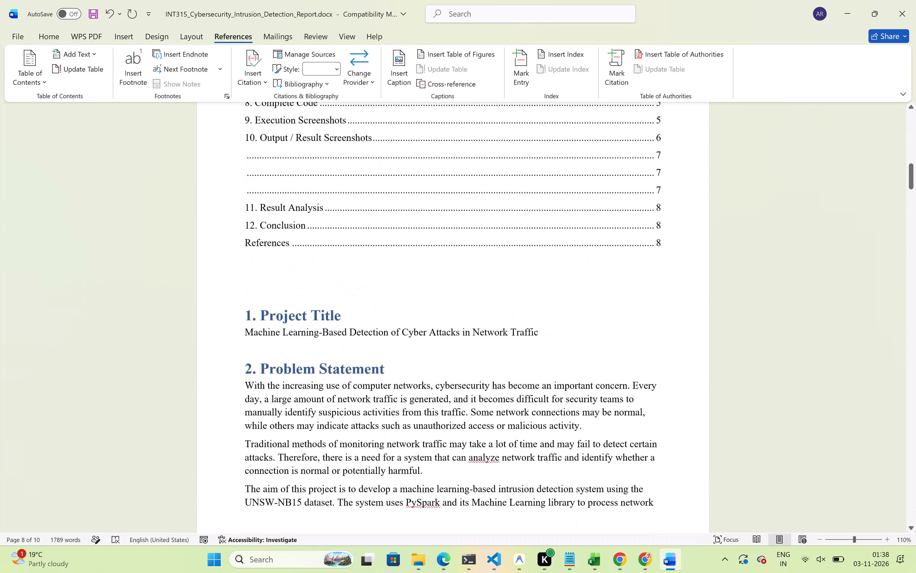
{"action": "scroll", "coordinate": [473, 428], "scroll_direction": "up", "scroll_amount": 1}
{"action": "scroll", "coordinate": [473, 428], "scroll_direction": "down", "scroll_amount": 1}
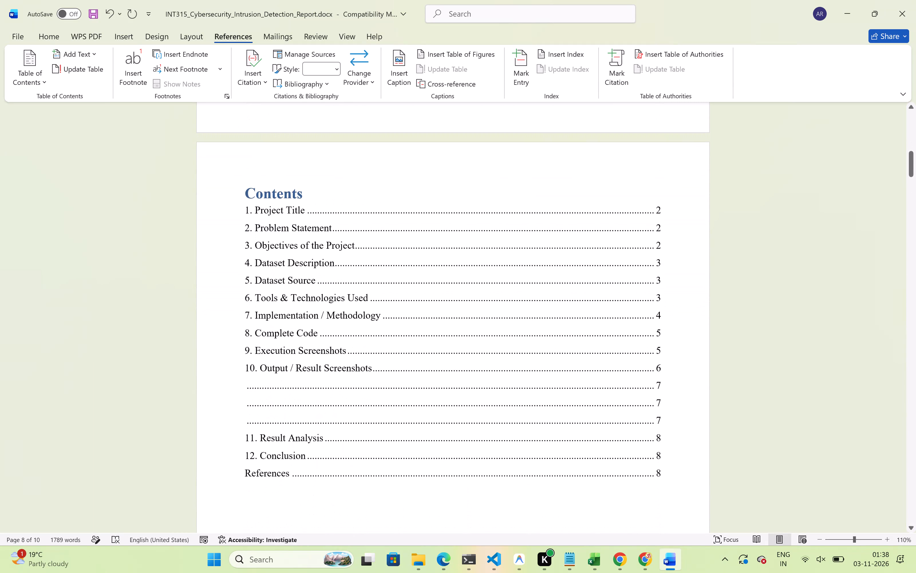
{"action": "scroll", "coordinate": [473, 428], "scroll_direction": "down", "scroll_amount": 3}
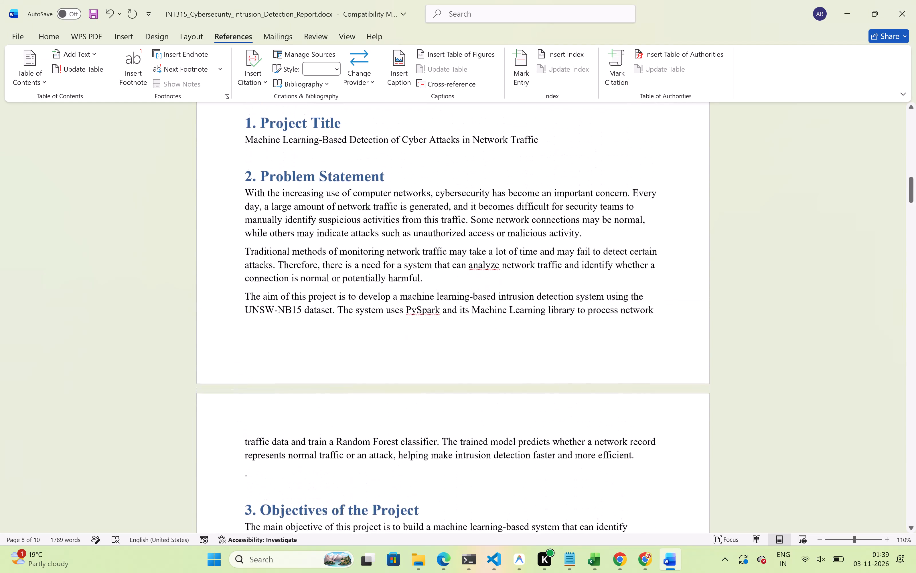
{"action": "scroll", "coordinate": [473, 428], "scroll_direction": "down", "scroll_amount": 2}
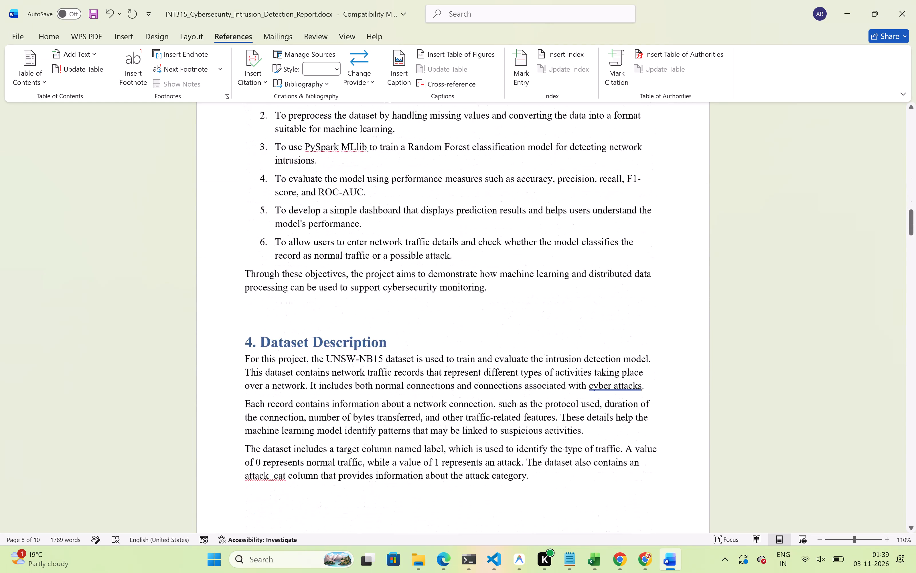
{"action": "scroll", "coordinate": [473, 428], "scroll_direction": "down", "scroll_amount": 4}
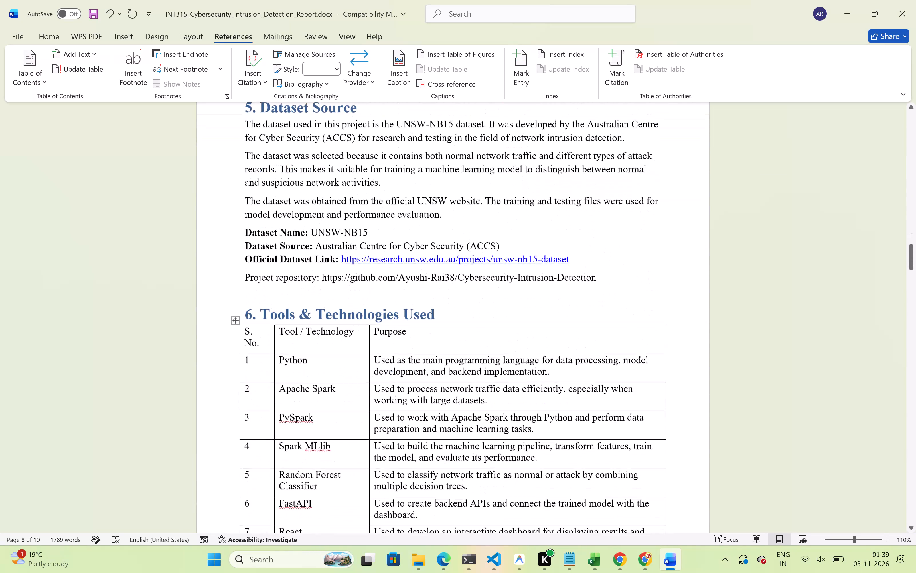
{"action": "scroll", "coordinate": [473, 428], "scroll_direction": "down", "scroll_amount": 4}
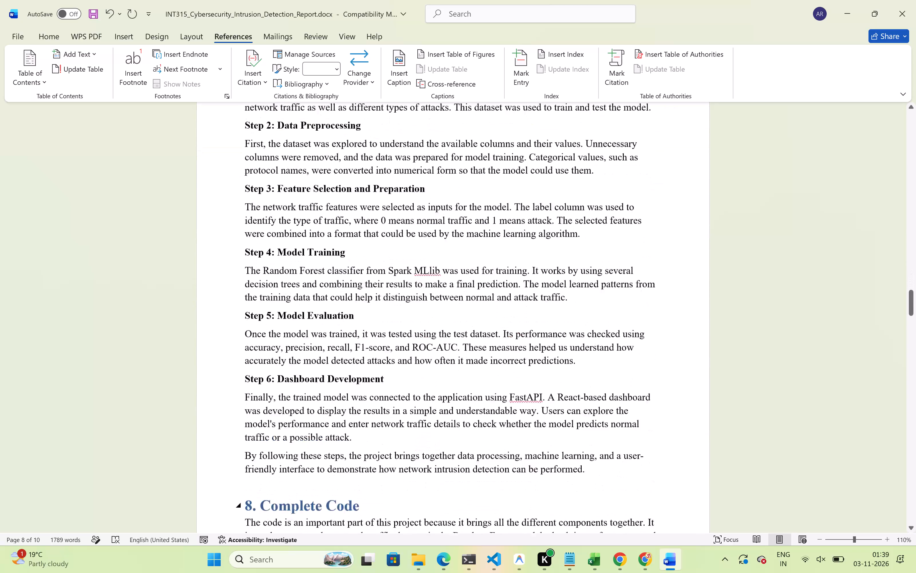
{"action": "scroll", "coordinate": [473, 428], "scroll_direction": "down", "scroll_amount": 3}
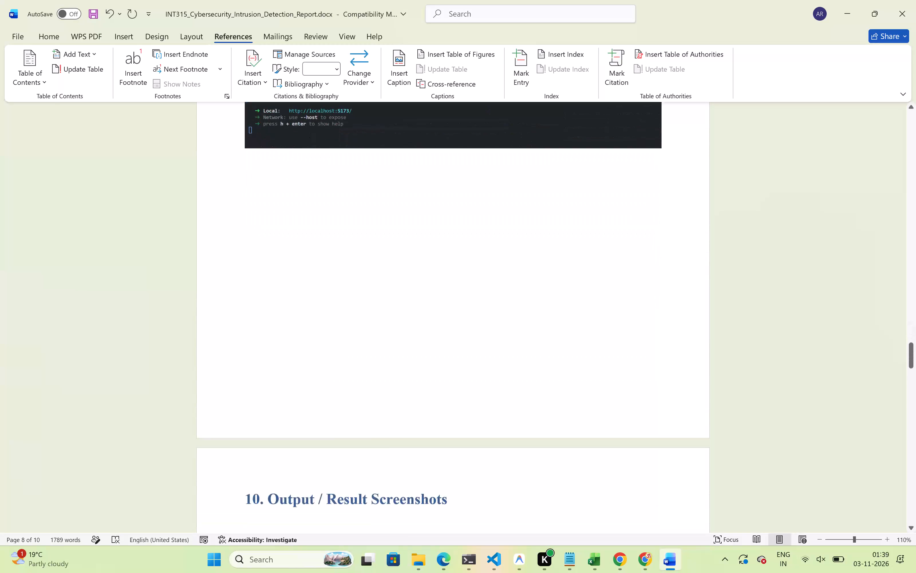
{"action": "scroll", "coordinate": [473, 428], "scroll_direction": "down", "scroll_amount": 1}
{"action": "scroll", "coordinate": [473, 428], "scroll_direction": "up", "scroll_amount": 1}
{"action": "scroll", "coordinate": [473, 428], "scroll_direction": "down", "scroll_amount": 2}
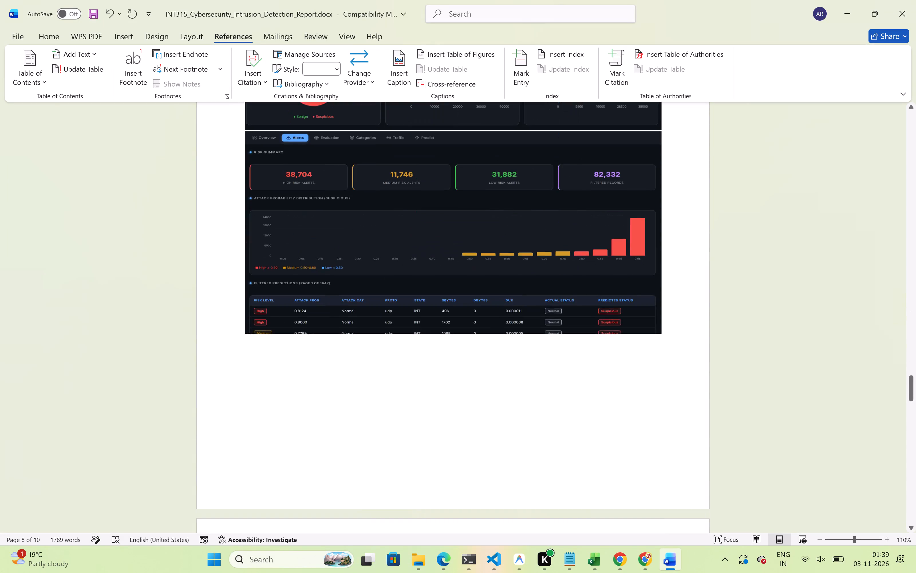
{"action": "scroll", "coordinate": [473, 428], "scroll_direction": "down", "scroll_amount": 1}
{"action": "scroll", "coordinate": [473, 428], "scroll_direction": "up", "scroll_amount": 5}
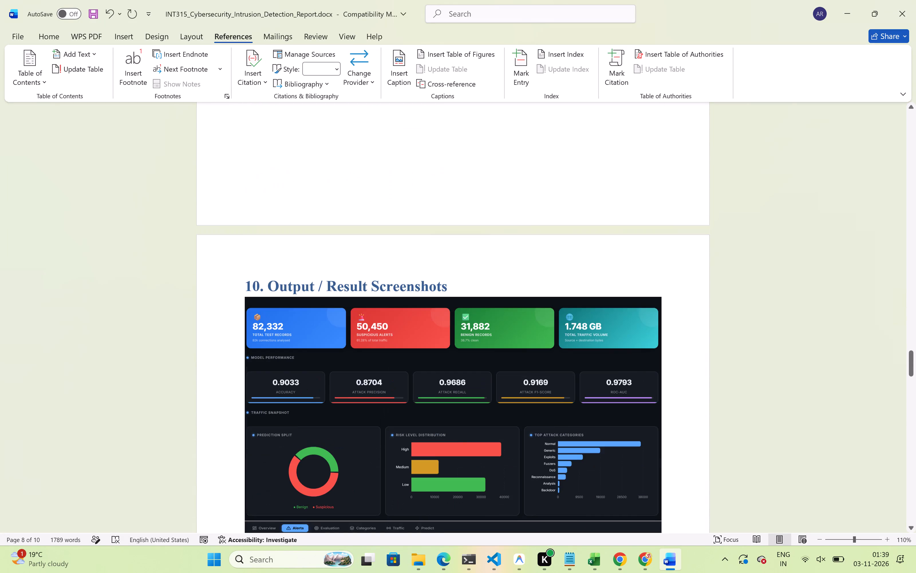
{"action": "scroll", "coordinate": [473, 428], "scroll_direction": "up", "scroll_amount": 2}
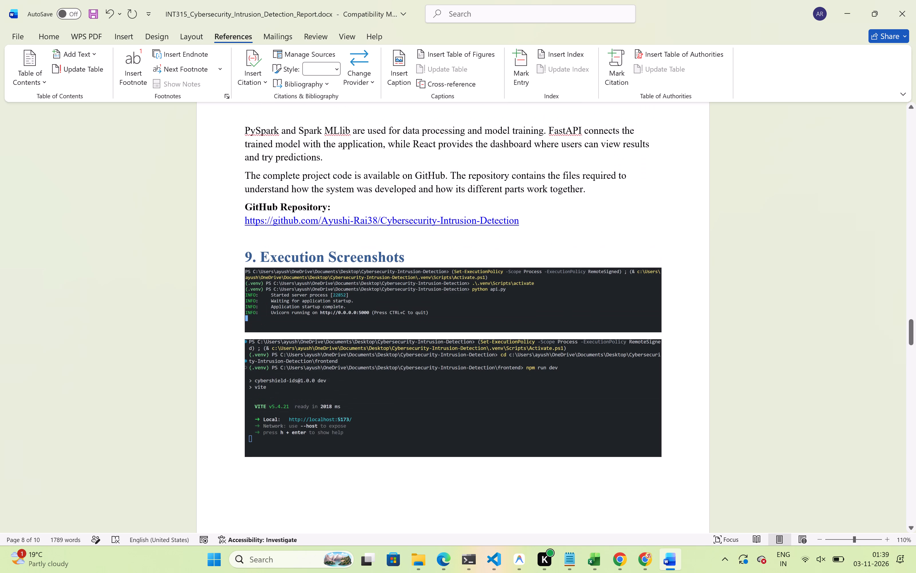
{"action": "scroll", "coordinate": [473, 428], "scroll_direction": "up", "scroll_amount": 6}
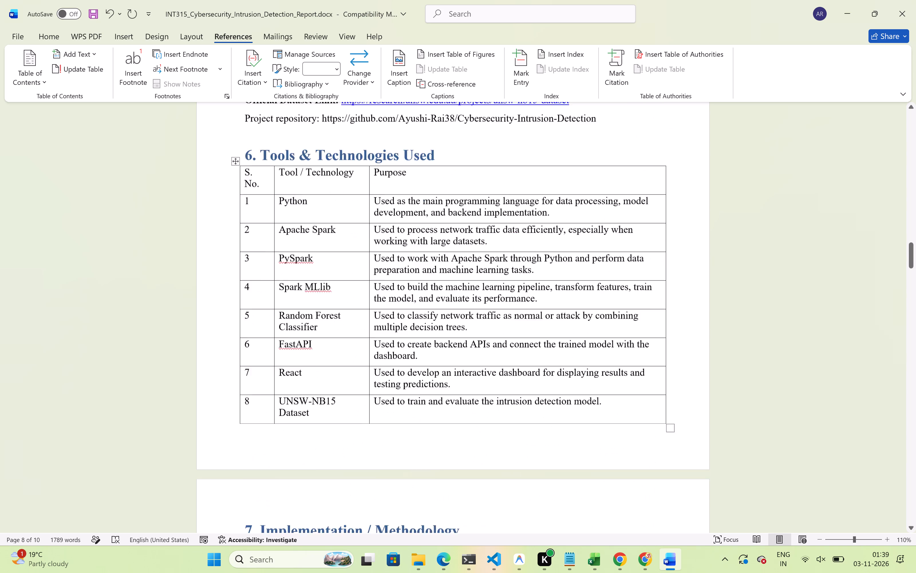
{"action": "scroll", "coordinate": [481, 432], "scroll_direction": "up", "scroll_amount": 4}
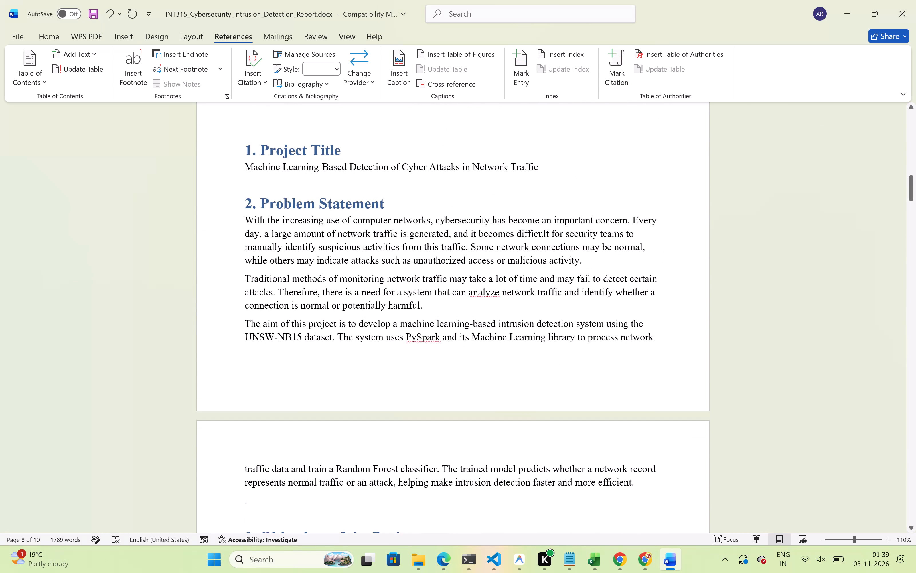
Update the entire table of contents so its entries and page numbers match the current headings.
{"action": "scroll", "coordinate": [451, 373], "scroll_direction": "up", "scroll_amount": 2}
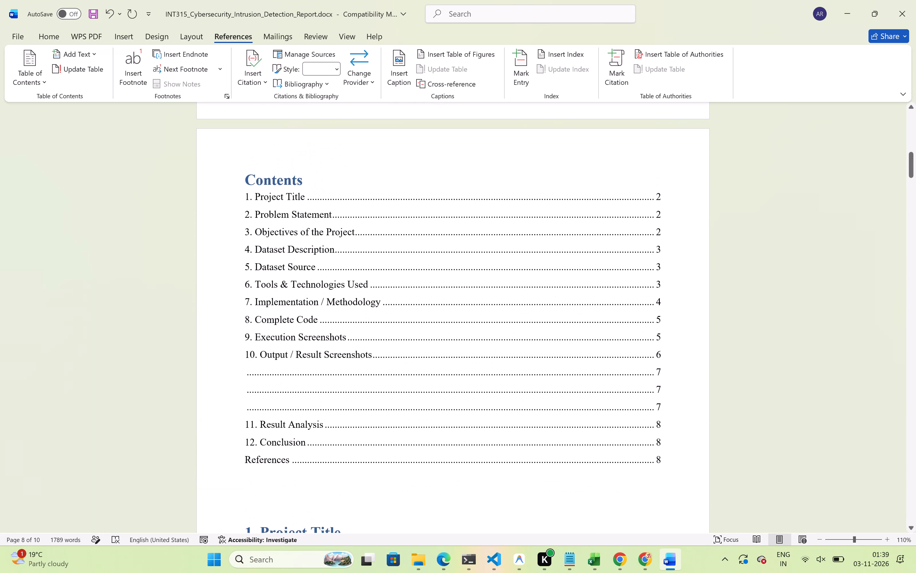
{"action": "left_click", "coordinate": [360, 269]}
{"action": "left_click", "coordinate": [304, 158]}
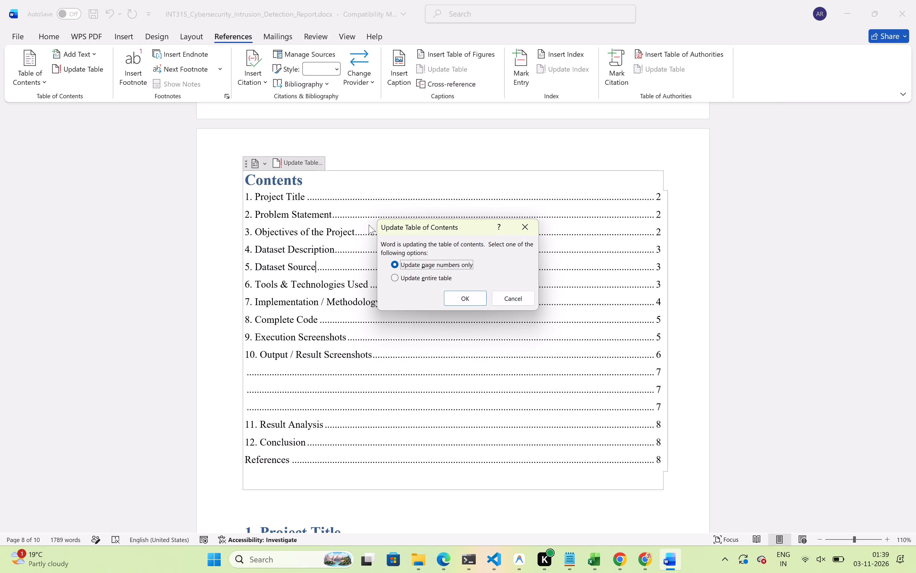
{"action": "left_click", "coordinate": [390, 275]}
{"action": "left_click", "coordinate": [393, 277]}
{"action": "left_click", "coordinate": [470, 300]}
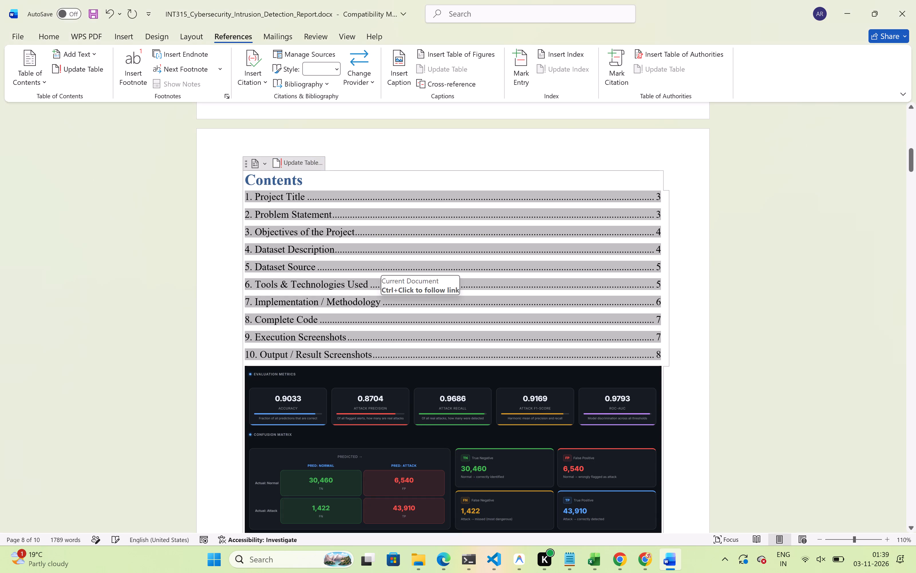
{"action": "left_click", "coordinate": [470, 300]}
Delete the three dashboard screenshot images from the table of contents after "10. Output / Result Screenshots", keeping the dotted leader of each entry.
{"action": "scroll", "coordinate": [470, 300], "scroll_direction": "down", "scroll_amount": 1}
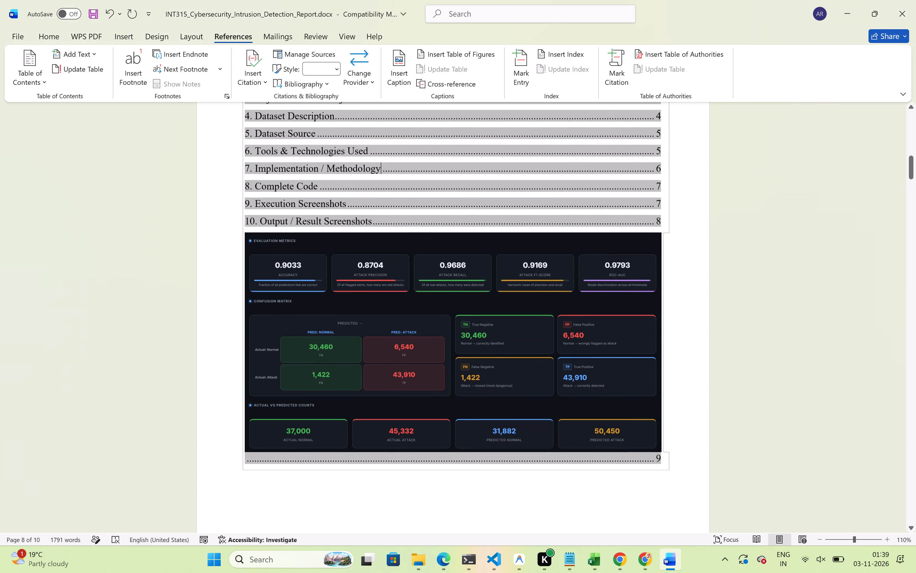
{"action": "left_click", "coordinate": [442, 340]}
{"action": "key", "text": "Delete"}
{"action": "left_click", "coordinate": [442, 340]}
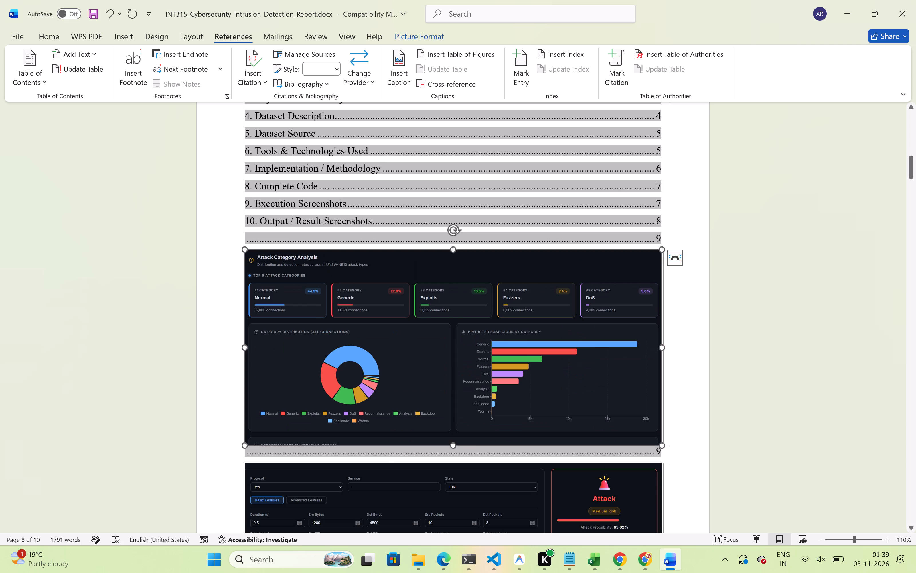
{"action": "key", "text": "Delete"}
{"action": "left_click", "coordinate": [442, 340]}
{"action": "key", "text": "Delete"}
{"action": "key", "text": "Delete"}
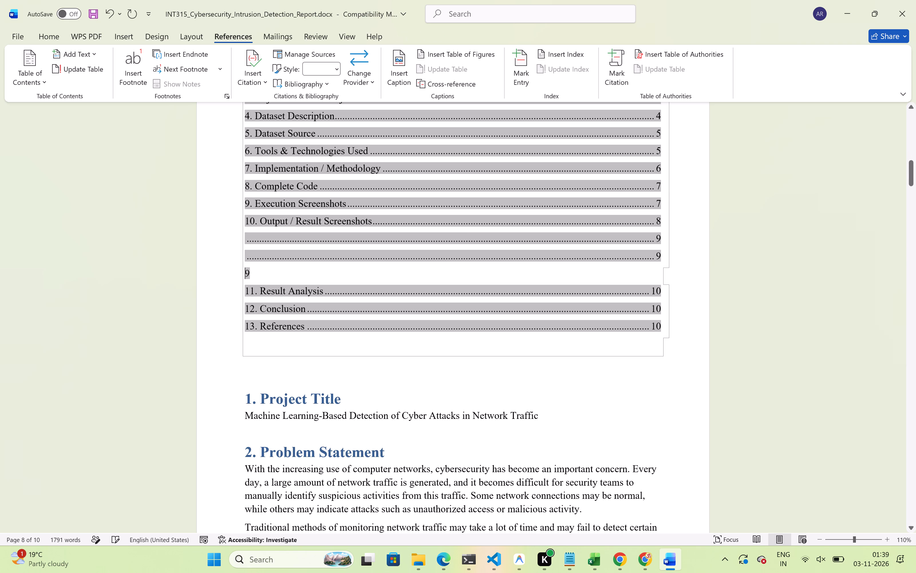
{"action": "key", "text": "ctrl+z"}
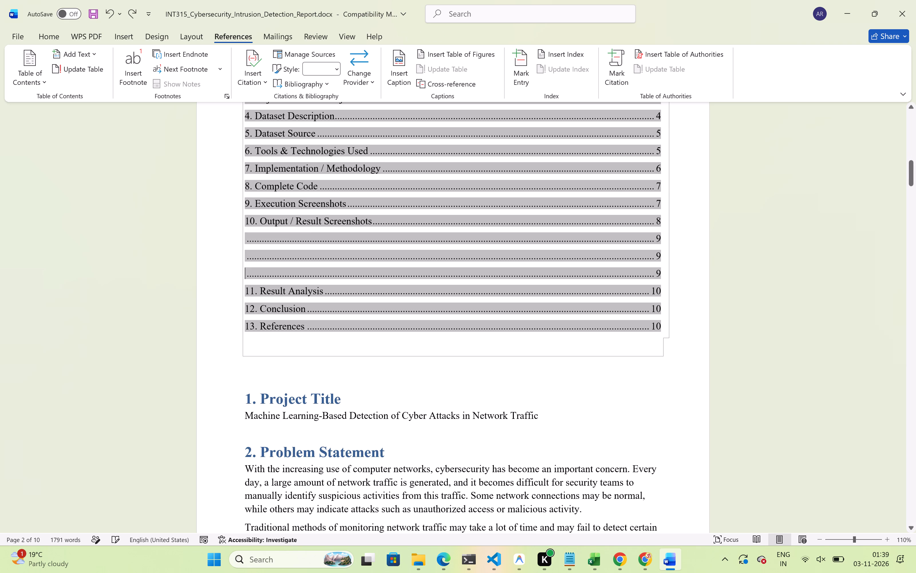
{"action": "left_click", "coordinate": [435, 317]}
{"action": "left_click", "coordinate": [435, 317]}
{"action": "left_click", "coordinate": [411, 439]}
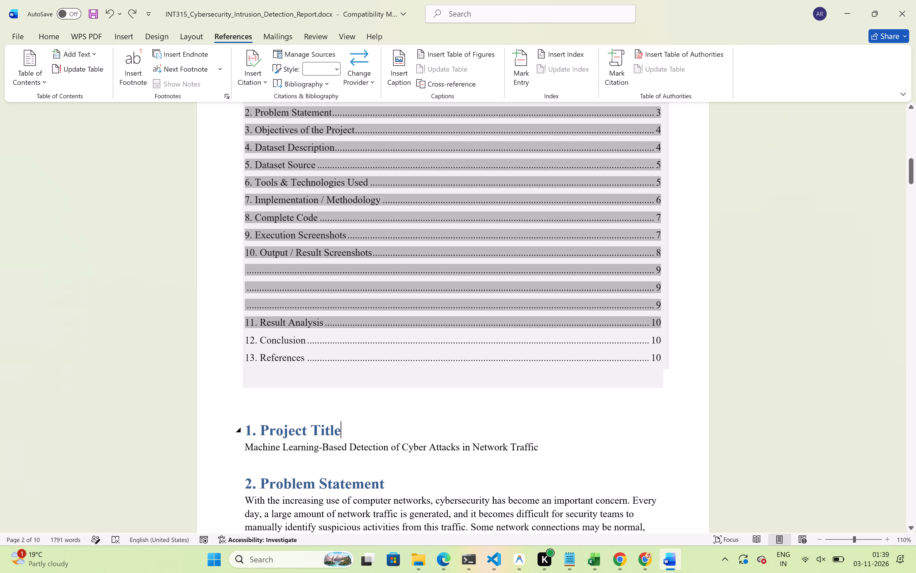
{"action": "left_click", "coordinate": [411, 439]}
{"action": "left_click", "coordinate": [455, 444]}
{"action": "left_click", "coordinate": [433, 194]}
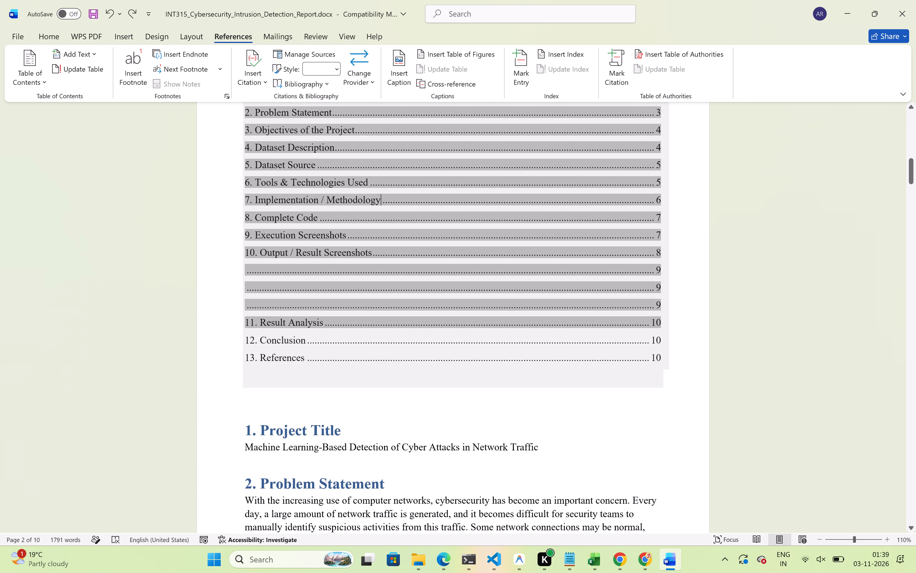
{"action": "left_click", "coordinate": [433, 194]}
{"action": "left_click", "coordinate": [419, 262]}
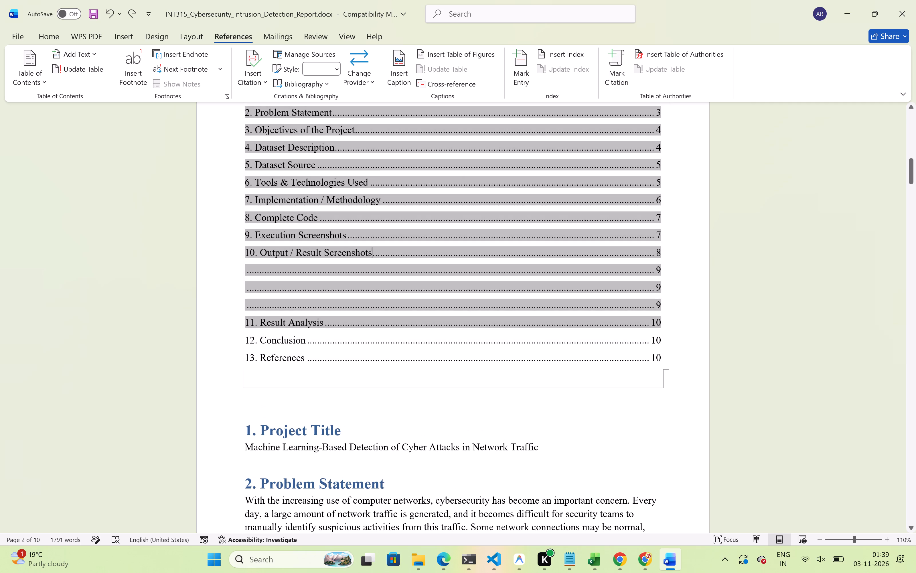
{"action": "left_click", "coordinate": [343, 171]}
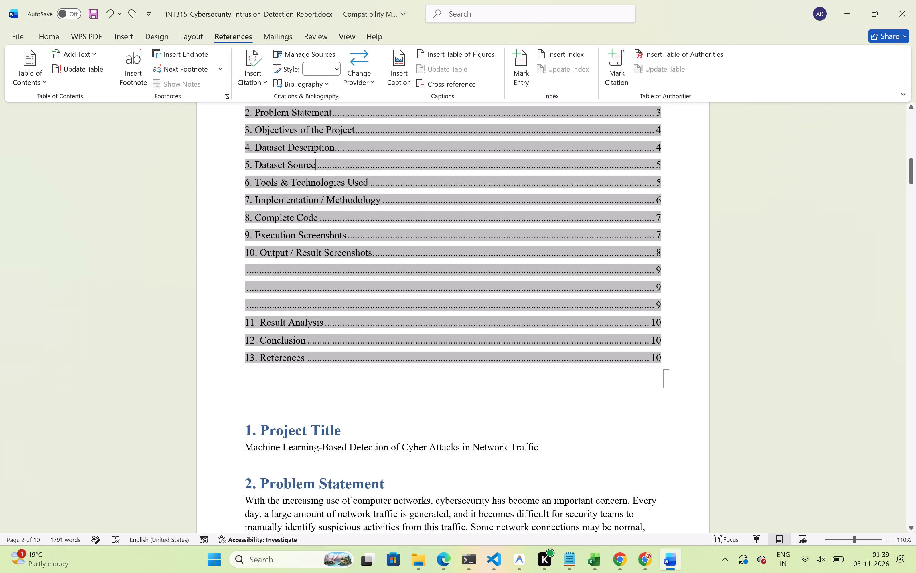
Open the recent document MongoDB_Mini_Project_Report_Template (1) and copy its cover text from the university name through the guide's line.
{"action": "left_click", "coordinate": [317, 430]}
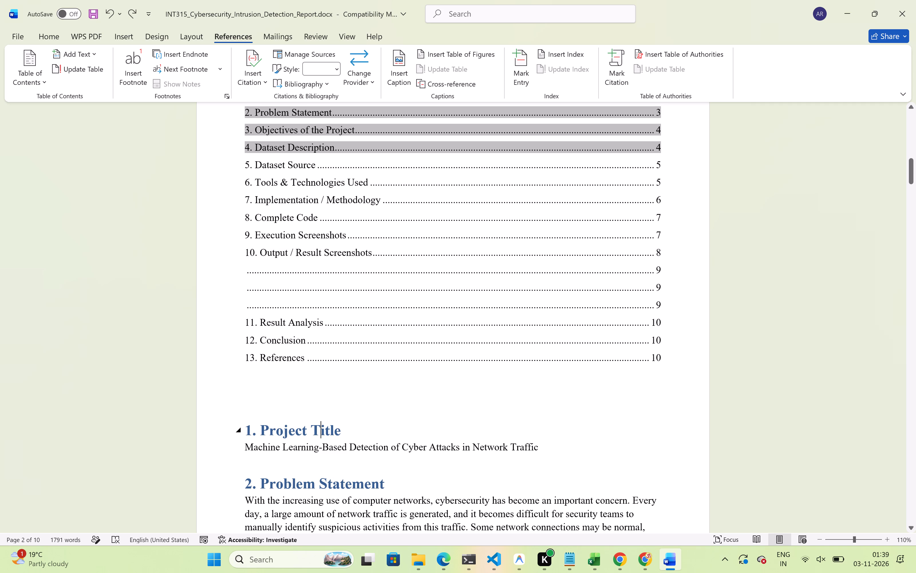
{"action": "scroll", "coordinate": [317, 430], "scroll_direction": "up", "scroll_amount": 1}
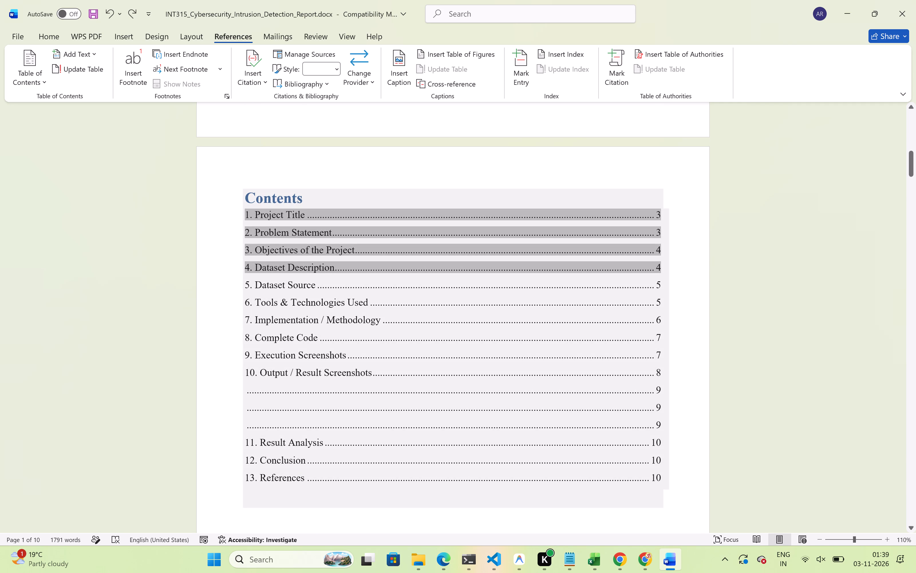
{"action": "key", "text": "Insert"}
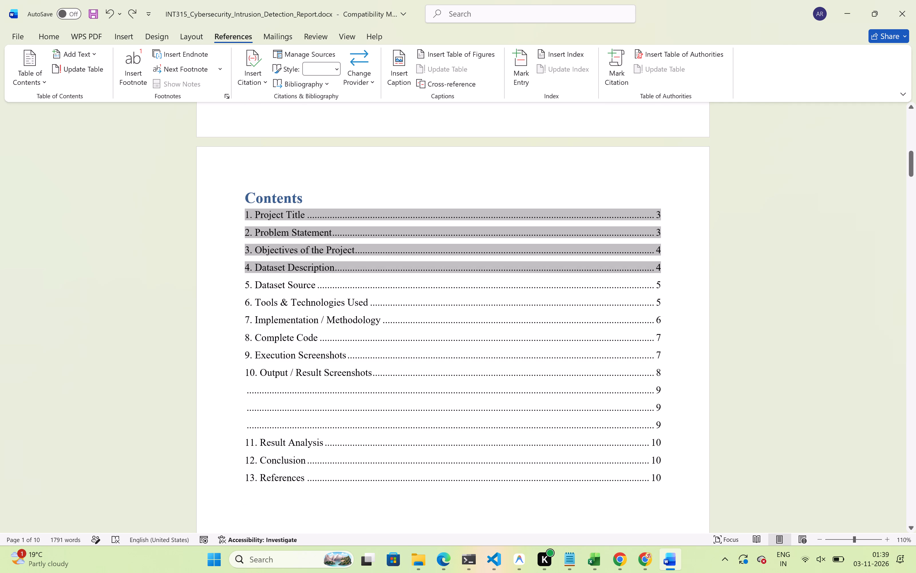
{"action": "scroll", "coordinate": [279, 293], "scroll_direction": "up", "scroll_amount": 5}
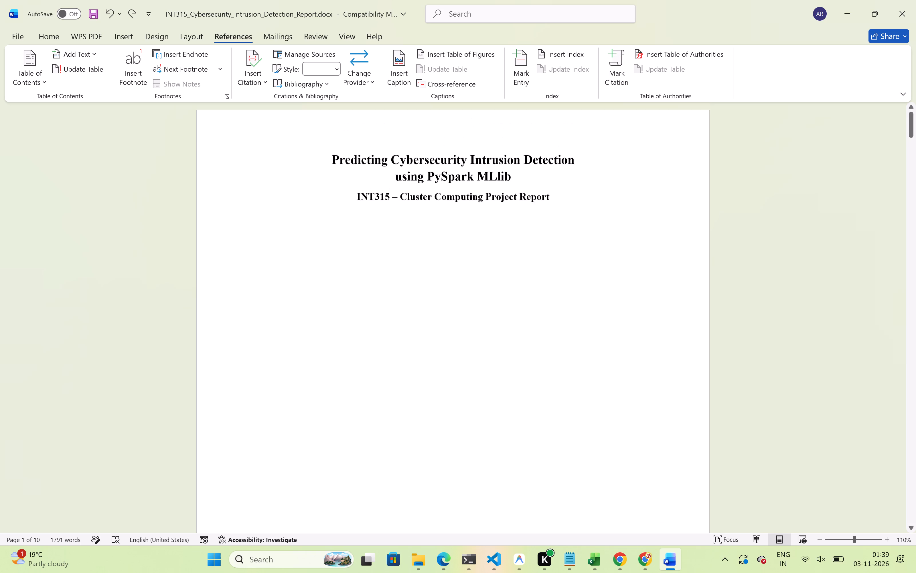
{"action": "scroll", "coordinate": [279, 293], "scroll_direction": "up", "scroll_amount": 1}
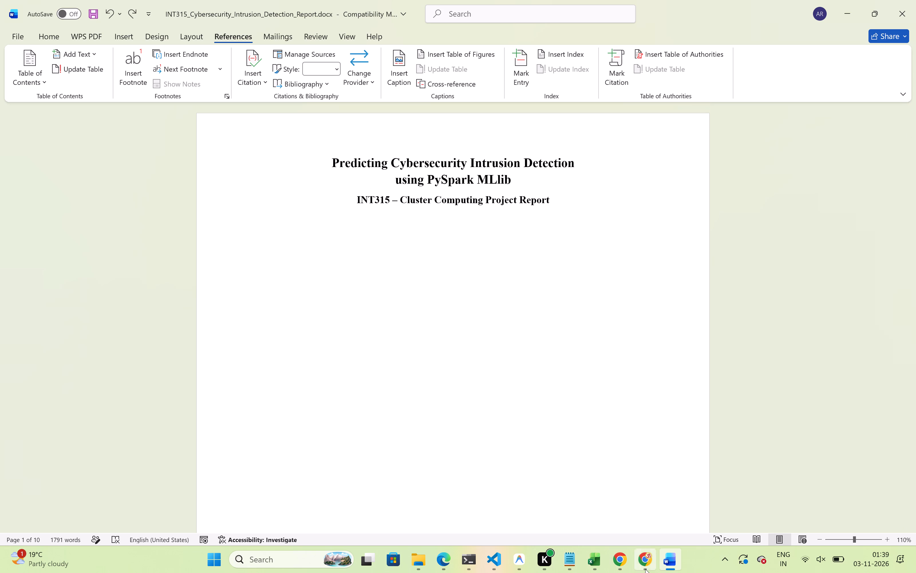
{"action": "right_click", "coordinate": [676, 558]}
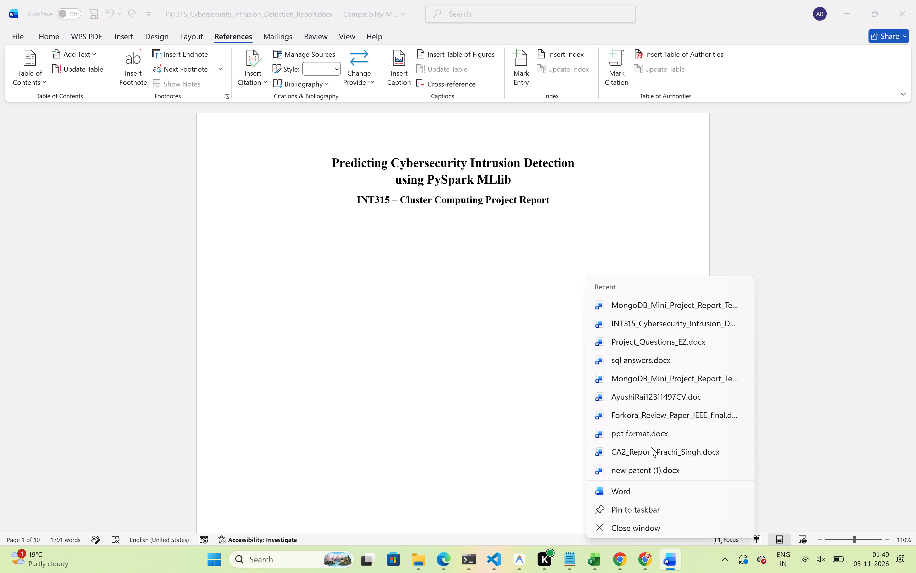
{"action": "left_click", "coordinate": [643, 381]}
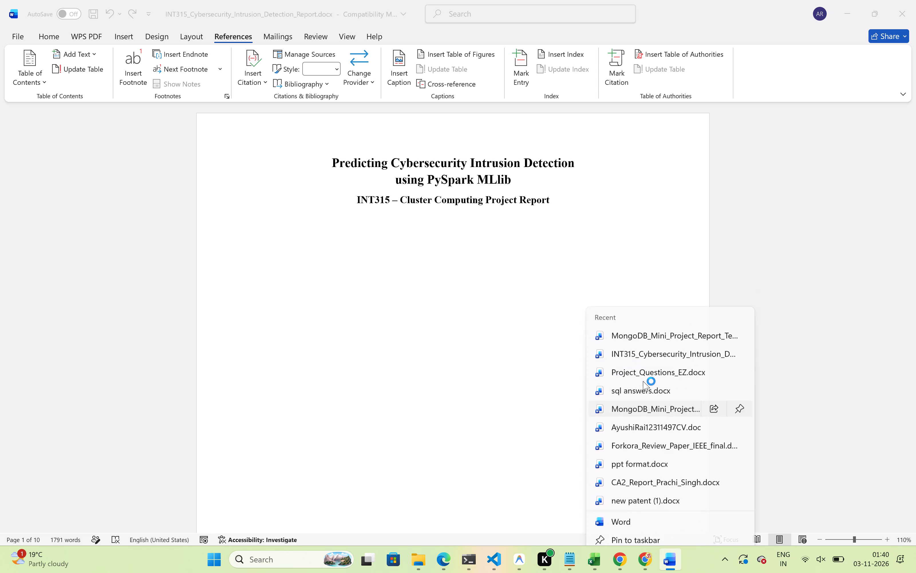
{"action": "scroll", "coordinate": [643, 381], "scroll_direction": "down", "scroll_amount": 1}
{"action": "left_click_drag", "start_coordinate": [490, 468], "coordinate": [368, 215]}
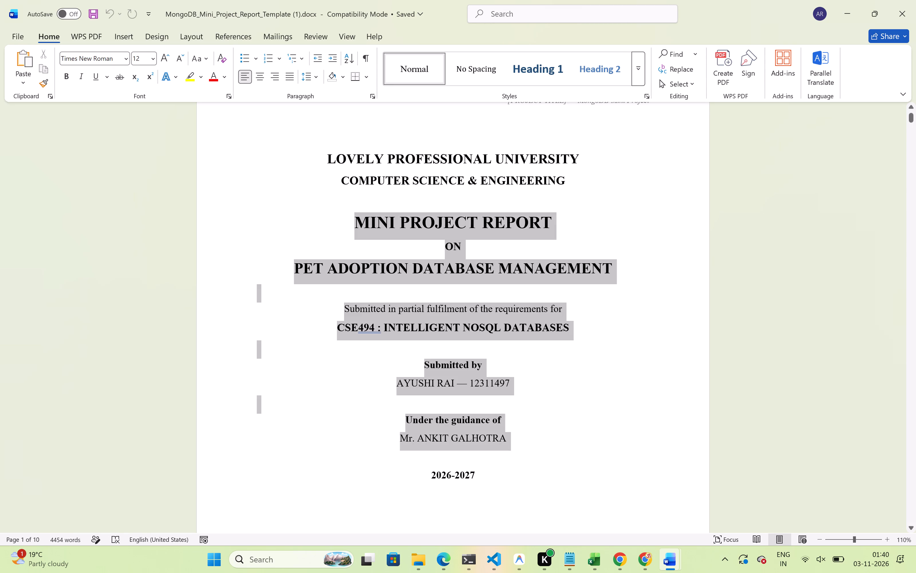
{"action": "left_click_drag", "start_coordinate": [368, 215], "coordinate": [334, 164]}
{"action": "key", "text": "ctrl+c"}
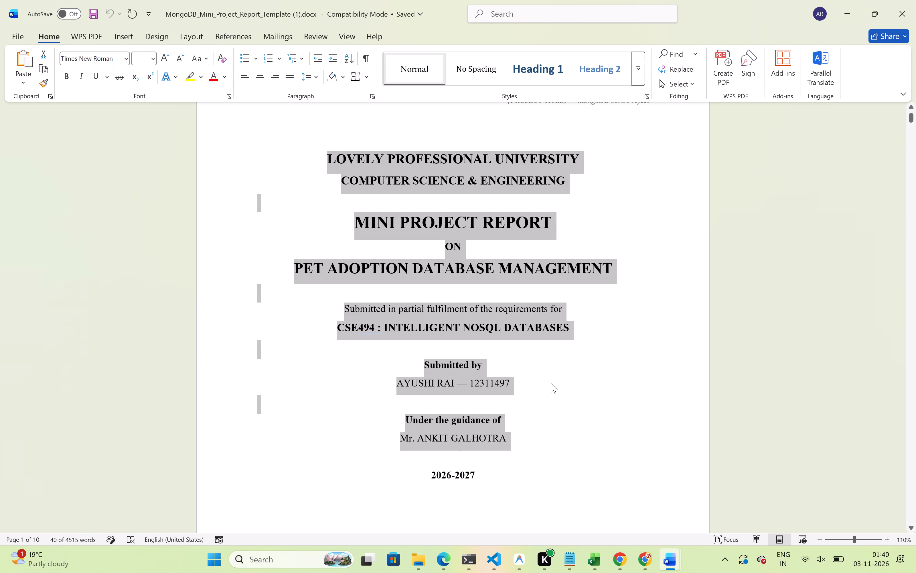
Examine the MongoDB report template from its cover page through the front matter to the Contents page.
{"action": "scroll", "coordinate": [551, 383], "scroll_direction": "down", "scroll_amount": 1}
{"action": "left_click", "coordinate": [551, 383]}
{"action": "scroll", "coordinate": [551, 383], "scroll_direction": "down", "scroll_amount": 1}
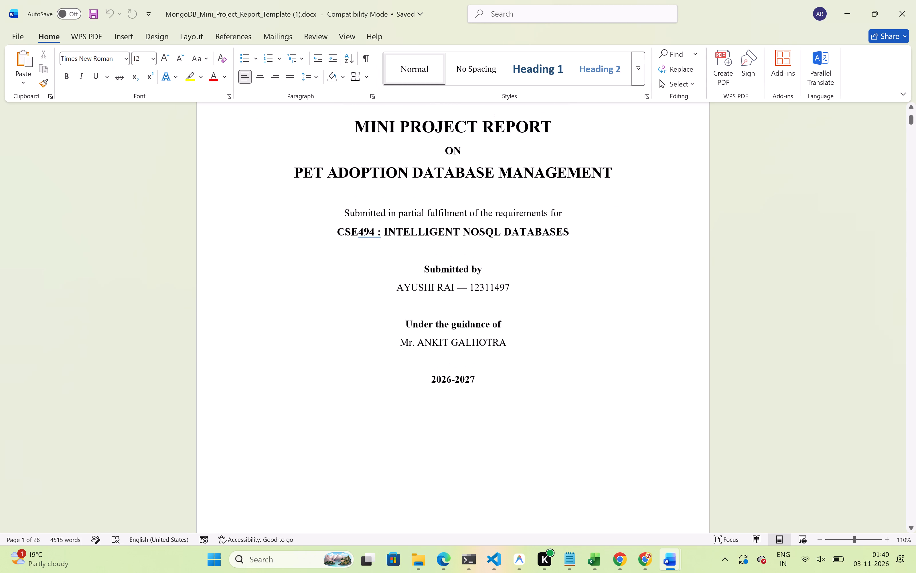
{"action": "scroll", "coordinate": [551, 383], "scroll_direction": "down", "scroll_amount": 6}
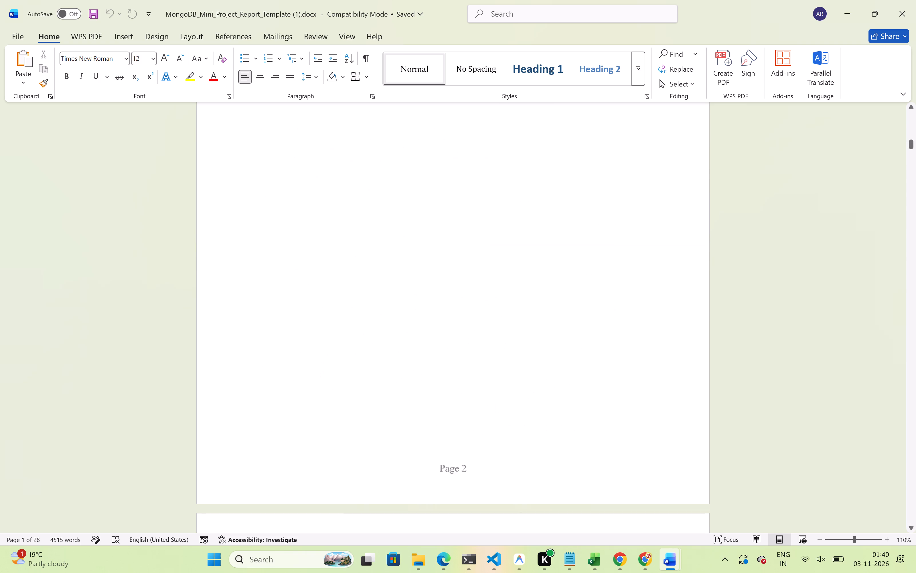
{"action": "scroll", "coordinate": [551, 383], "scroll_direction": "down", "scroll_amount": 9}
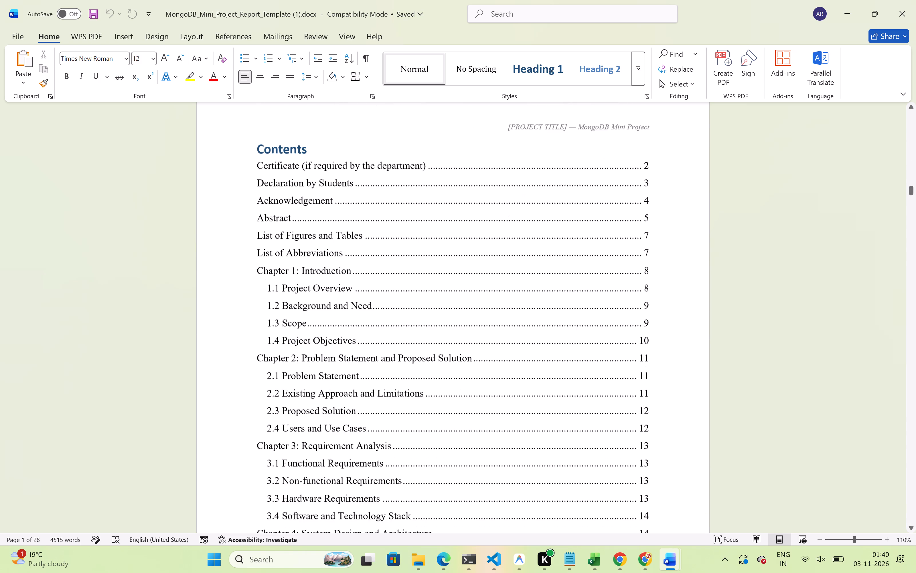
{"action": "scroll", "coordinate": [551, 383], "scroll_direction": "down", "scroll_amount": 1}
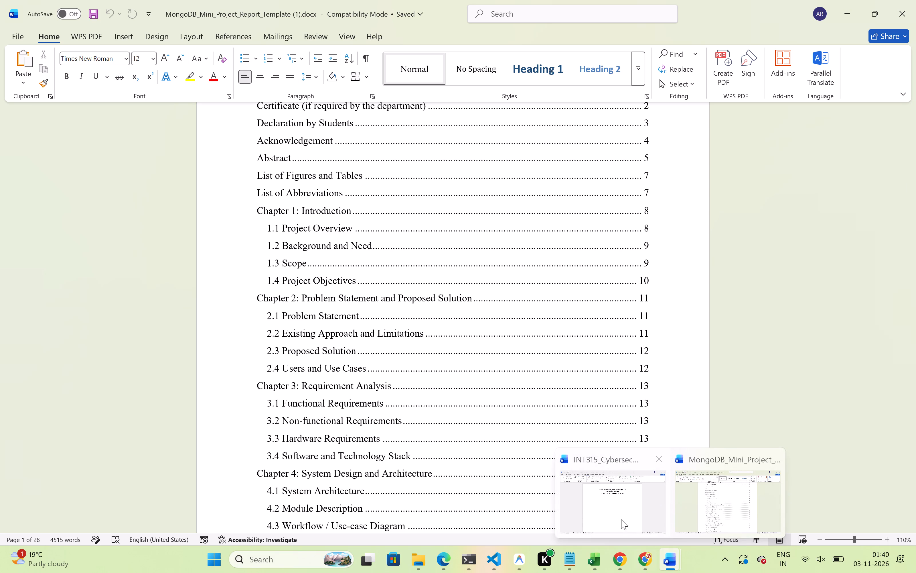
Replace the title and subtitle on the INT315 report's first page with the copied template cover text.
{"action": "left_click", "coordinate": [621, 517]}
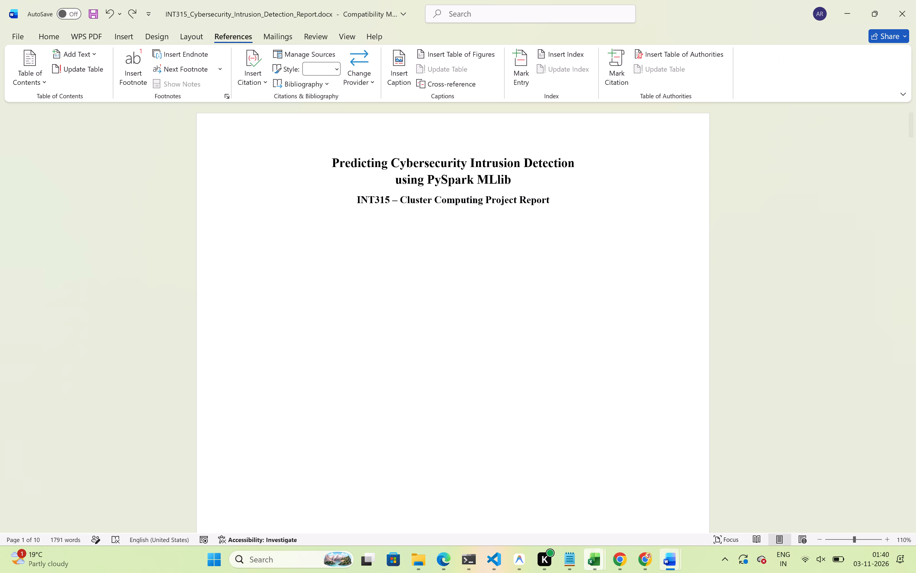
{"action": "left_click_drag", "start_coordinate": [558, 205], "coordinate": [330, 152]}
{"action": "key", "text": "BackSpace"}
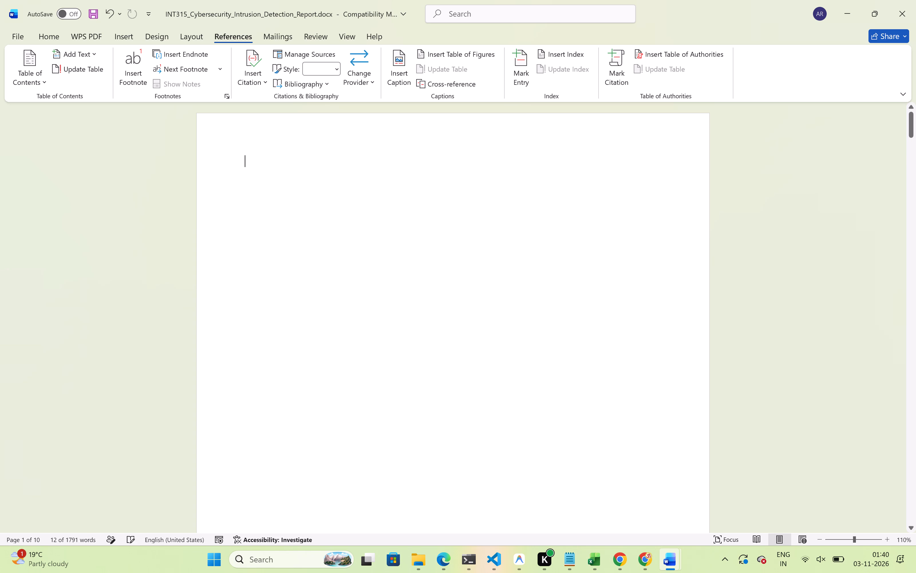
{"action": "key", "text": "ctrl+v"}
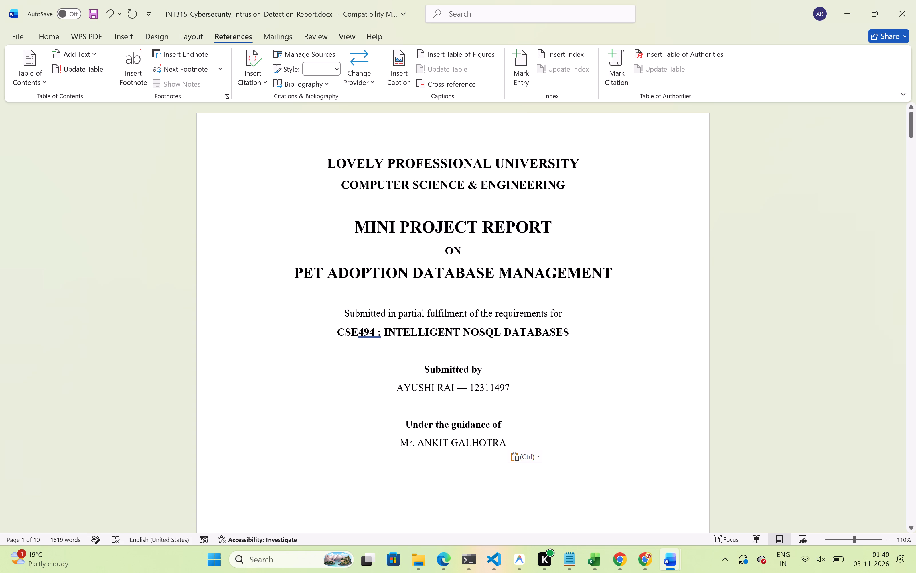
Check the project title wording under the "1. Project Title" heading of the INT315 report.
{"action": "scroll", "coordinate": [522, 430], "scroll_direction": "down", "scroll_amount": 1}
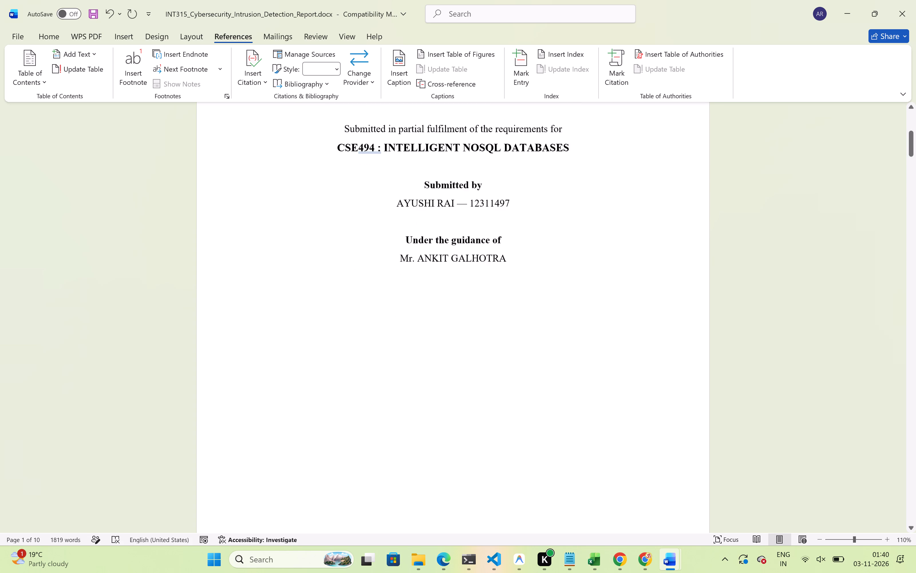
{"action": "scroll", "coordinate": [522, 430], "scroll_direction": "down", "scroll_amount": 2}
{"action": "scroll", "coordinate": [457, 450], "scroll_direction": "down", "scroll_amount": 3}
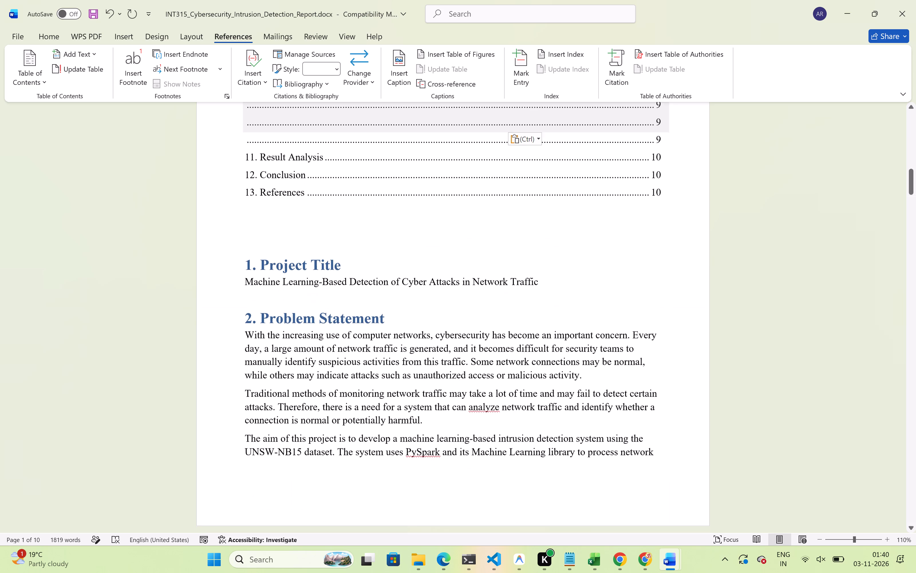
{"action": "left_click_drag", "start_coordinate": [399, 272], "coordinate": [461, 270]}
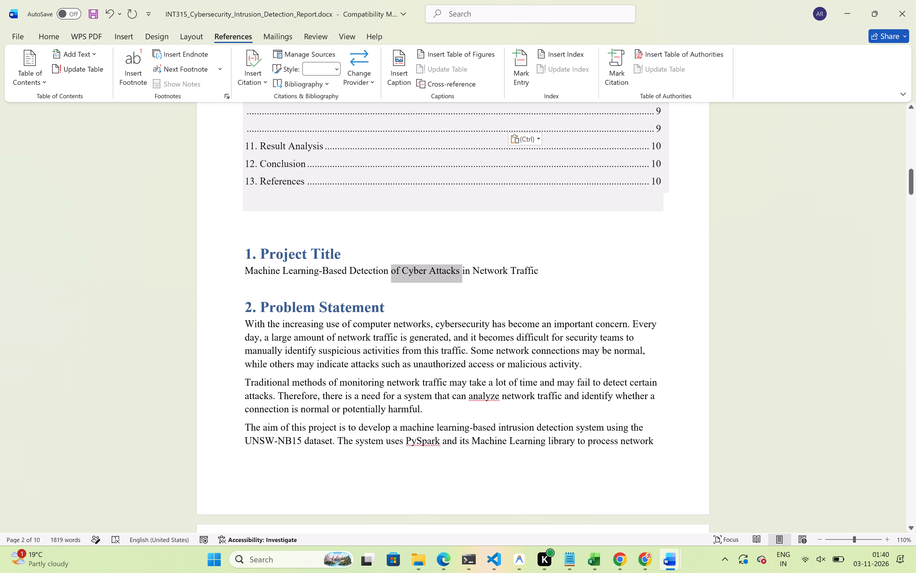
{"action": "left_click_drag", "start_coordinate": [461, 270], "coordinate": [527, 280]}
{"action": "left_click", "coordinate": [527, 280]}
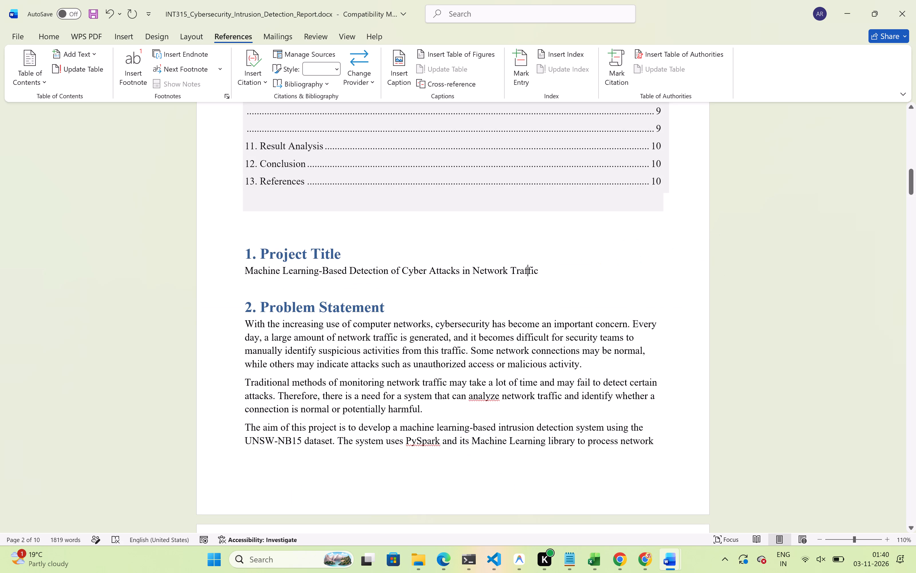
{"action": "scroll", "coordinate": [542, 271], "scroll_direction": "up", "scroll_amount": 5}
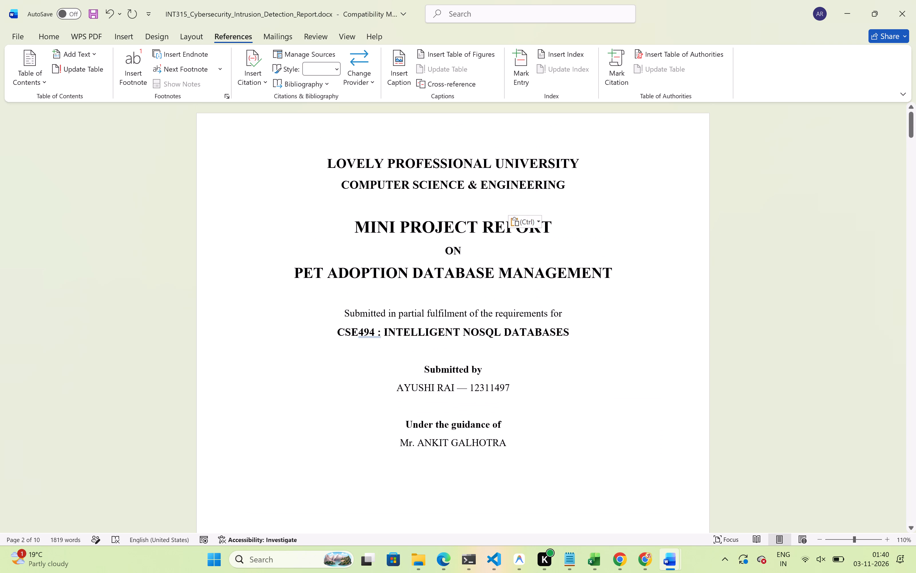
Replace the cover title "PET ADOPTION DATABASE MANAGEMENT" with the partial title "CYBER ATT".
{"action": "left_click_drag", "start_coordinate": [609, 273], "coordinate": [365, 265]}
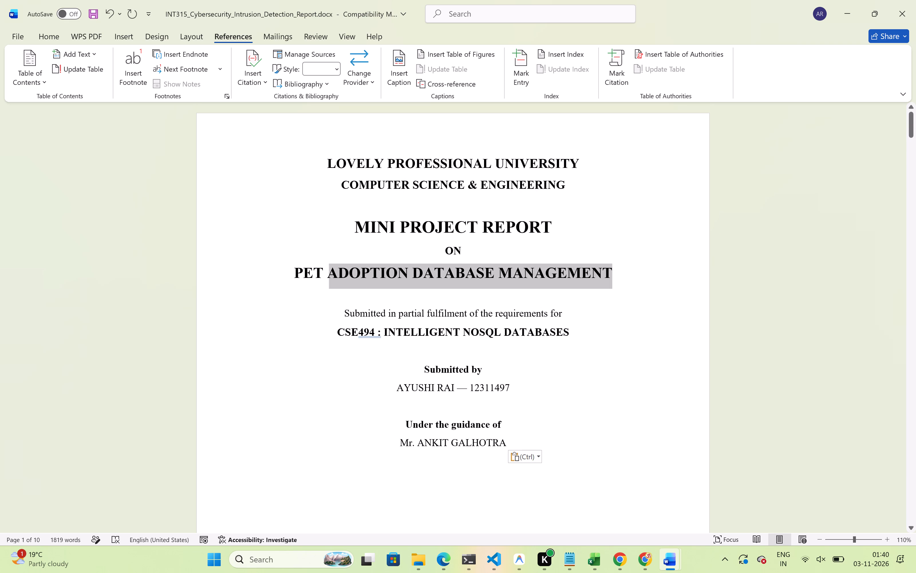
{"action": "left_click_drag", "start_coordinate": [365, 265], "coordinate": [366, 264]}
{"action": "key", "text": "BackSpace"}
{"action": "key", "text": "BackSpace"}
{"action": "key", "text": "BackSpace"}
{"action": "key", "text": "BackSpace"}
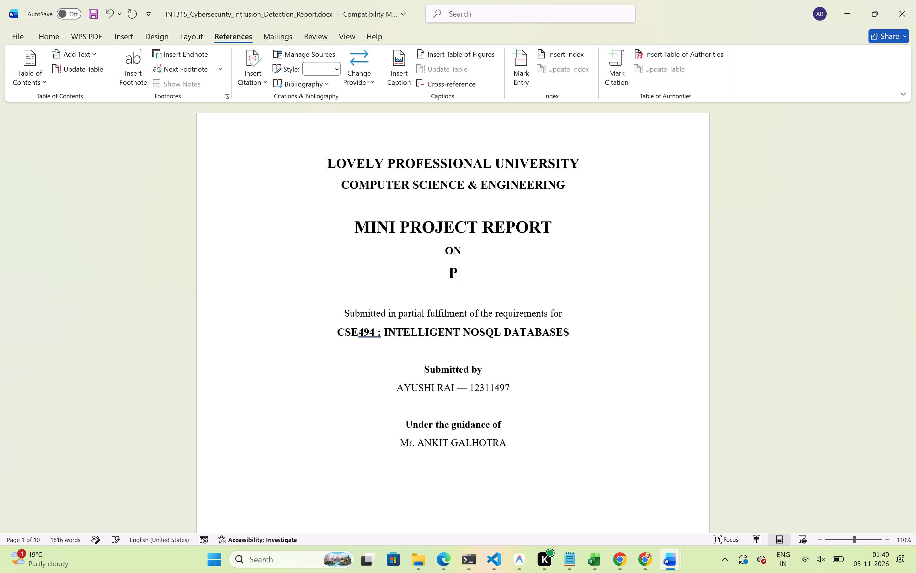
{"action": "key", "text": "c"}
{"action": "key", "text": "Left"}
{"action": "key", "text": "BackSpace"}
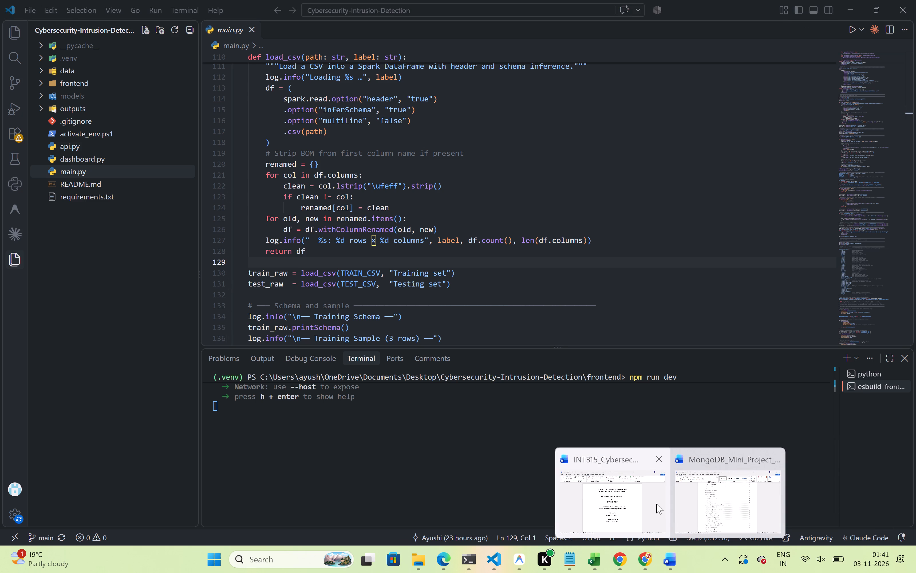
{"action": "left_click", "coordinate": [766, 464]}
{"action": "left_click", "coordinate": [674, 509]}
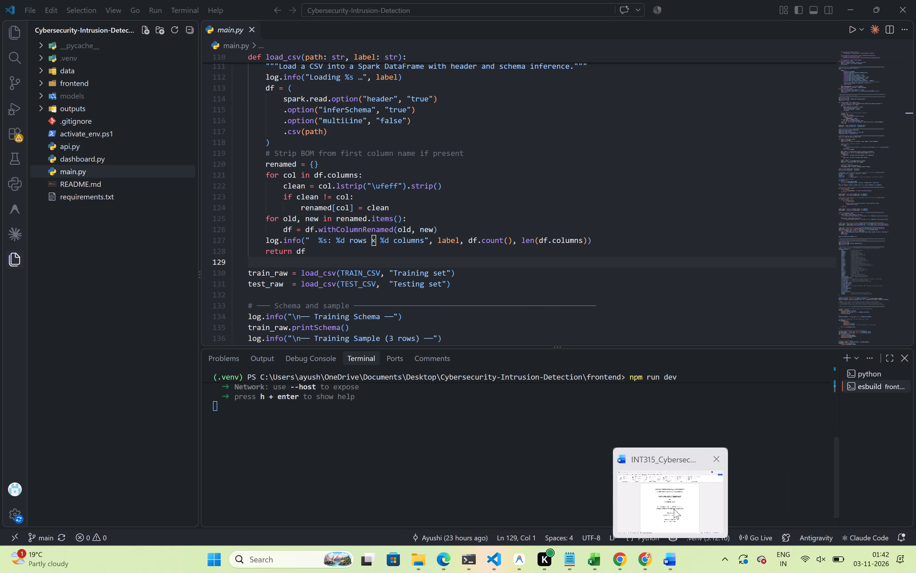
Replace the project title below "ON" on the report's cover page with "CYBERSECURITY INTRUSION DETECTION".
{"action": "left_click", "coordinate": [500, 283]}
{"action": "key", "text": "BackSpace"}
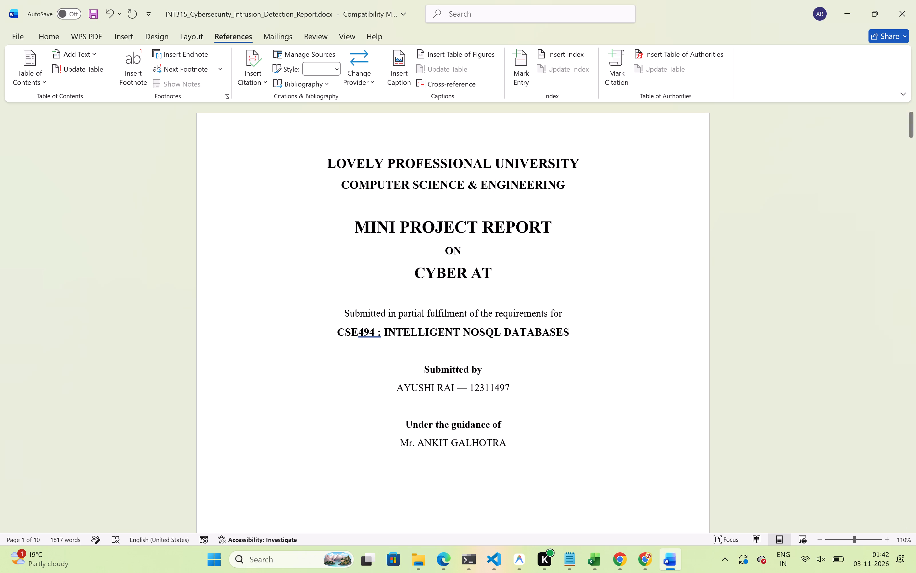
{"action": "key", "text": "BackSpace"}
{"action": "key", "text": "BackSpace"}
{"action": "type", "text": "se"}
{"action": "key", "text": "BackSpace"}
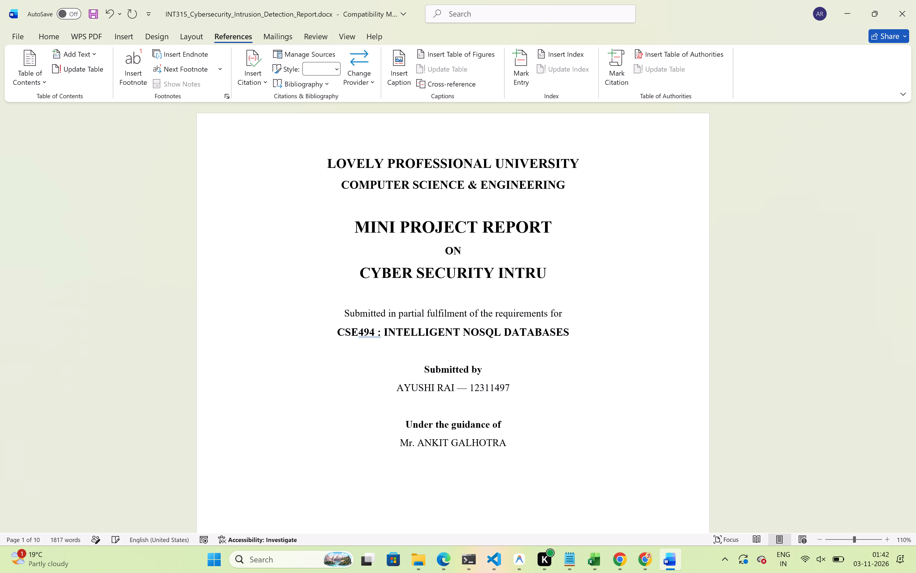
{"action": "key", "text": "BackSpace"}
{"action": "left_click", "coordinate": [485, 568]}
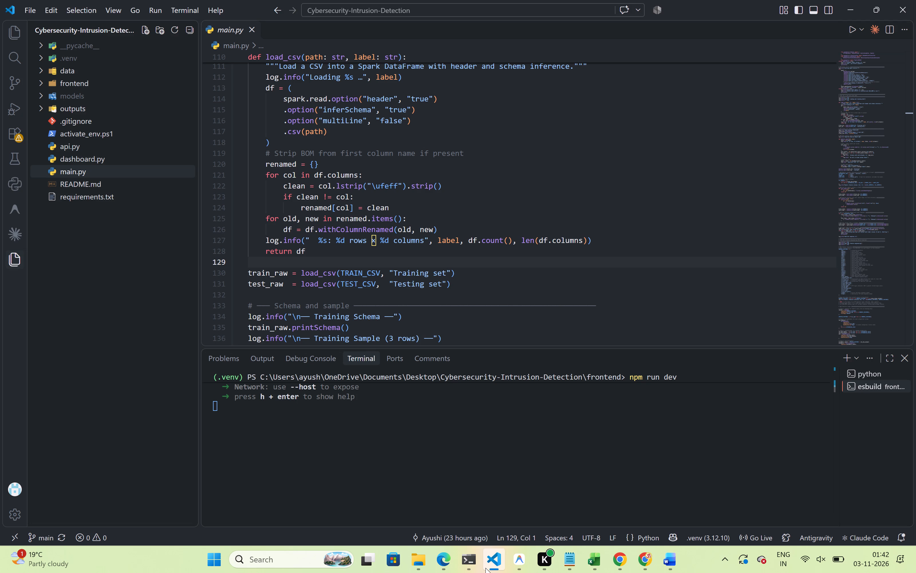
{"action": "left_click", "coordinate": [485, 568]}
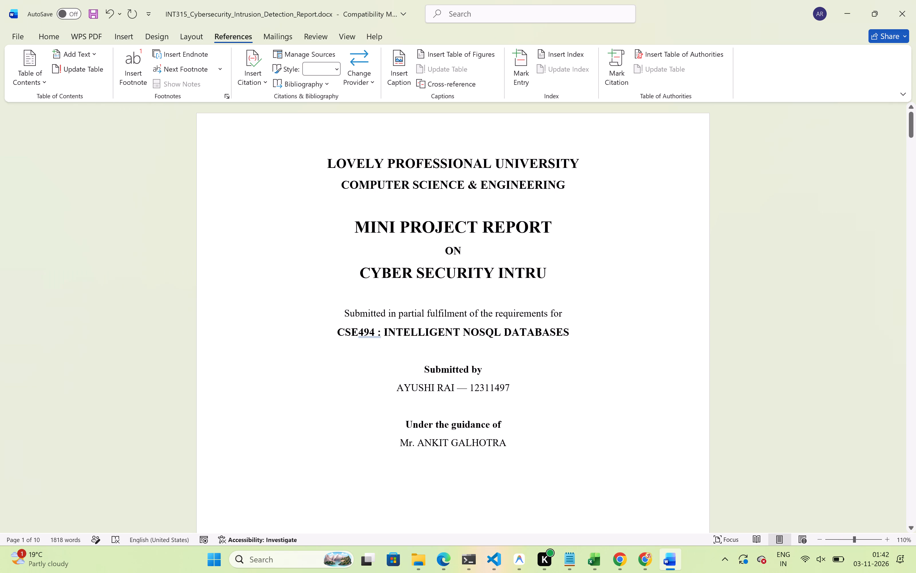
{"action": "type", "text": "SION DETECTION"}
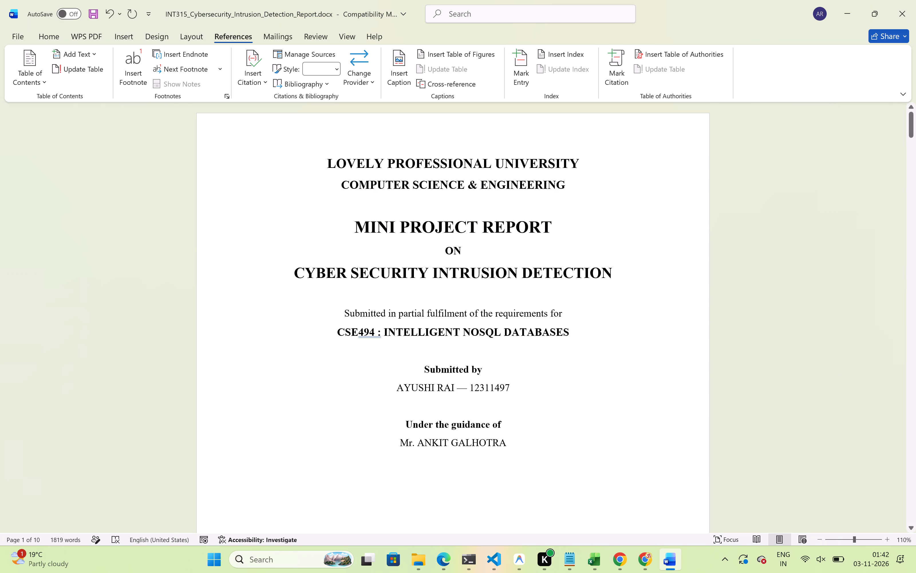
{"action": "left_click", "coordinate": [354, 272]}
{"action": "key", "text": "BackSpace"}
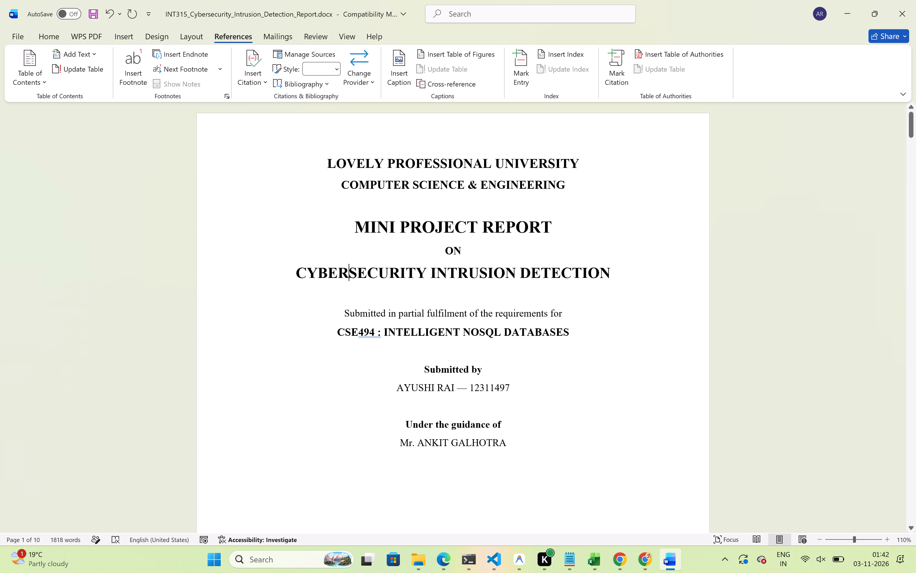
Switch to Chrome and open the university's UMS portal at ums.lpu.in/lpuums/ in a new tab.
{"action": "left_click", "coordinate": [628, 563]}
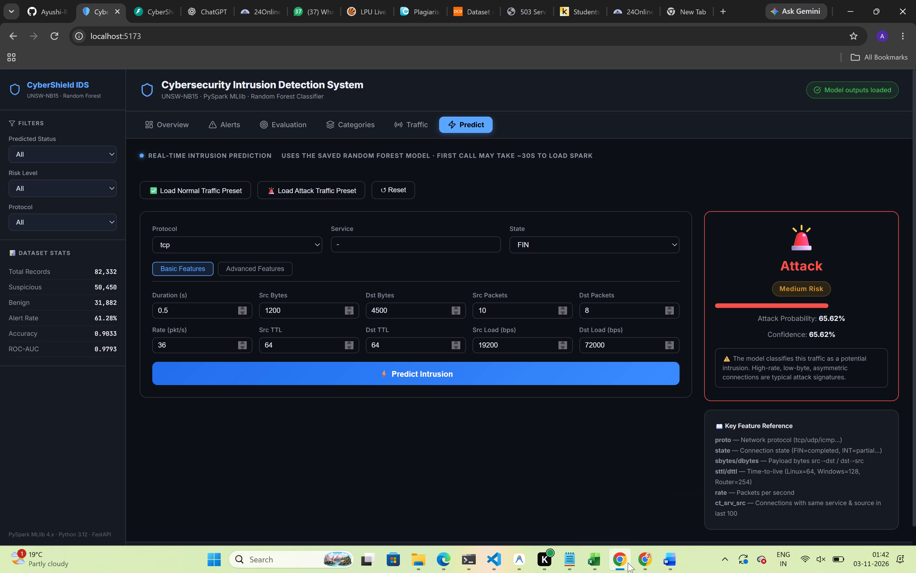
{"action": "left_click", "coordinate": [719, 8]}
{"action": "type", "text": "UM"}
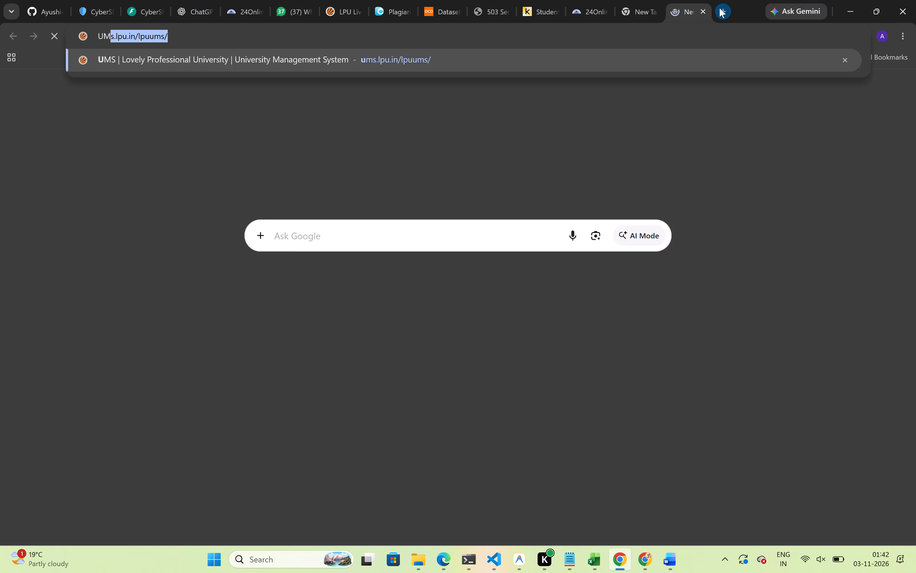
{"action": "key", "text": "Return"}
Switch back to the Word report, delete the guide's name below "Under the guidance of", and change the title to "Mrs.".
{"action": "left_click", "coordinate": [669, 557]}
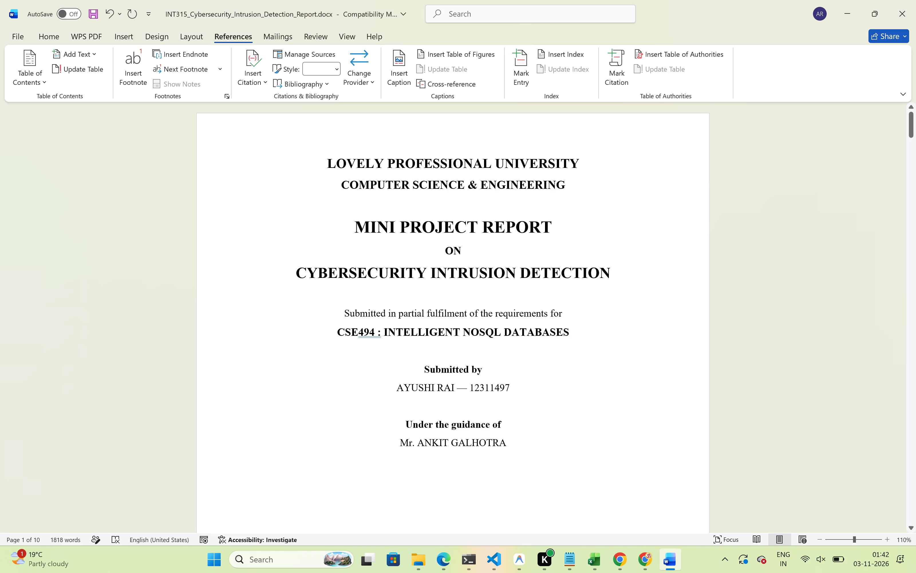
{"action": "left_click", "coordinate": [505, 442]}
{"action": "key", "text": "BackSpace"}
{"action": "key", "text": "BackSpace"}
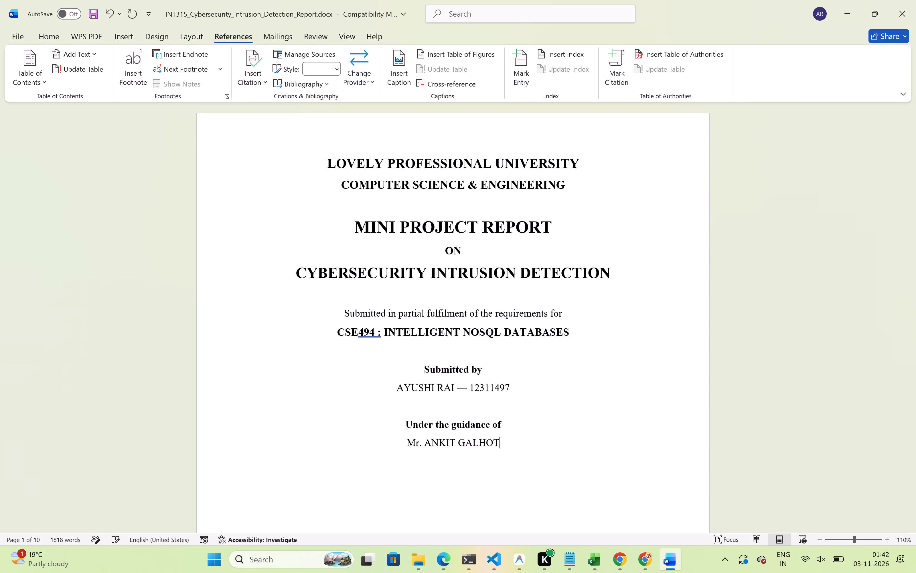
{"action": "key", "text": "BackSpace"}
{"action": "key", "text": "BackSpace"}
{"action": "key", "text": "BackSpace"}
{"action": "key", "text": "BackSpace"}
{"action": "key", "text": "BackSpace"}
{"action": "key", "text": "BackSpace"}
{"action": "key", "text": "BackSpace"}
{"action": "key", "text": "BackSpace"}
{"action": "key", "text": "BackSpace"}
{"action": "key", "text": "BackSpace"}
{"action": "key", "text": "BackSpace"}
{"action": "key", "text": "BackSpace"}
{"action": "key", "text": "BackSpace"}
{"action": "key", "text": "BackSpace"}
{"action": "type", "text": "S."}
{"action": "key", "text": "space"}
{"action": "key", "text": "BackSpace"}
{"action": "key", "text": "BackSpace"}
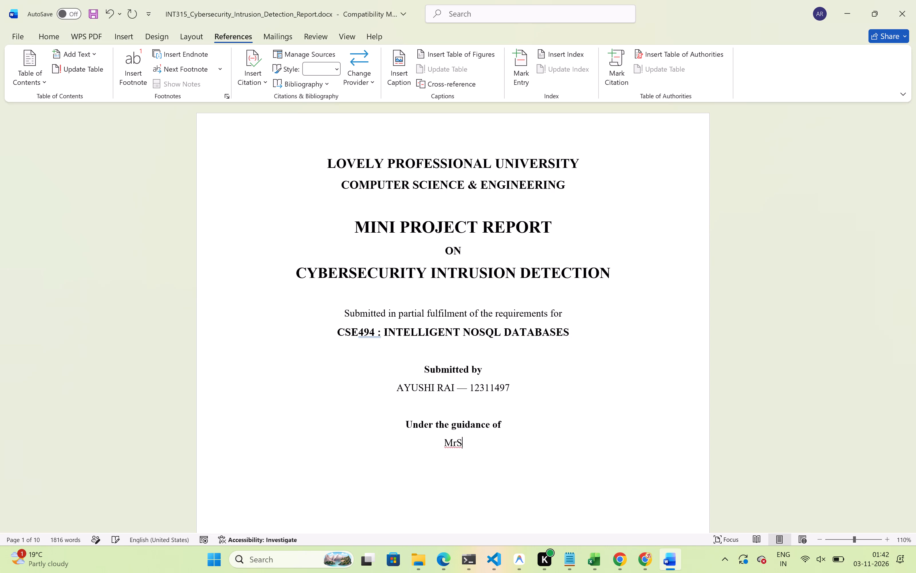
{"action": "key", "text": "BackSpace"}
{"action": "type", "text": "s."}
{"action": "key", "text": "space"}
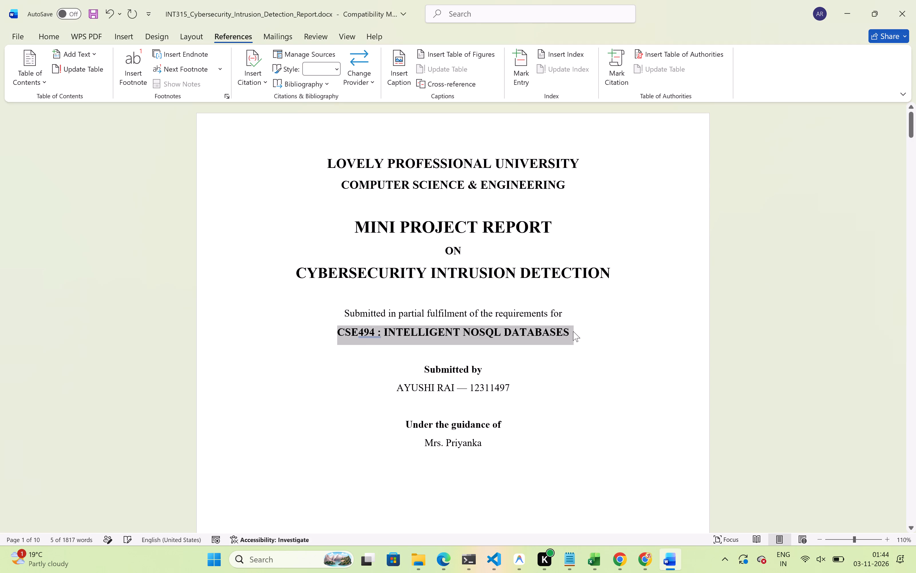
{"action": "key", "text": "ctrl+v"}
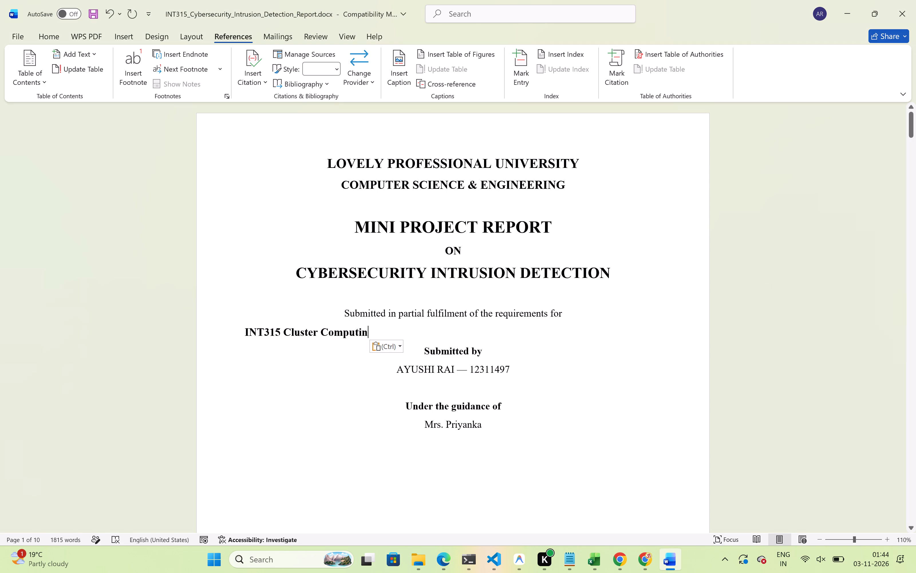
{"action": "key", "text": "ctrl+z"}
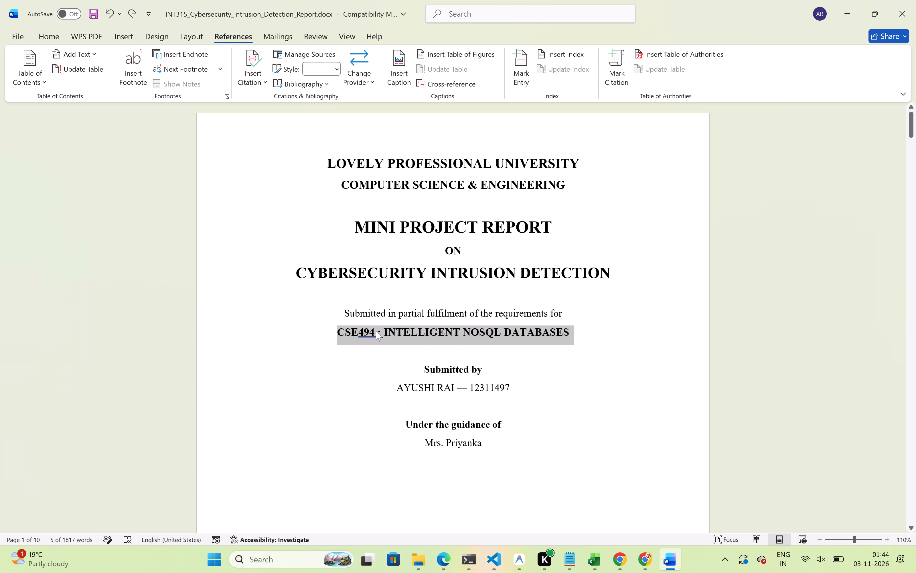
Change the course code on the cover page to "INT315", checking the number in the ChatGPT reply.
{"action": "left_click", "coordinate": [376, 331]}
{"action": "key", "text": "BackSpace"}
{"action": "key", "text": "BackSpace"}
{"action": "key", "text": "BackSpace"}
{"action": "key", "text": "BackSpace"}
{"action": "key", "text": "BackSpace"}
{"action": "key", "text": "BackSpace"}
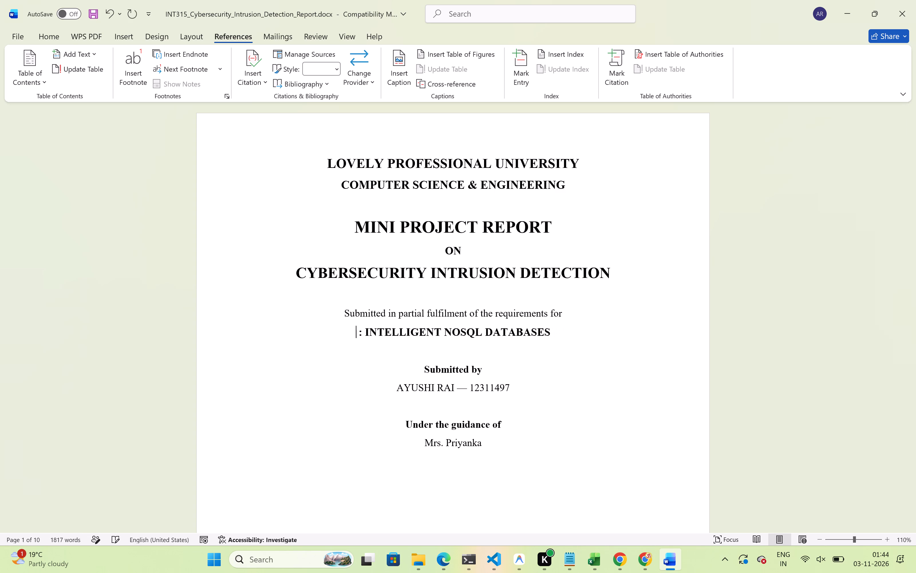
{"action": "type", "text": "INT"}
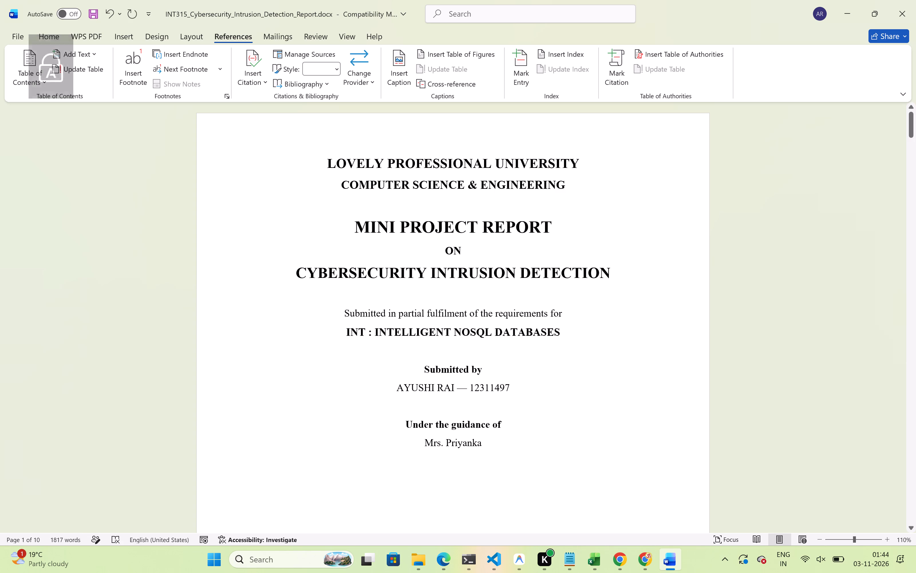
{"action": "double_click", "coordinate": [645, 555]}
{"action": "left_click", "coordinate": [645, 555]}
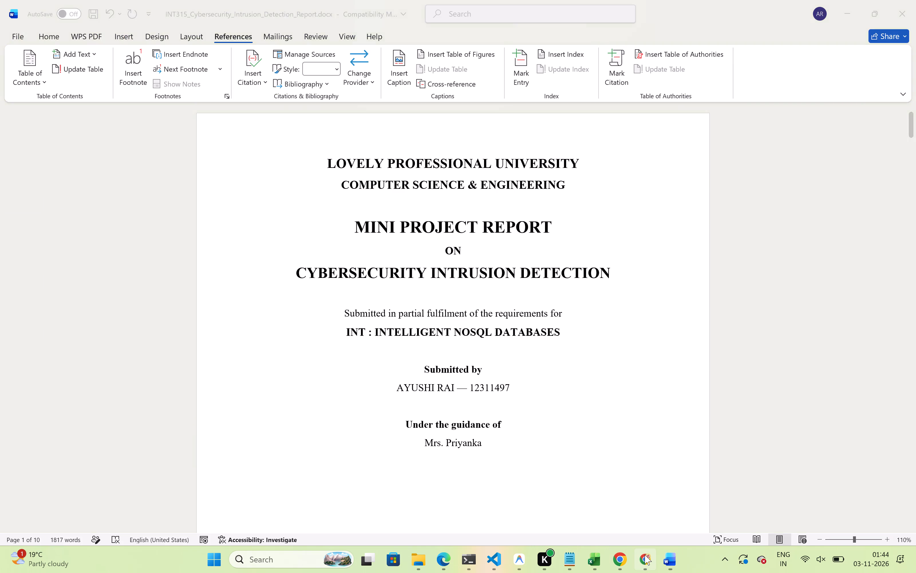
{"action": "left_click", "coordinate": [645, 555]}
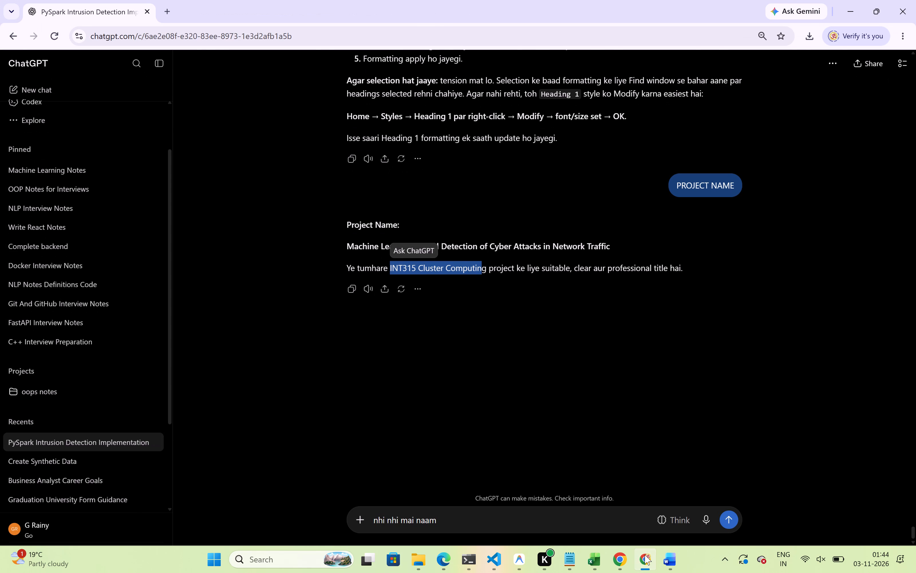
{"action": "type", "text": "31"}
{"action": "key", "text": "5"}
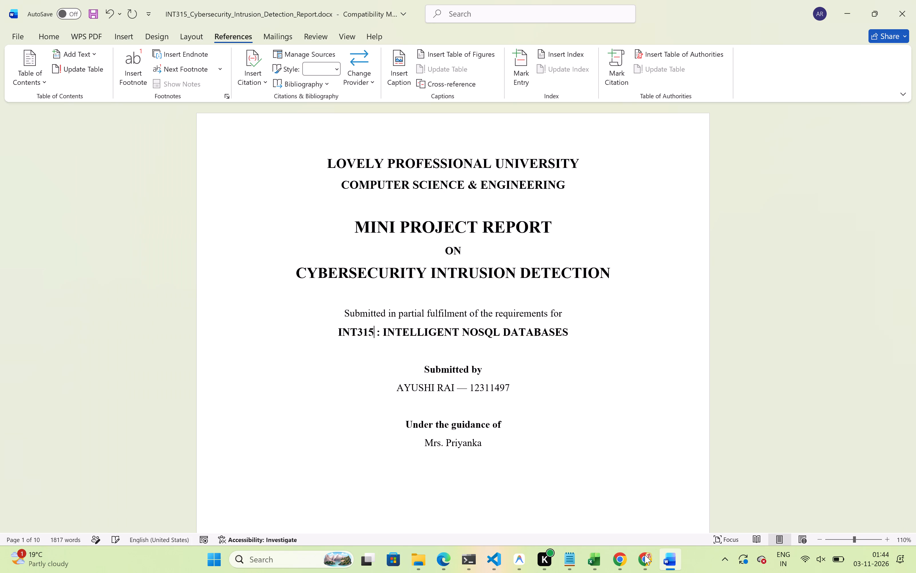
Replace the course name after "INT315 :" on the cover page with "CLUSTER COMPUTING".
{"action": "left_click", "coordinate": [575, 334]}
{"action": "key", "text": "BackSpace"}
{"action": "key", "text": "BackSpace"}
{"action": "key", "text": "BackSpace"}
{"action": "key", "text": "BackSpace"}
{"action": "key", "text": "BackSpace"}
{"action": "key", "text": "BackSpace"}
{"action": "key", "text": "BackSpace"}
{"action": "key", "text": "BackSpace"}
{"action": "key", "text": "BackSpace"}
{"action": "key", "text": "BackSpace"}
{"action": "key", "text": "BackSpace"}
{"action": "key", "text": "BackSpace"}
{"action": "key", "text": "BackSpace"}
{"action": "key", "text": "BackSpace"}
{"action": "key", "text": "BackSpace"}
{"action": "key", "text": "BackSpace"}
{"action": "key", "text": "BackSpace"}
{"action": "key", "text": "BackSpace"}
{"action": "key", "text": "BackSpace"}
{"action": "key", "text": "BackSpace"}
{"action": "key", "text": "BackSpace"}
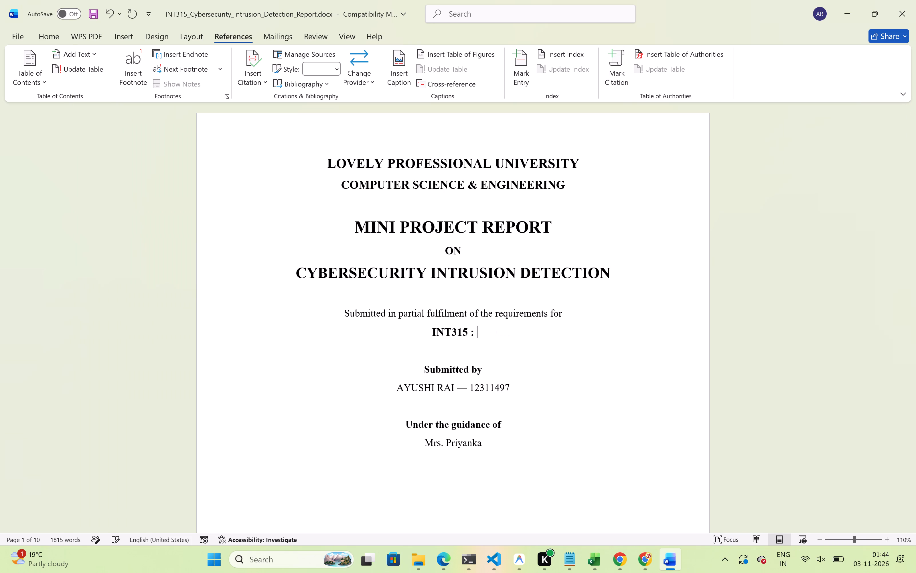
{"action": "type", "text": "luster"}
{"action": "key", "text": "BackSpace"}
{"action": "key", "text": "BackSpace"}
{"action": "key", "text": "BackSpace"}
{"action": "key", "text": "BackSpace"}
{"action": "key", "text": "BackSpace"}
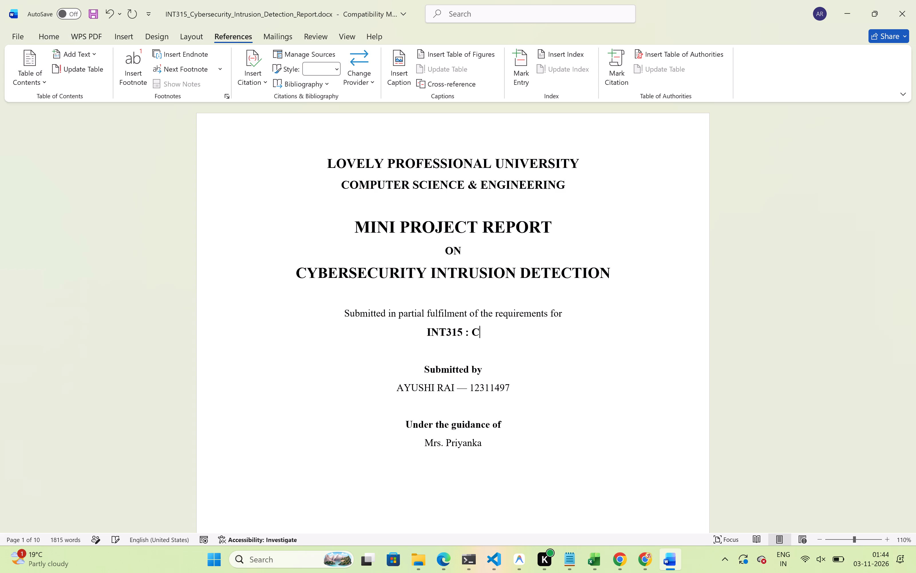
Complete the course name after "INT315 :" on the cover page so it reads "CLUSTER COMPUTING".
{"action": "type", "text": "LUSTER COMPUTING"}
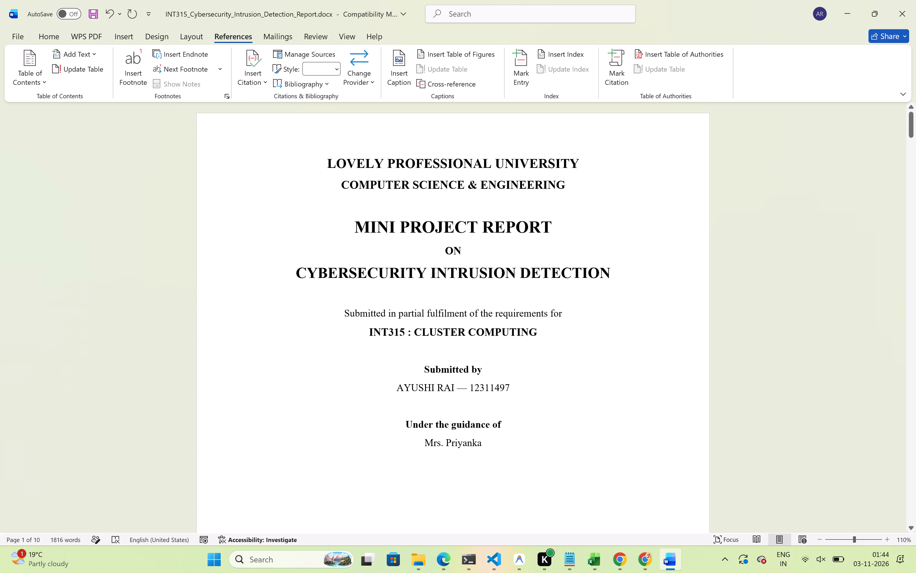
Move the "Submitted by" block lower on the cover page by adding eleven blank lines above it.
{"action": "scroll", "coordinate": [516, 394], "scroll_direction": "down", "scroll_amount": 2}
{"action": "scroll", "coordinate": [516, 394], "scroll_direction": "up", "scroll_amount": 1}
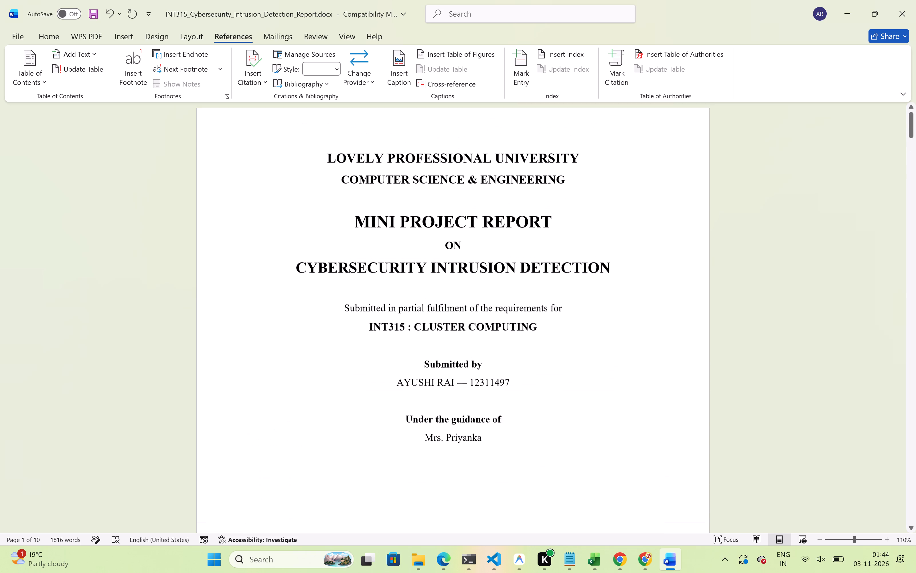
{"action": "scroll", "coordinate": [516, 394], "scroll_direction": "up", "scroll_amount": 2}
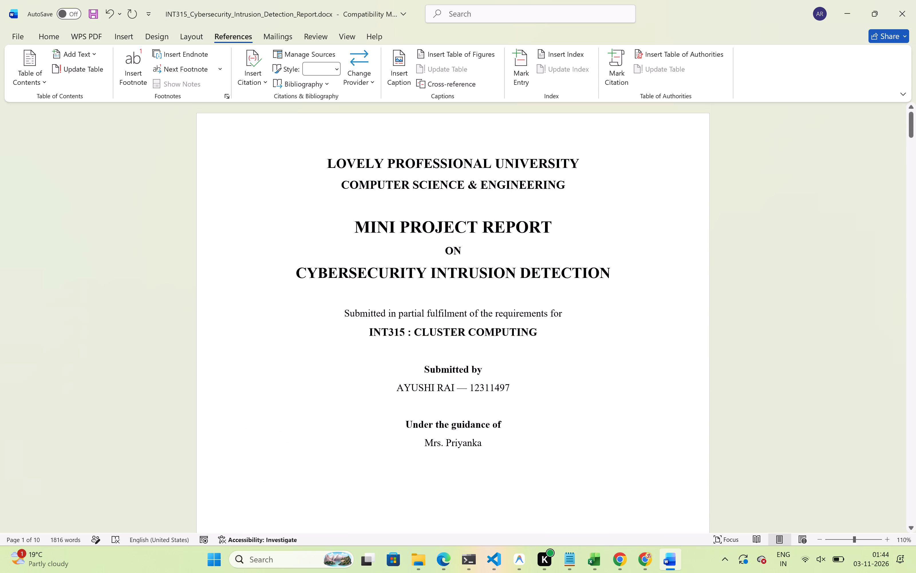
{"action": "left_click", "coordinate": [419, 370]}
{"action": "key", "text": "Return"}
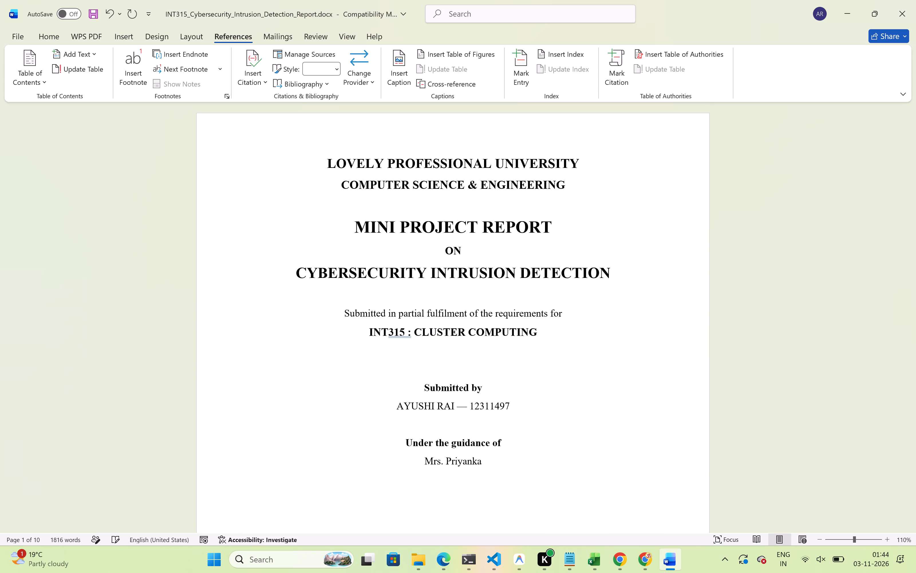
{"action": "key", "text": "Return"}
{"action": "scroll", "coordinate": [419, 370], "scroll_direction": "down", "scroll_amount": 1}
{"action": "key", "text": "Return"}
{"action": "key", "text": "Return"}
{"action": "key", "text": "Return"}
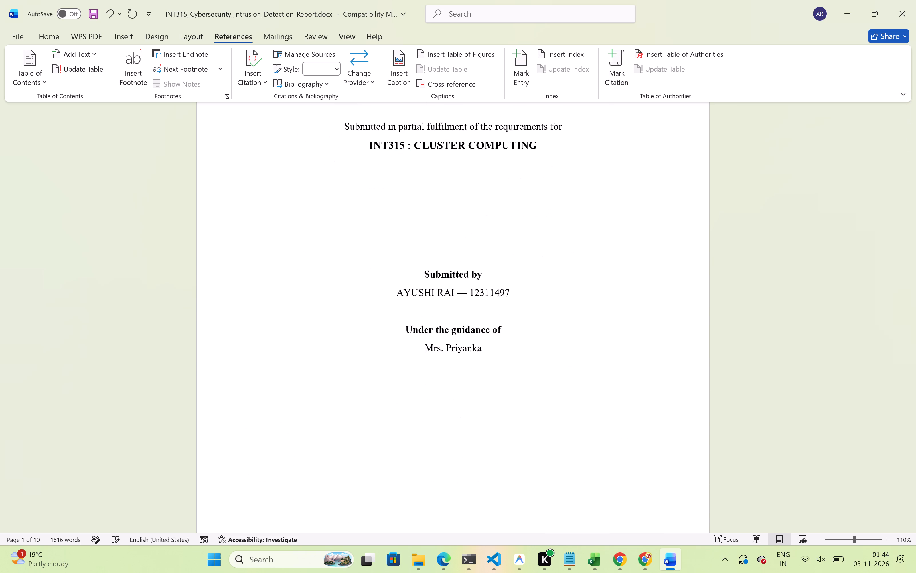
{"action": "key", "text": "Return"}
{"action": "scroll", "coordinate": [419, 370], "scroll_direction": "down", "scroll_amount": 1}
{"action": "key", "text": "Return"}
{"action": "key", "text": "Return"}
{"action": "key", "text": "Return"}
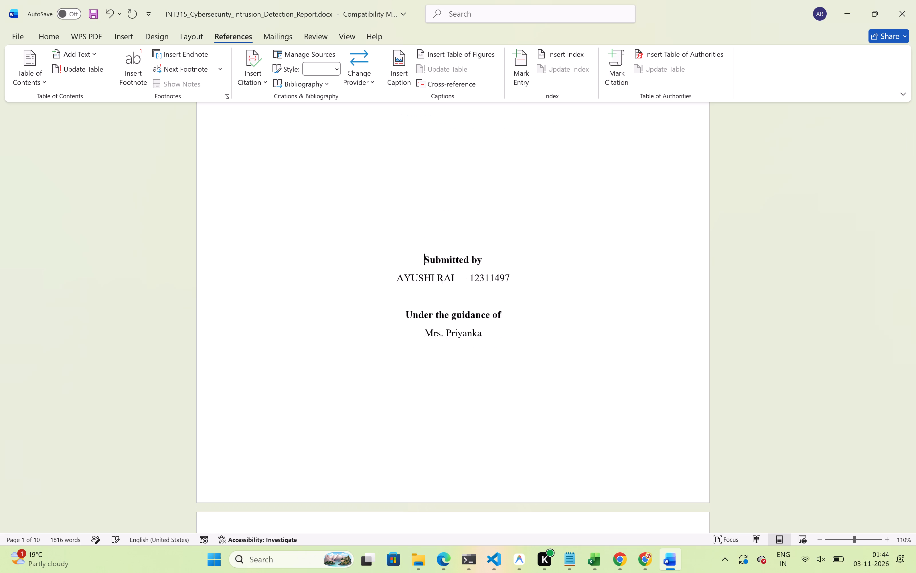
{"action": "key", "text": "Return"}
{"action": "key", "text": "Return"}
{"action": "key", "text": "Return"}
{"action": "scroll", "coordinate": [419, 370], "scroll_direction": "right", "scroll_amount": 1}
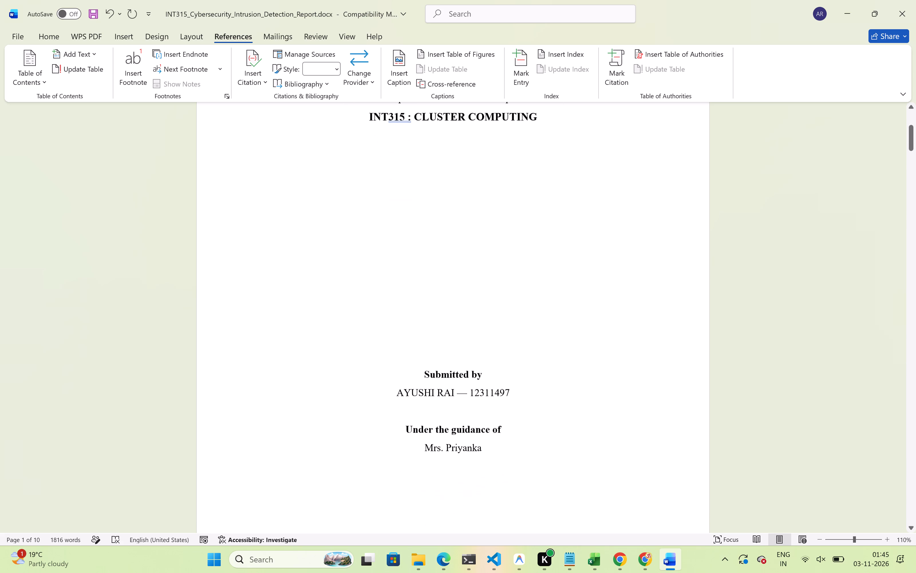
{"action": "scroll", "coordinate": [419, 370], "scroll_direction": "right", "scroll_amount": 1}
{"action": "key", "text": "BackSpace"}
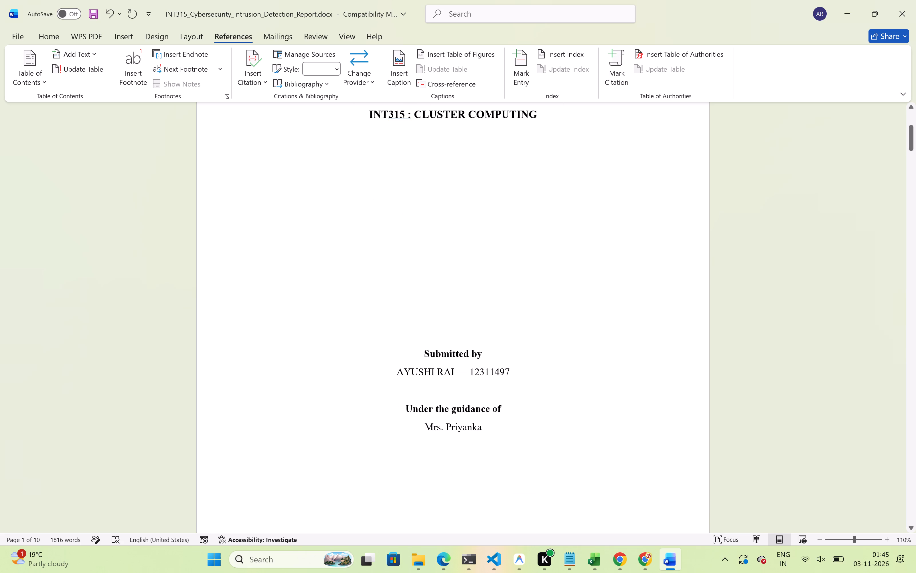
Add one blank line above "Under the guidance of" on the cover page.
{"action": "left_click", "coordinate": [406, 409]}
{"action": "key", "text": "Return"}
Add two blank lines above the "MINI PROJECT REPORT" heading on the cover page.
{"action": "scroll", "coordinate": [461, 346], "scroll_direction": "up", "scroll_amount": 2}
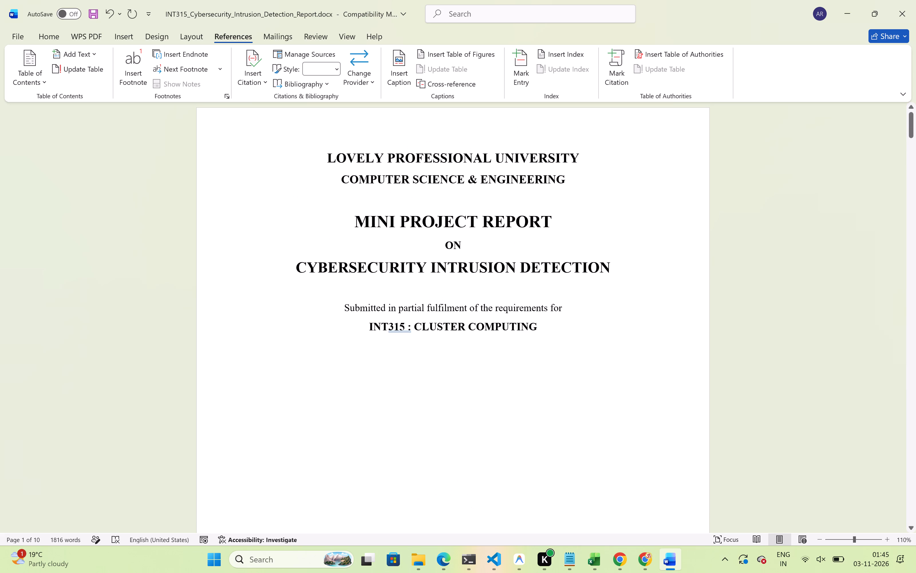
{"action": "left_click", "coordinate": [353, 219]}
{"action": "key", "text": "Return"}
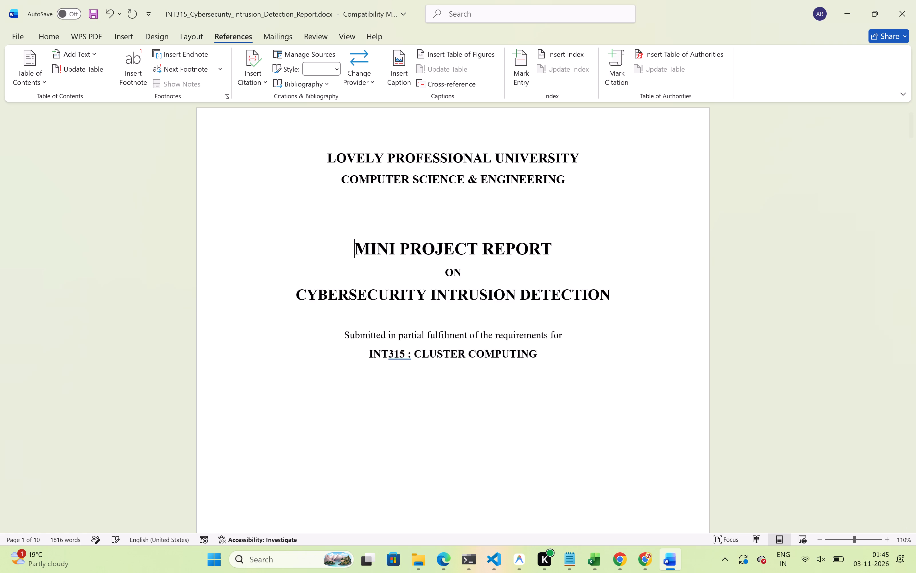
{"action": "key", "text": "Return"}
{"action": "scroll", "coordinate": [353, 219], "scroll_direction": "down", "scroll_amount": 1}
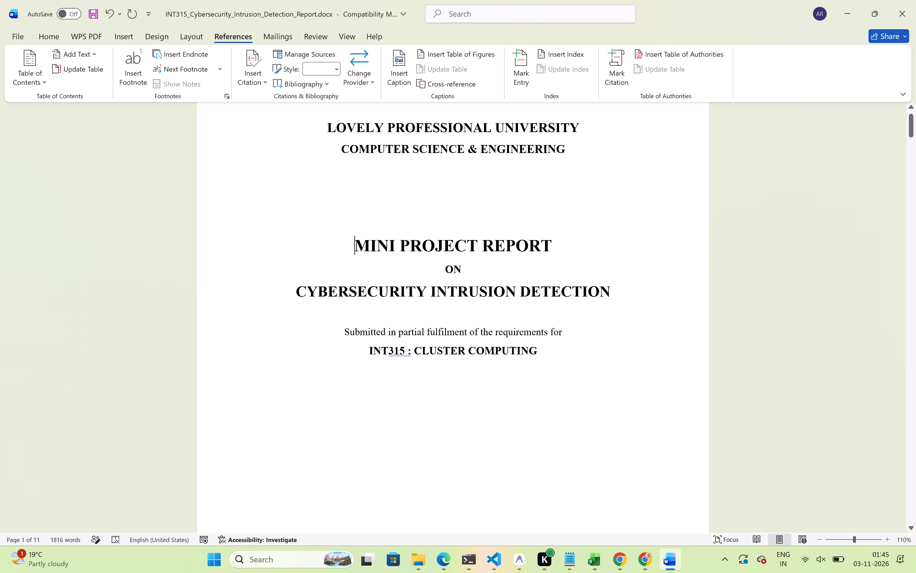
Insert four blank lines above "Submitted in partial fulfilment of the requirements for" and check the spacing down to the guidance section.
{"action": "left_click", "coordinate": [342, 331]}
{"action": "key", "text": "Return"}
{"action": "key", "text": "Return"}
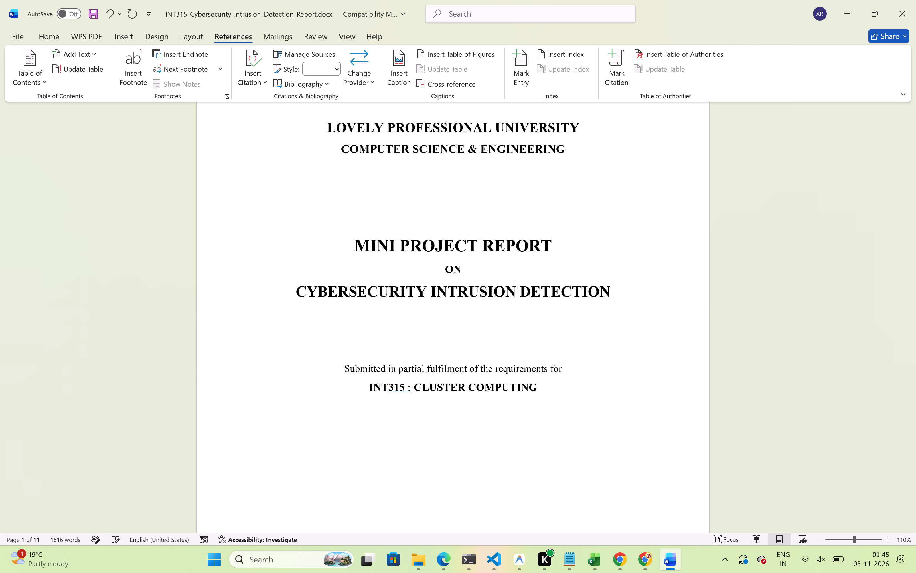
{"action": "key", "text": "Return"}
{"action": "key", "text": "Return"}
{"action": "scroll", "coordinate": [342, 331], "scroll_direction": "down", "scroll_amount": 1}
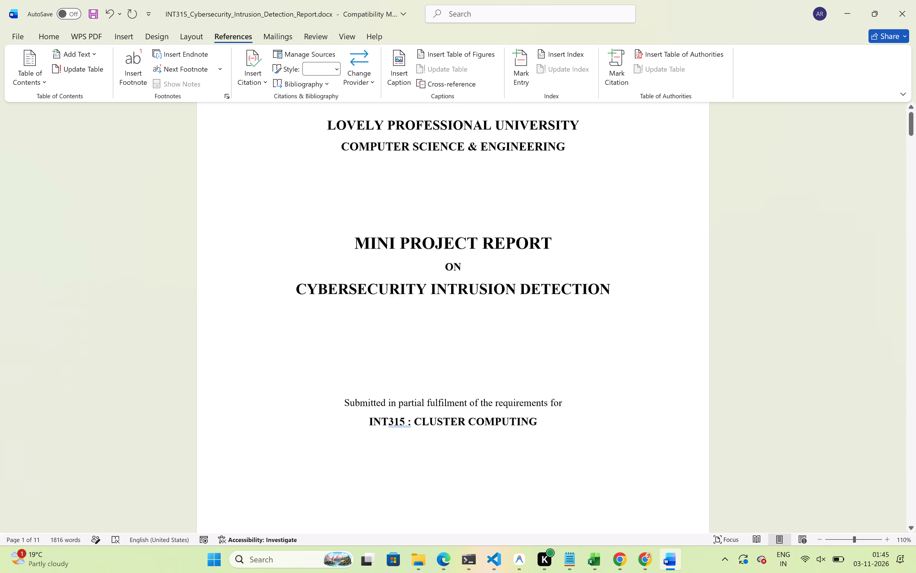
{"action": "scroll", "coordinate": [342, 331], "scroll_direction": "down", "scroll_amount": 1}
{"action": "scroll", "coordinate": [342, 331], "scroll_direction": "right", "scroll_amount": 1}
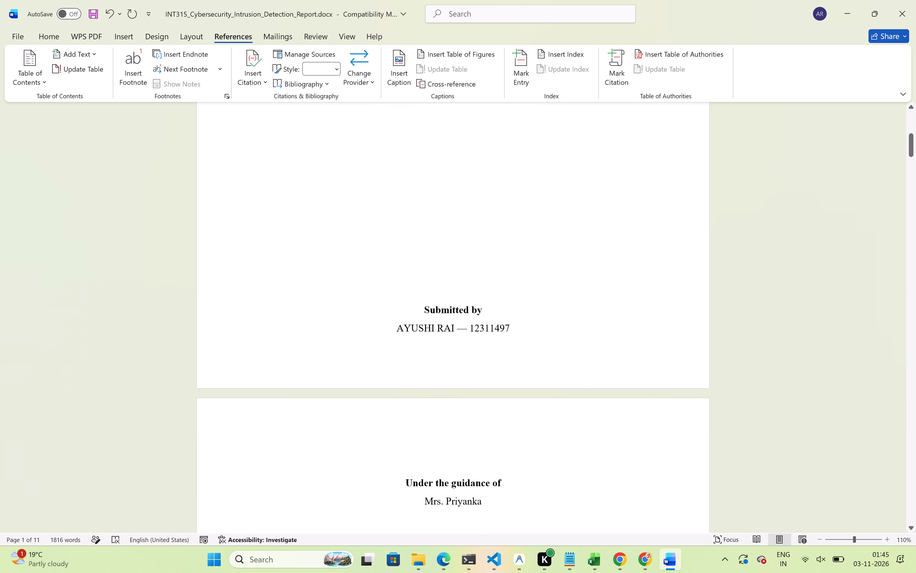
Delete five blank lines above "Submitted by" on the cover page.
{"action": "left_click", "coordinate": [410, 334]}
{"action": "key", "text": "BackSpace"}
{"action": "key", "text": "BackSpace"}
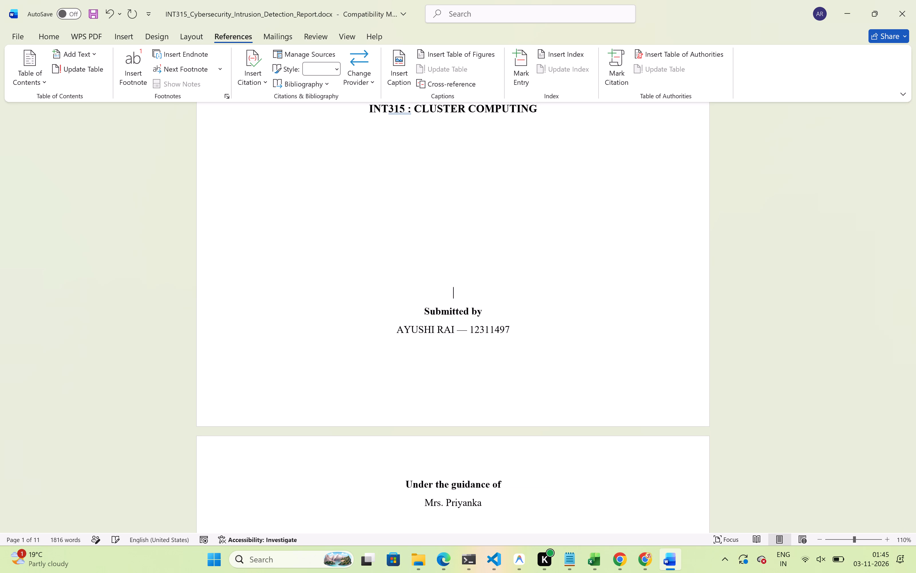
{"action": "key", "text": "BackSpace"}
{"action": "key", "text": "BackSpace"}
{"action": "key", "text": "BackSpace"}
Delete three blank lines above "Submitted in partial fulfilment of the requirements for" and check the cover page spacing down to the guidance section.
{"action": "scroll", "coordinate": [410, 334], "scroll_direction": "up", "scroll_amount": 2}
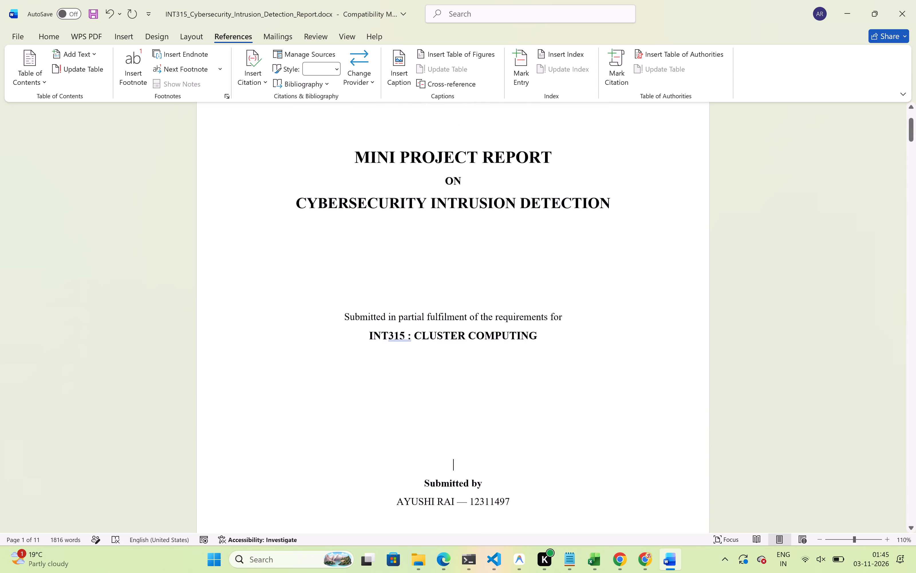
{"action": "scroll", "coordinate": [410, 334], "scroll_direction": "up", "scroll_amount": 1}
{"action": "scroll", "coordinate": [396, 293], "scroll_direction": "up", "scroll_amount": 1}
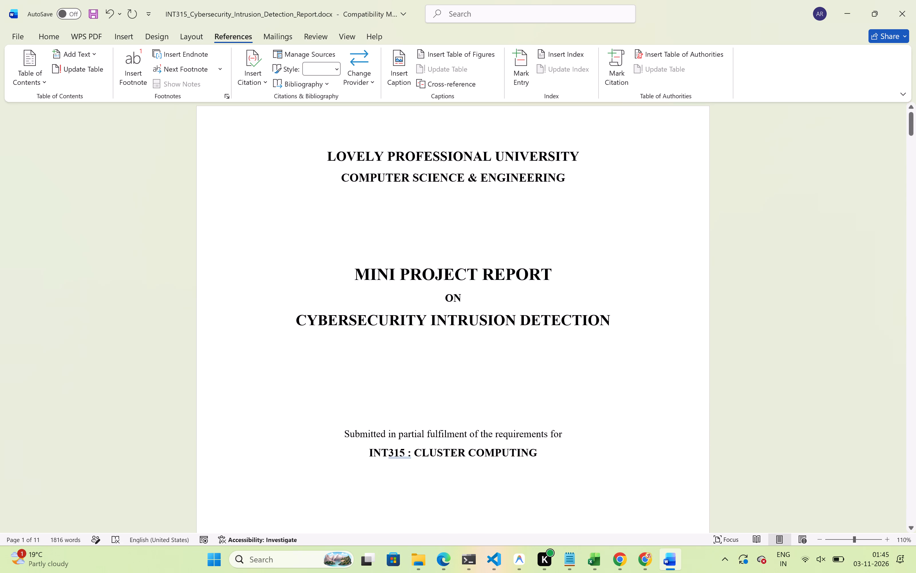
{"action": "left_click", "coordinate": [368, 393]}
{"action": "key", "text": "BackSpace"}
{"action": "key", "text": "BackSpace"}
{"action": "key", "text": "BackSpace"}
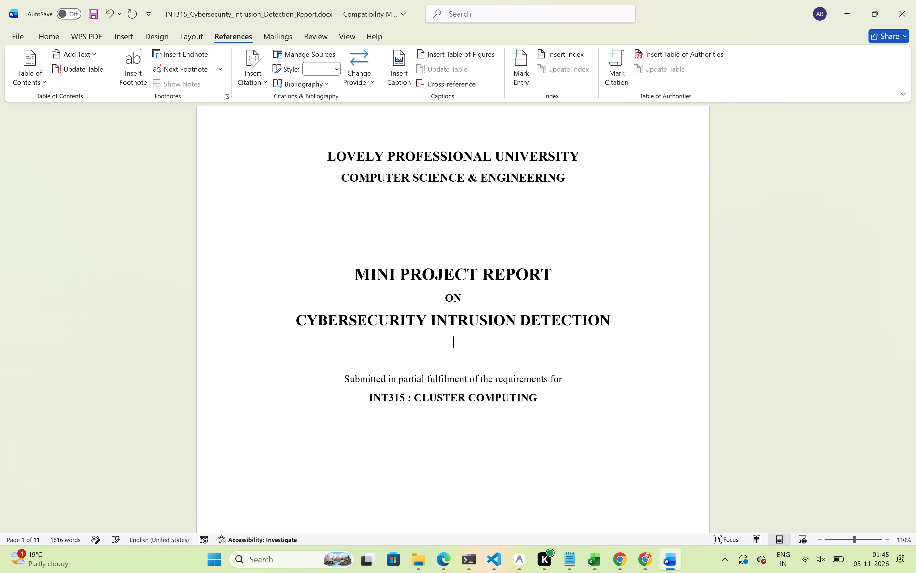
{"action": "scroll", "coordinate": [368, 393], "scroll_direction": "down", "scroll_amount": 1}
{"action": "scroll", "coordinate": [392, 363], "scroll_direction": "down", "scroll_amount": 1}
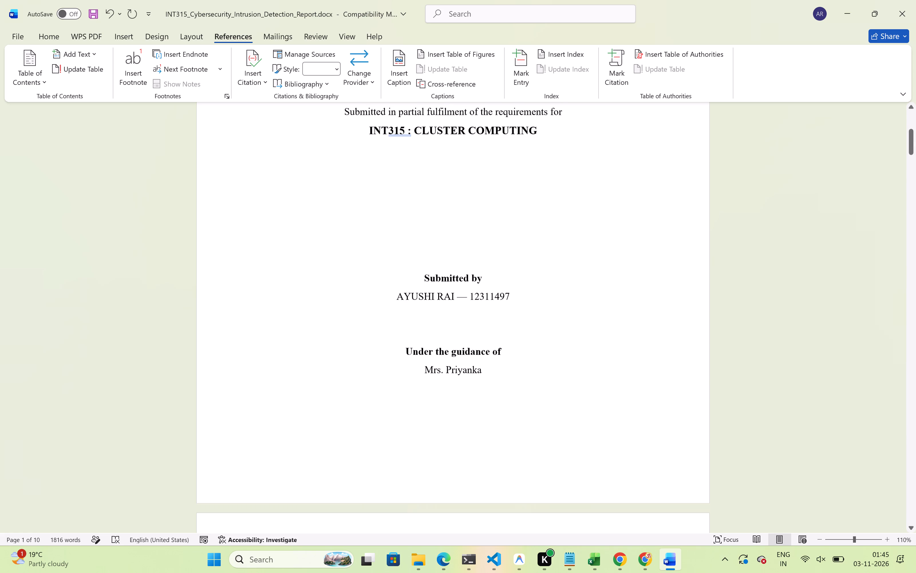
{"action": "scroll", "coordinate": [392, 363], "scroll_direction": "down", "scroll_amount": 1}
{"action": "scroll", "coordinate": [392, 363], "scroll_direction": "up", "scroll_amount": 3}
{"action": "scroll", "coordinate": [392, 363], "scroll_direction": "down", "scroll_amount": 3}
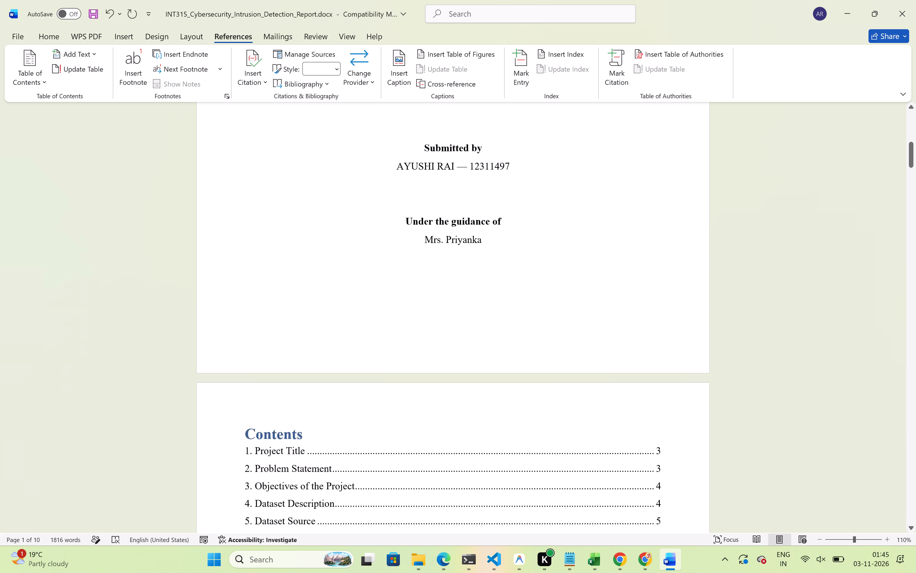
Push the "1. Project Title" heading to the top of the page after the table of contents using blank lines, and check both pages.
{"action": "scroll", "coordinate": [392, 363], "scroll_direction": "down", "scroll_amount": 1}
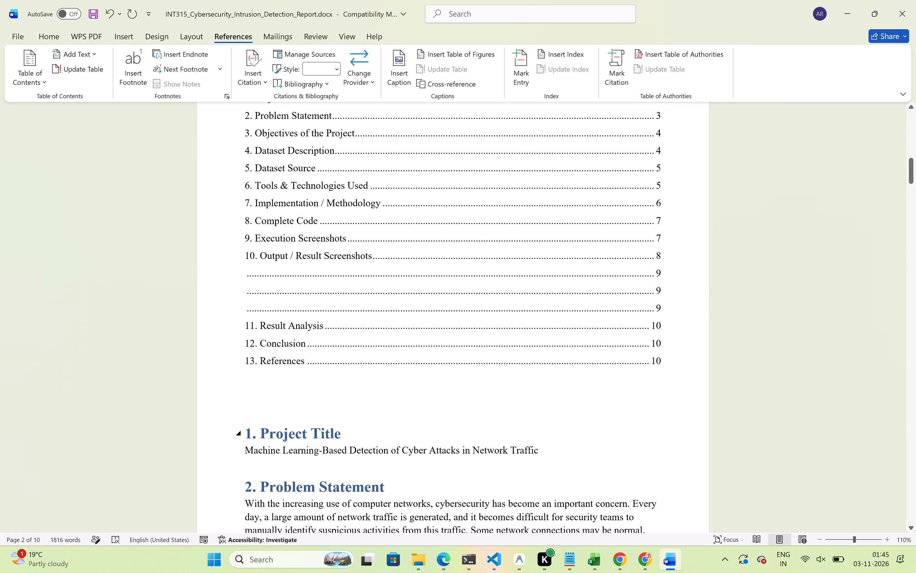
{"action": "scroll", "coordinate": [397, 428], "scroll_direction": "down", "scroll_amount": 2}
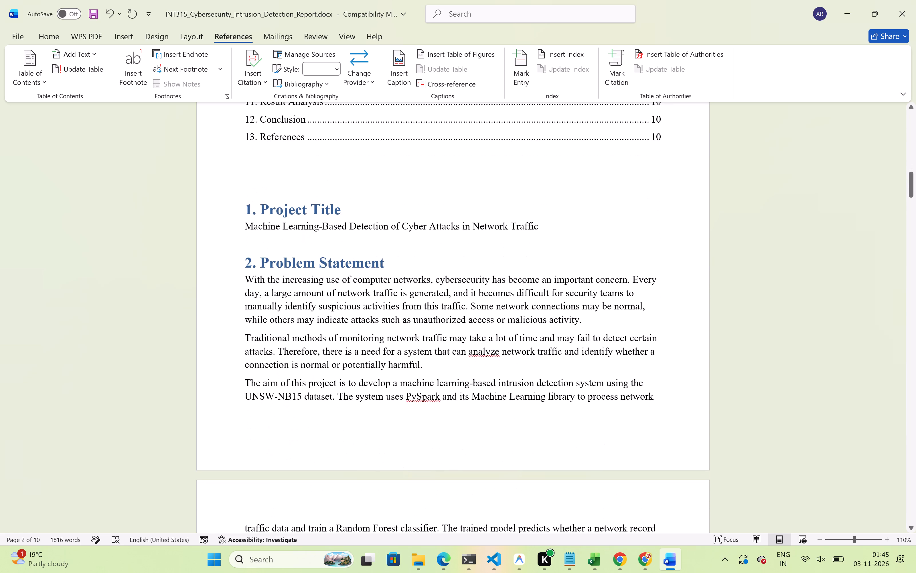
{"action": "left_click", "coordinate": [245, 212]}
{"action": "key", "text": "Return"}
{"action": "key", "text": "Return"}
{"action": "key", "text": "Return"}
{"action": "key", "text": "Return"}
{"action": "key", "text": "Return"}
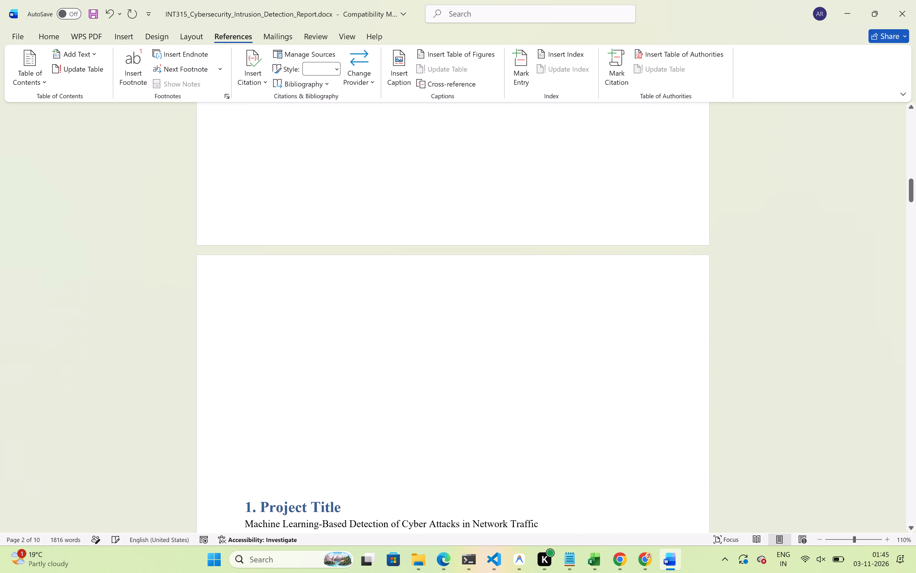
{"action": "key", "text": "BackSpace"}
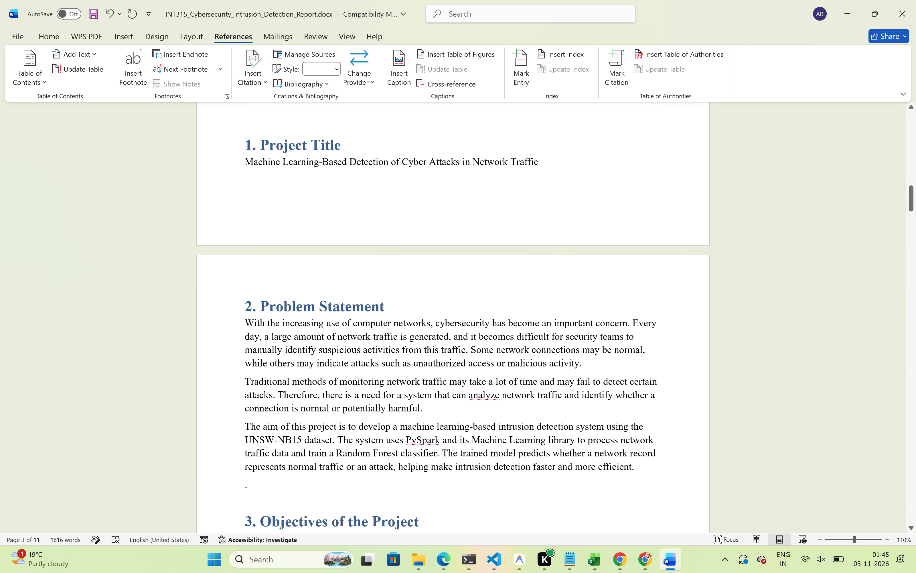
{"action": "key", "text": "Return"}
{"action": "key", "text": "BackSpace"}
{"action": "key", "text": "Return"}
{"action": "key", "text": "Up"}
{"action": "key", "text": "BackSpace"}
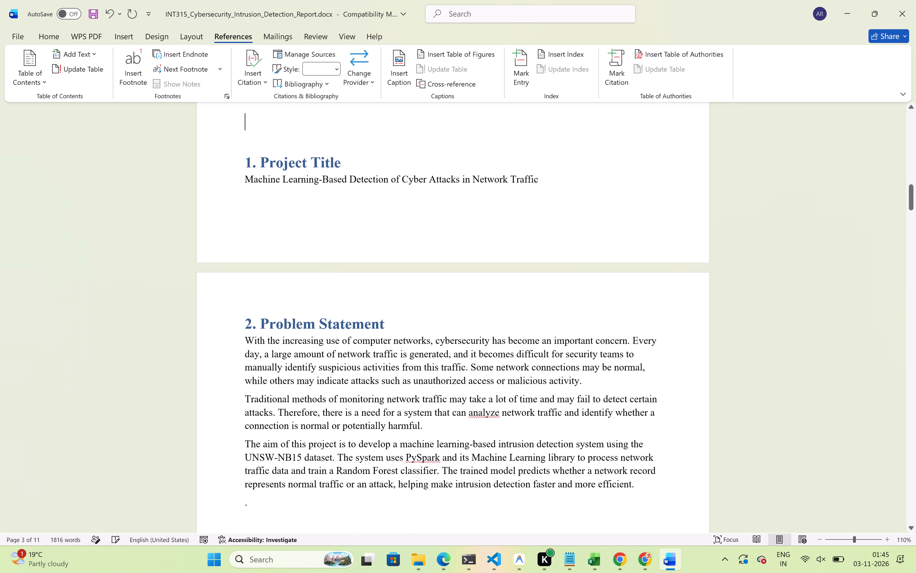
{"action": "key", "text": "Return"}
{"action": "key", "text": "Return"}
{"action": "key", "text": "Return"}
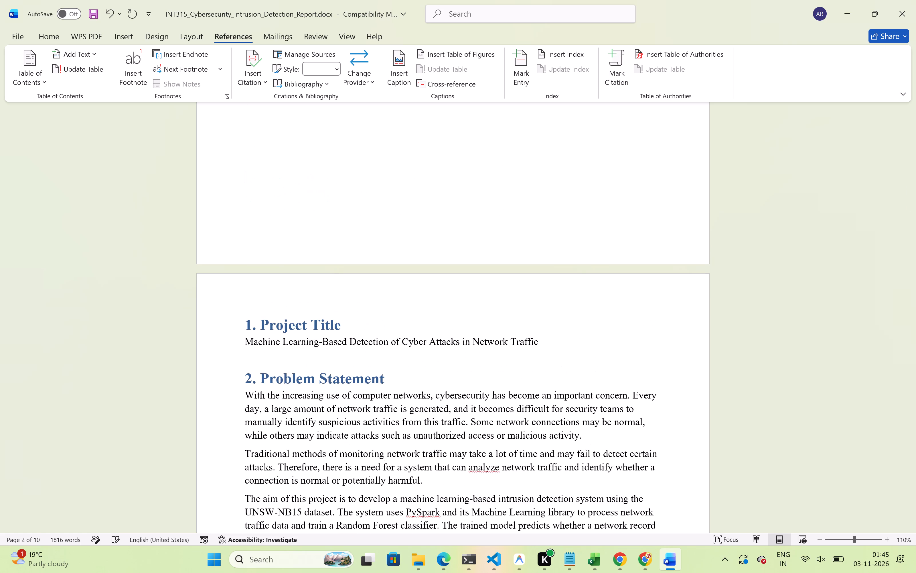
{"action": "scroll", "coordinate": [245, 212], "scroll_direction": "up", "scroll_amount": 6}
{"action": "scroll", "coordinate": [279, 308], "scroll_direction": "up", "scroll_amount": 1}
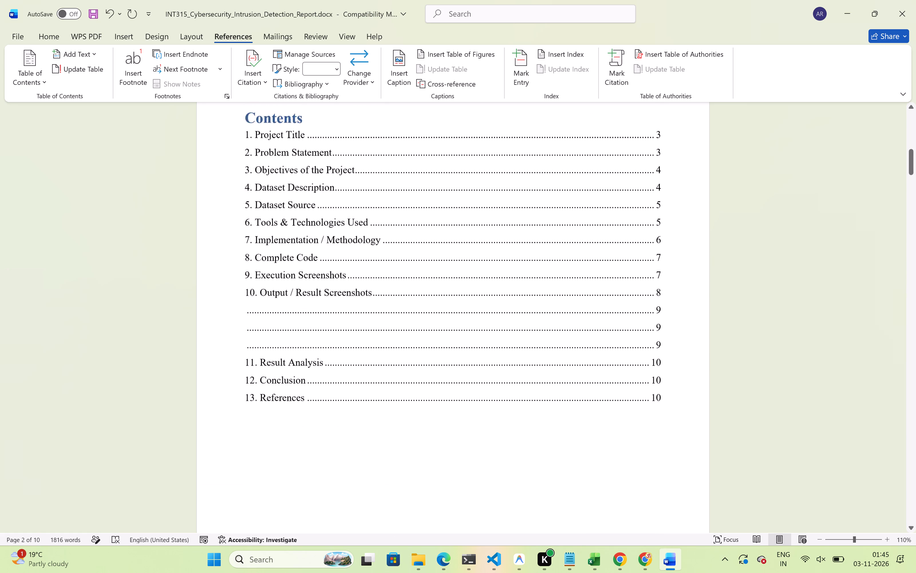
{"action": "scroll", "coordinate": [279, 308], "scroll_direction": "up", "scroll_amount": 1}
Push the "6. Tools & Technologies Used" heading and its table to the top of the following page using blank lines.
{"action": "scroll", "coordinate": [279, 308], "scroll_direction": "down", "scroll_amount": 5}
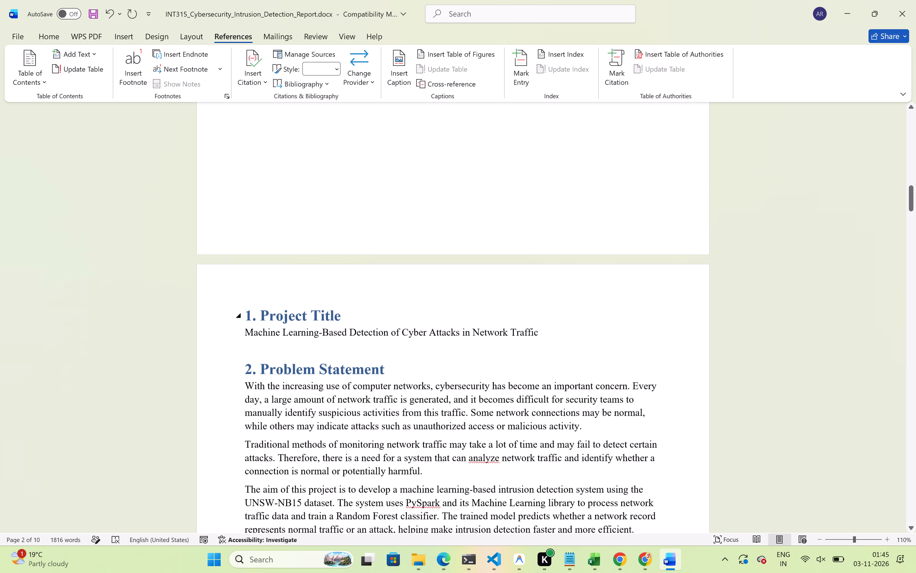
{"action": "scroll", "coordinate": [279, 308], "scroll_direction": "down", "scroll_amount": 3}
{"action": "scroll", "coordinate": [306, 353], "scroll_direction": "down", "scroll_amount": 1}
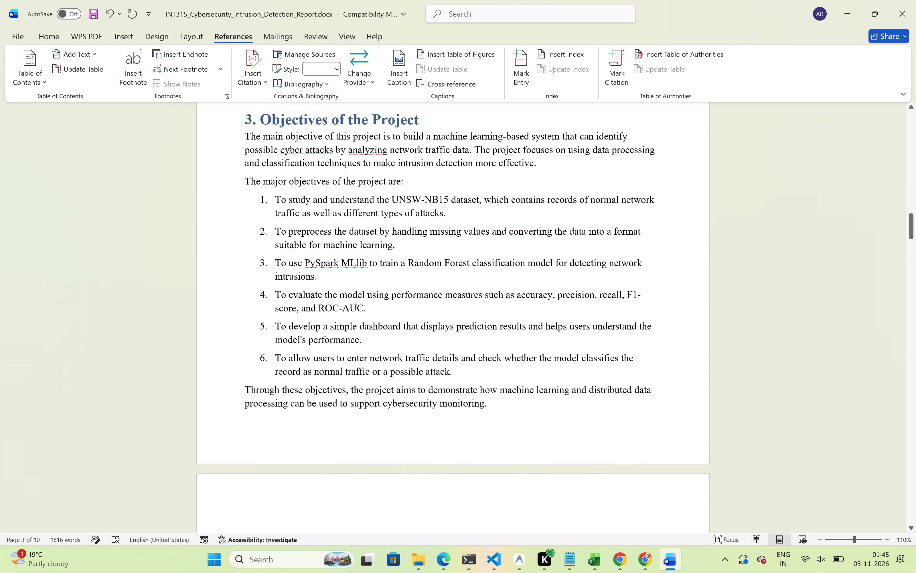
{"action": "scroll", "coordinate": [306, 353], "scroll_direction": "down", "scroll_amount": 1}
{"action": "scroll", "coordinate": [352, 414], "scroll_direction": "down", "scroll_amount": 2}
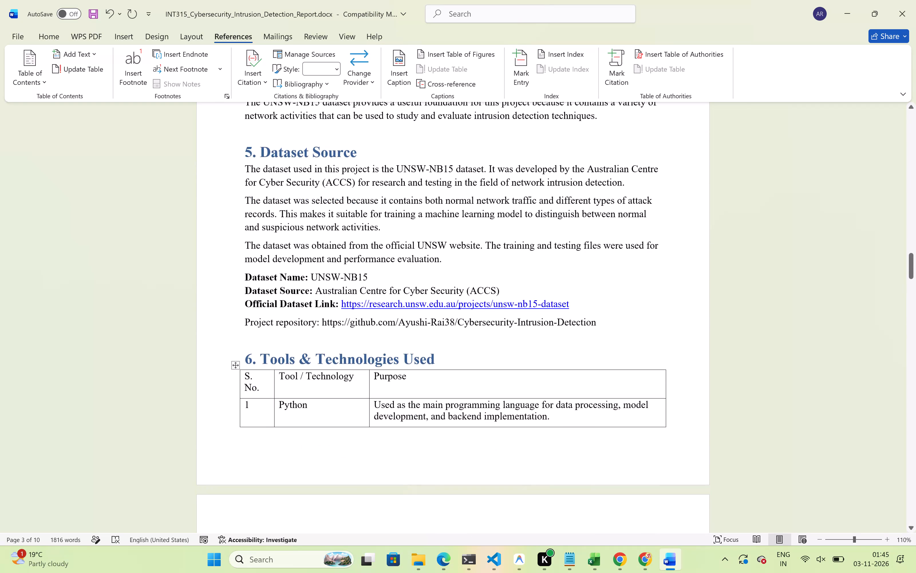
{"action": "scroll", "coordinate": [352, 414], "scroll_direction": "down", "scroll_amount": 2}
{"action": "scroll", "coordinate": [352, 414], "scroll_direction": "up", "scroll_amount": 3}
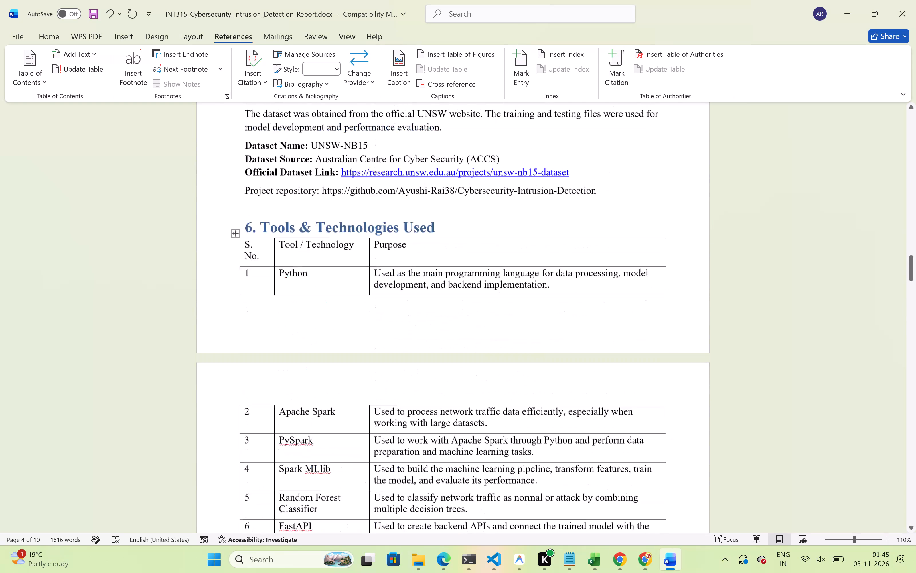
{"action": "left_click", "coordinate": [246, 348]}
{"action": "key", "text": "Return"}
{"action": "key", "text": "Return"}
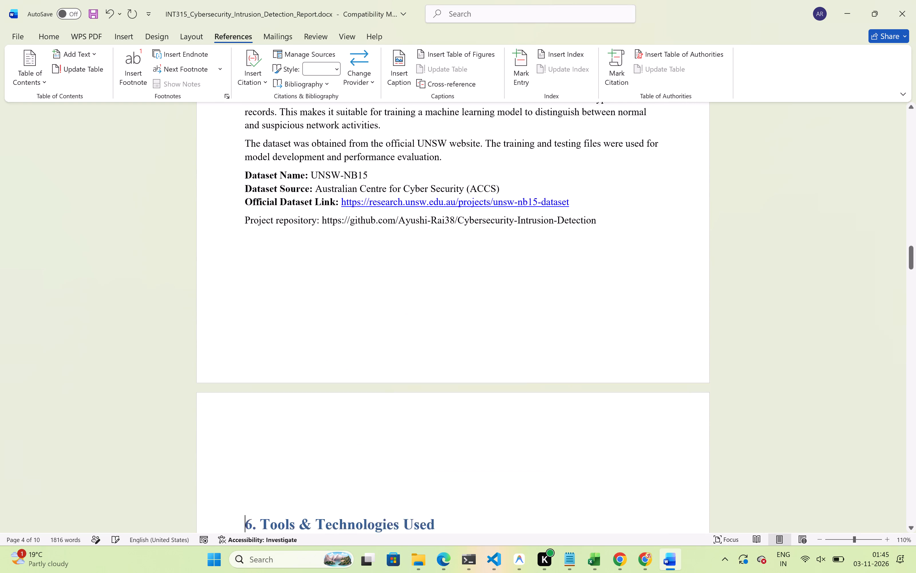
{"action": "key", "text": "Up"}
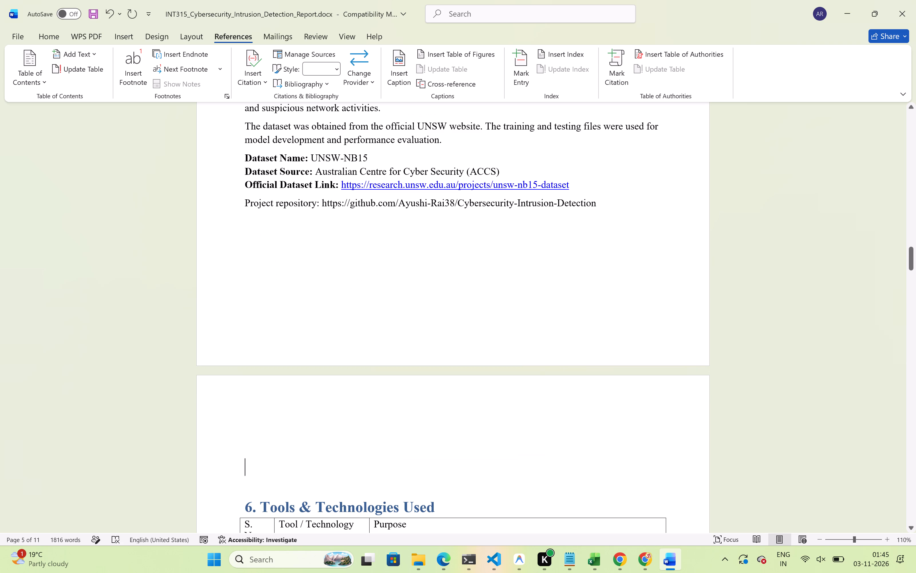
{"action": "key", "text": "BackSpace"}
{"action": "key", "text": "Return"}
{"action": "key", "text": "Return"}
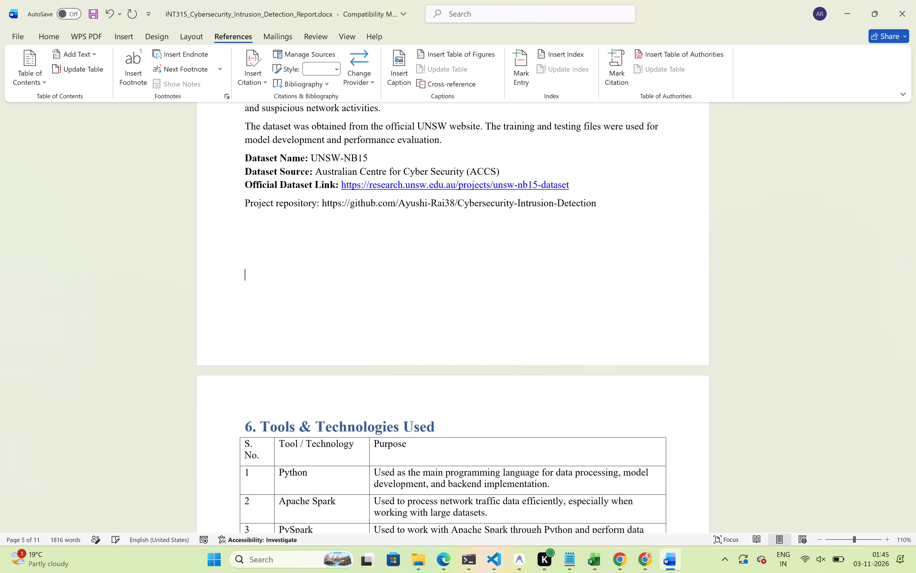
Insert a blank line between the "6. Tools & Technologies Used" heading and its table.
{"action": "left_click", "coordinate": [446, 434]}
{"action": "key", "text": "Return"}
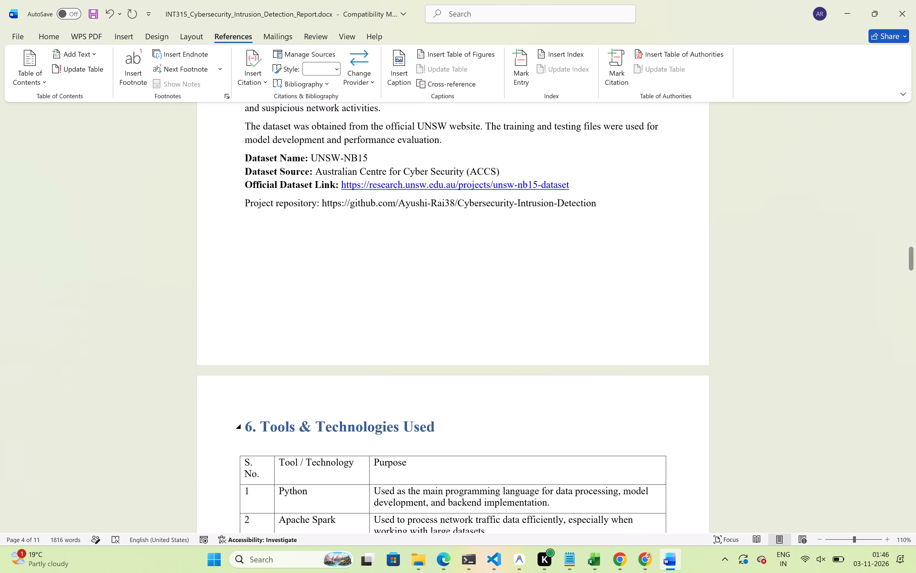
Apply a heading style to the "Step 1: Data Collection" subheading in section 7, Implementation / Methodology.
{"action": "scroll", "coordinate": [446, 434], "scroll_direction": "up", "scroll_amount": 3}
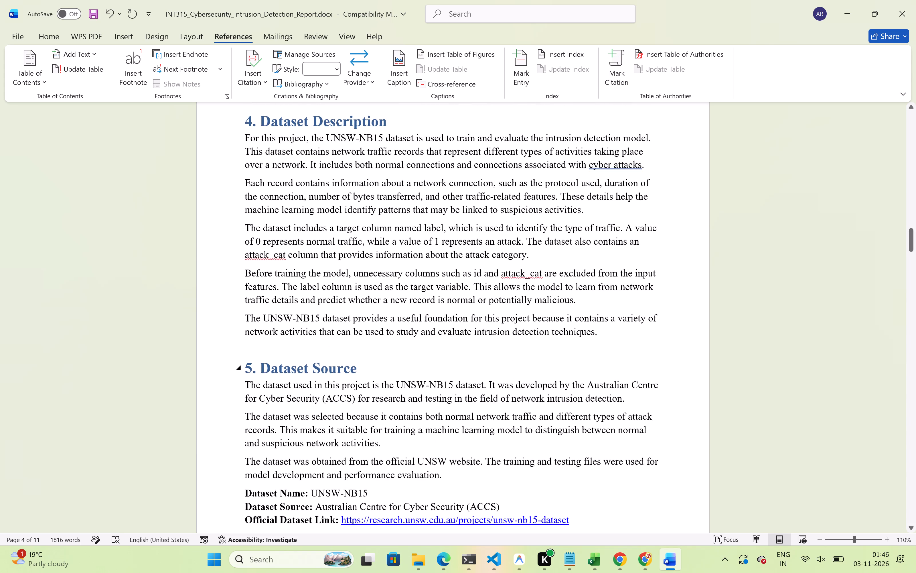
{"action": "scroll", "coordinate": [390, 351], "scroll_direction": "up", "scroll_amount": 5}
{"action": "scroll", "coordinate": [390, 351], "scroll_direction": "down", "scroll_amount": 1}
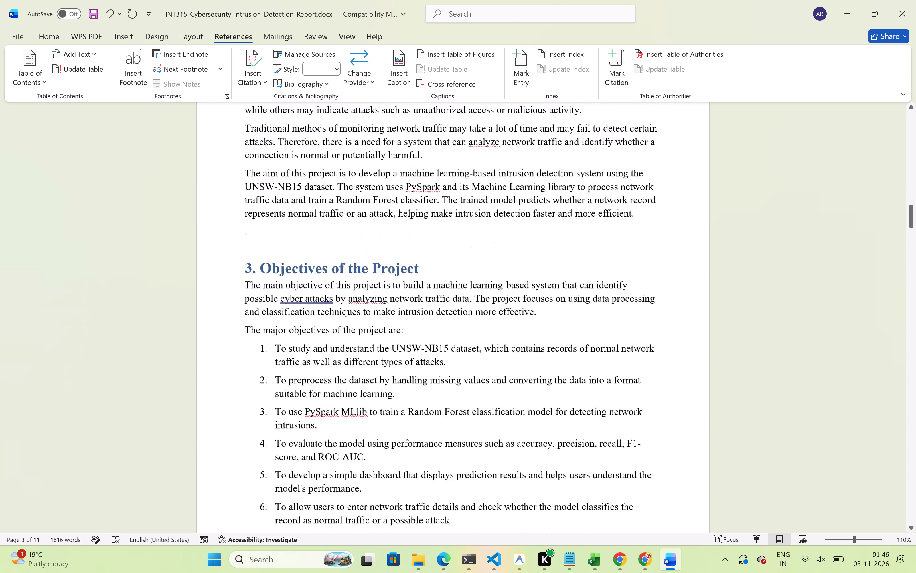
{"action": "scroll", "coordinate": [390, 351], "scroll_direction": "down", "scroll_amount": 7}
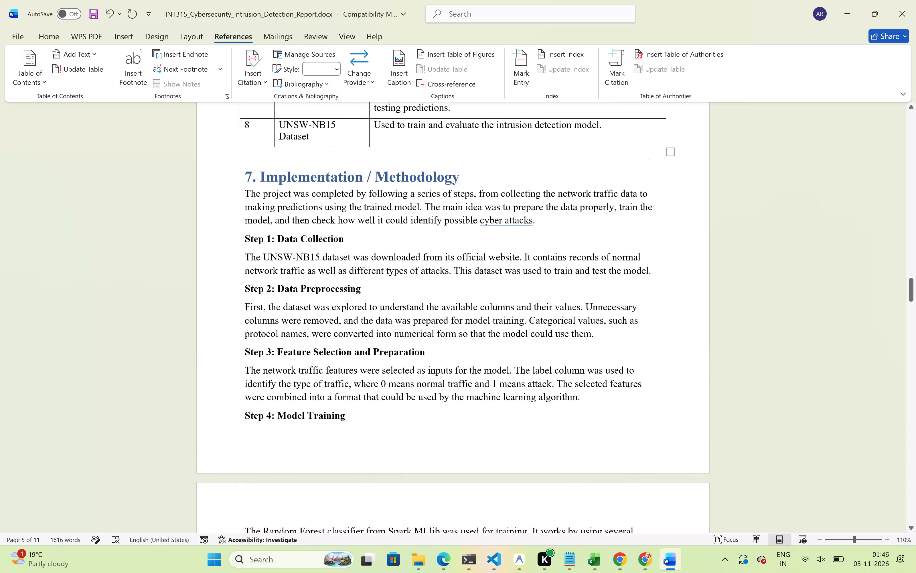
{"action": "left_click_drag", "start_coordinate": [350, 242], "coordinate": [271, 244]}
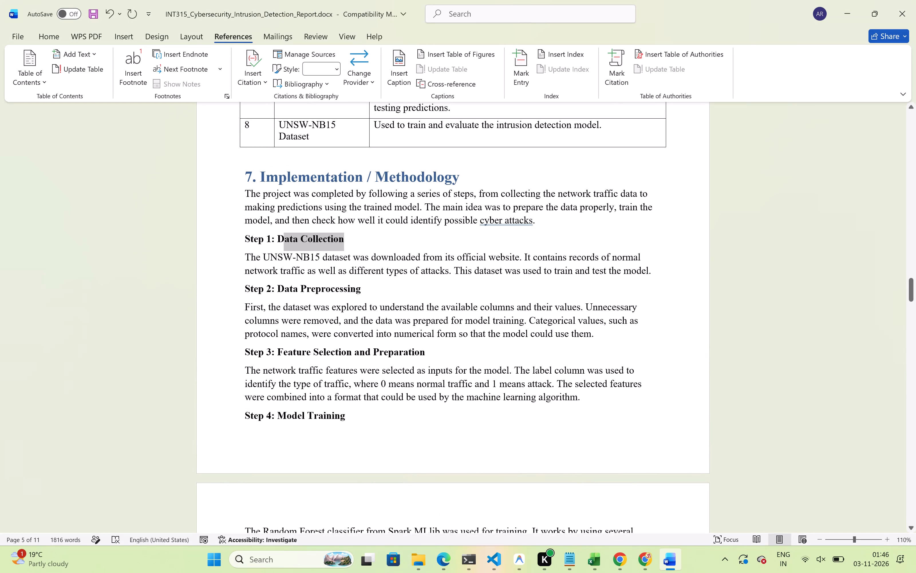
{"action": "left_click_drag", "start_coordinate": [271, 244], "coordinate": [248, 242]}
{"action": "left_click", "coordinate": [392, 219]}
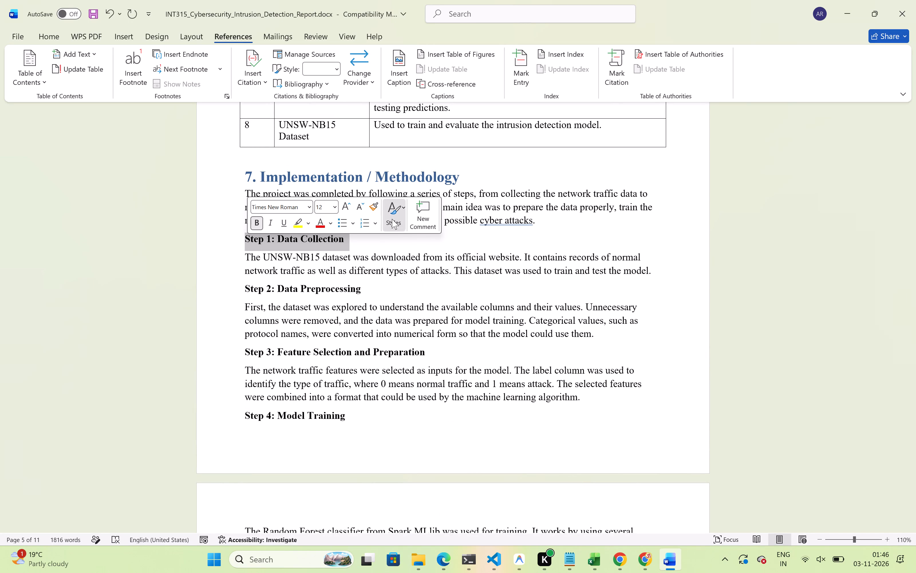
{"action": "left_click", "coordinate": [595, 251]}
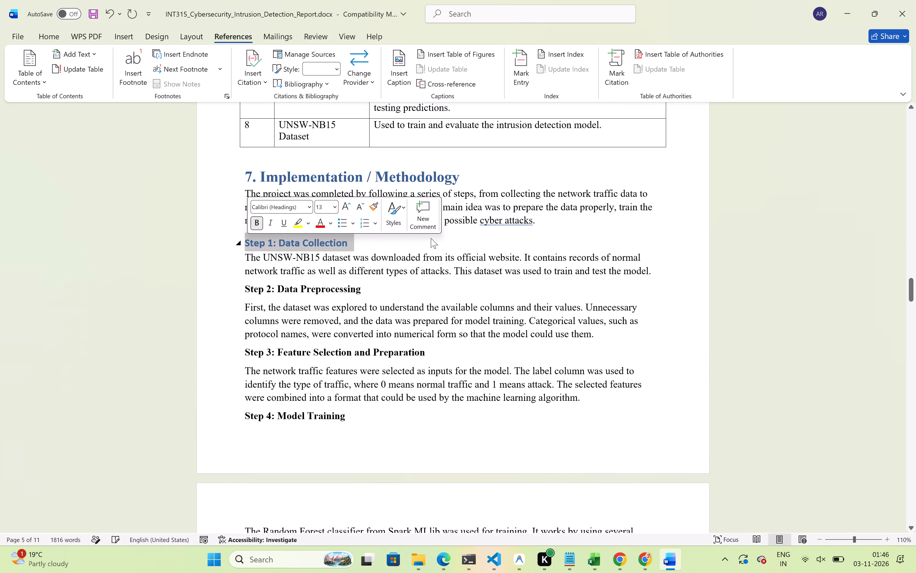
{"action": "left_click", "coordinate": [333, 258]}
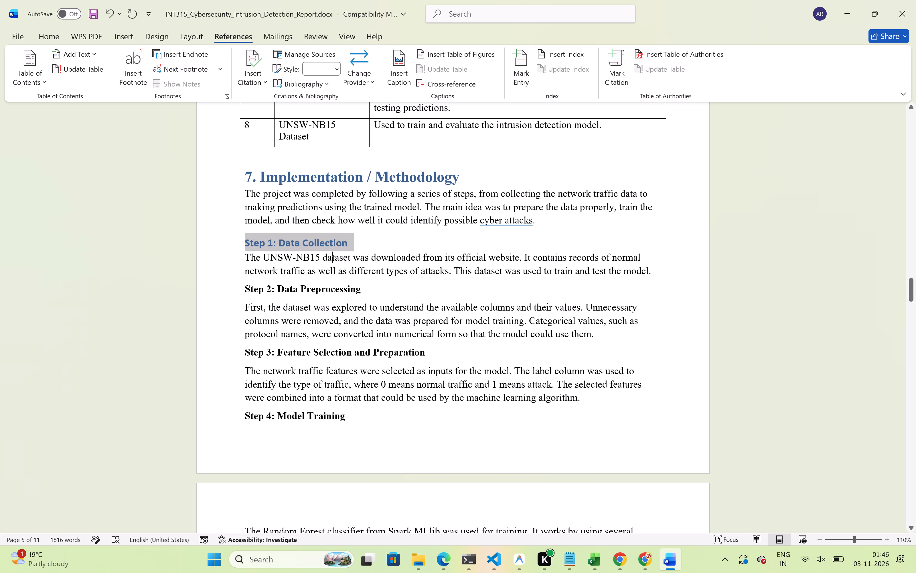
{"action": "left_click_drag", "start_coordinate": [365, 286], "coordinate": [246, 281]}
{"action": "left_click", "coordinate": [246, 281]}
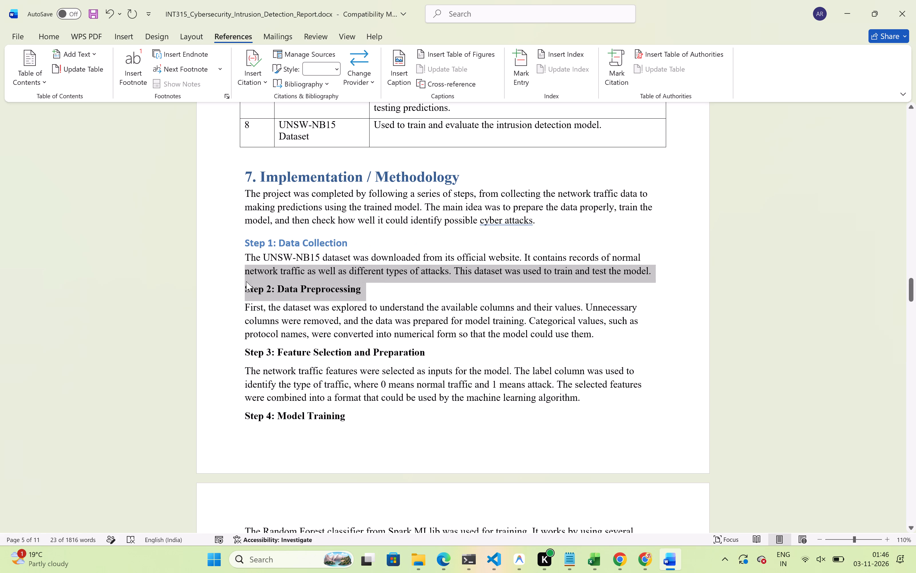
Format the "Step 1: Data Collection" subheading in Times New Roman at 12 pt.
{"action": "left_click_drag", "start_coordinate": [346, 241], "coordinate": [252, 242]}
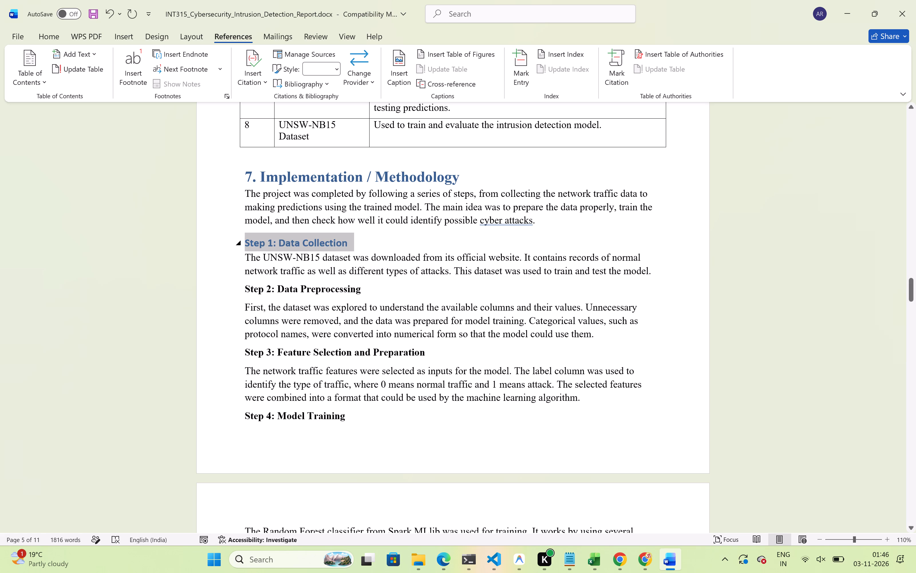
{"action": "left_click_drag", "start_coordinate": [252, 242], "coordinate": [252, 242]}
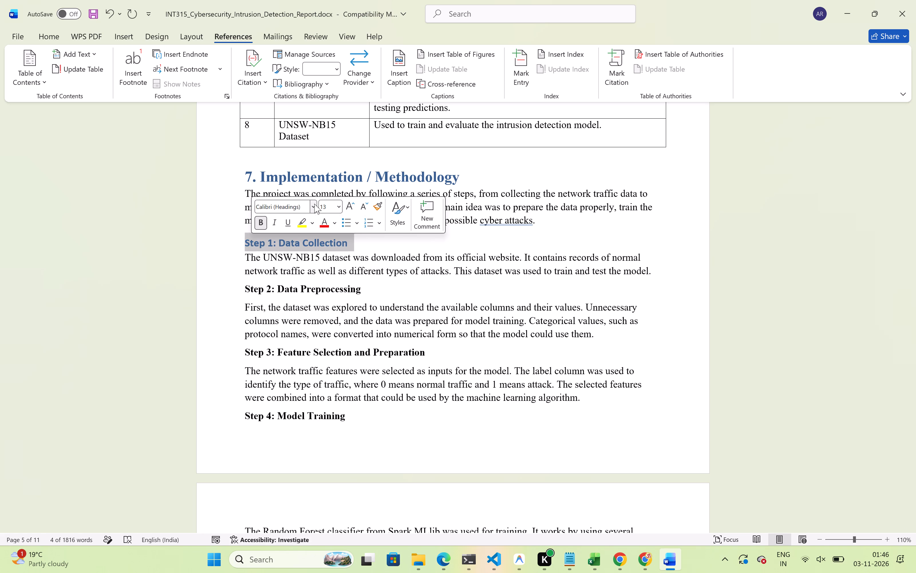
{"action": "left_click", "coordinate": [314, 204]}
{"action": "left_click", "coordinate": [320, 285]}
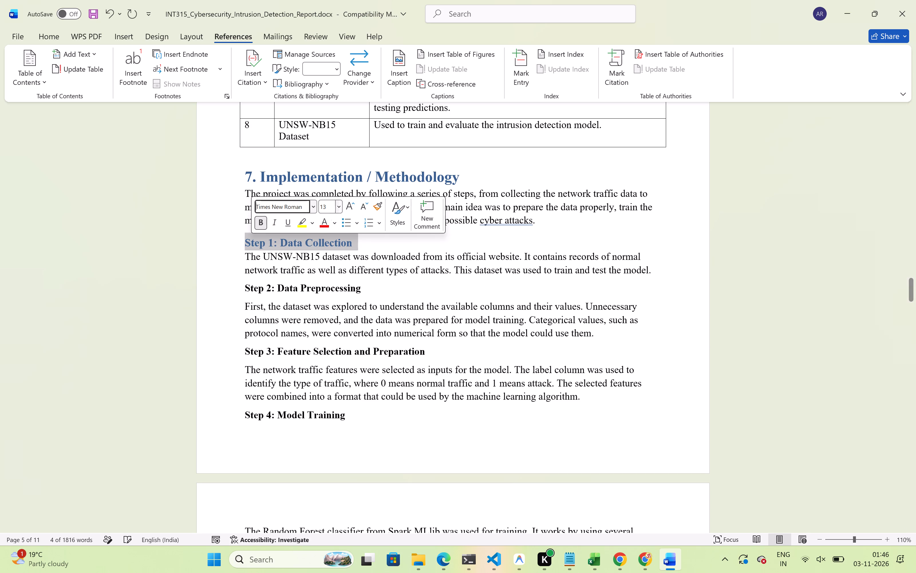
{"action": "left_click", "coordinate": [337, 206]}
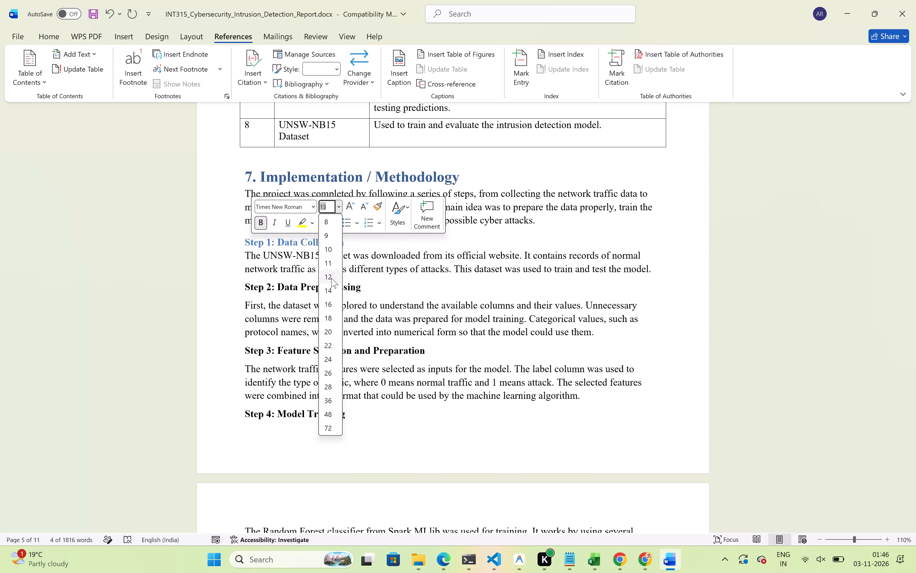
{"action": "left_click", "coordinate": [331, 278]}
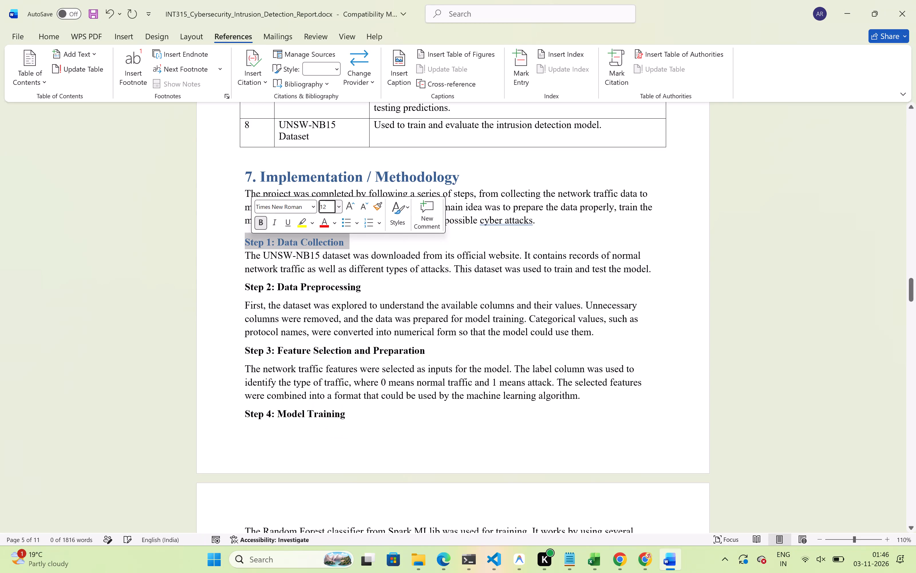
Modify the Heading 2 style to use the Times New Roman font.
{"action": "left_click", "coordinate": [60, 35]}
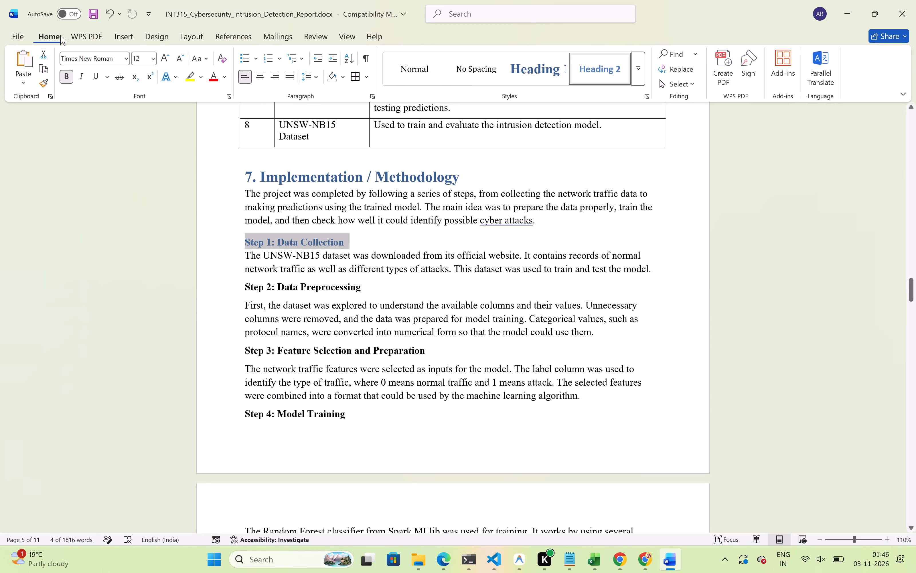
{"action": "right_click", "coordinate": [585, 79]}
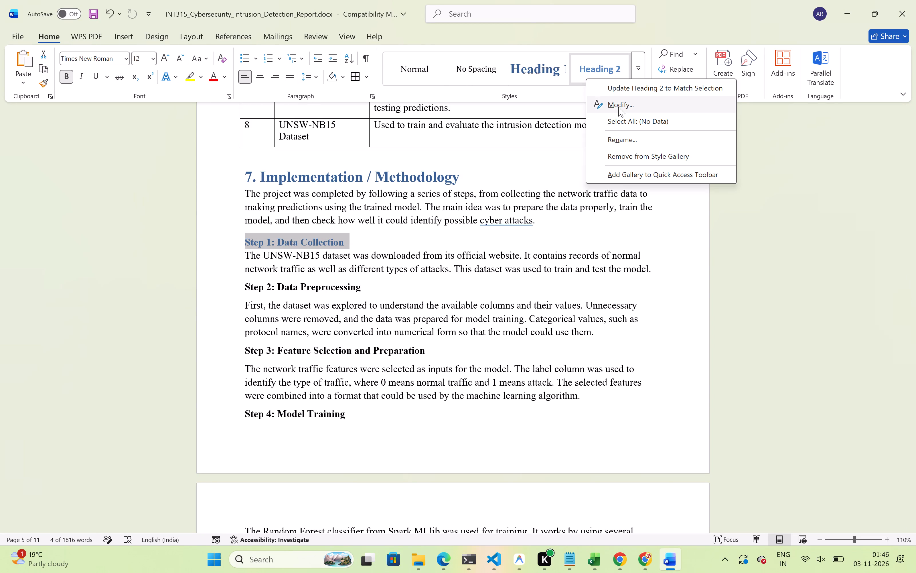
{"action": "left_click", "coordinate": [618, 107]}
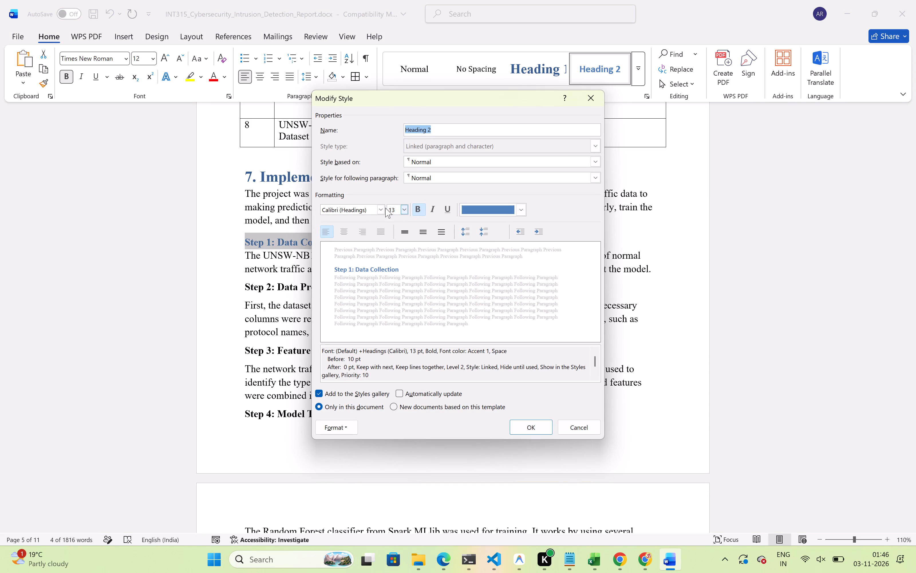
{"action": "left_click", "coordinate": [385, 208]}
{"action": "left_click", "coordinate": [380, 210]}
{"action": "left_click", "coordinate": [369, 251]}
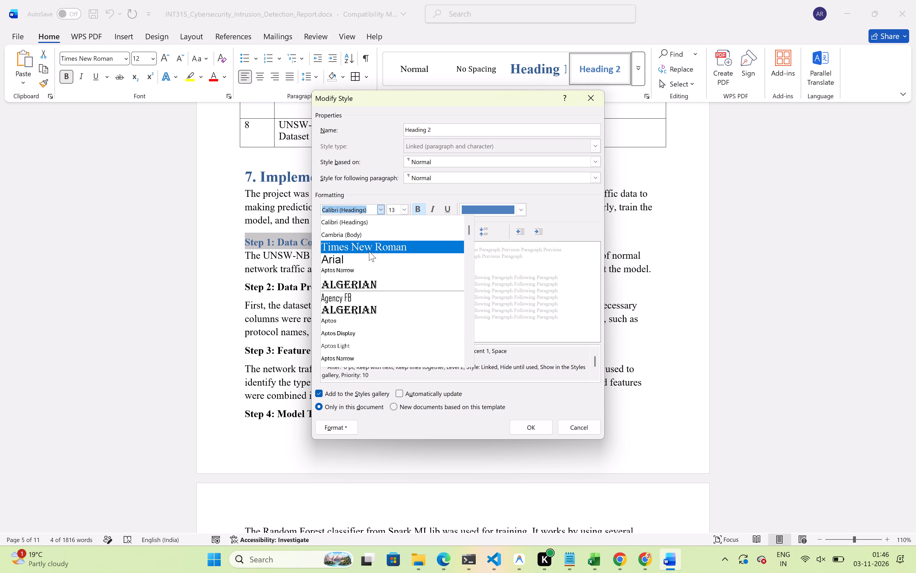
{"action": "left_click", "coordinate": [404, 209]}
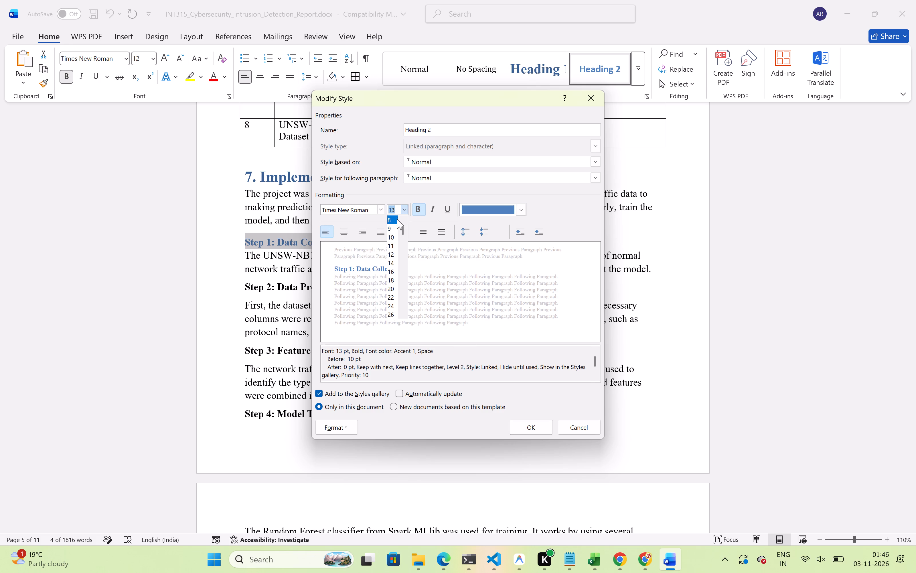
{"action": "left_click", "coordinate": [395, 210]}
{"action": "left_click", "coordinate": [530, 423]}
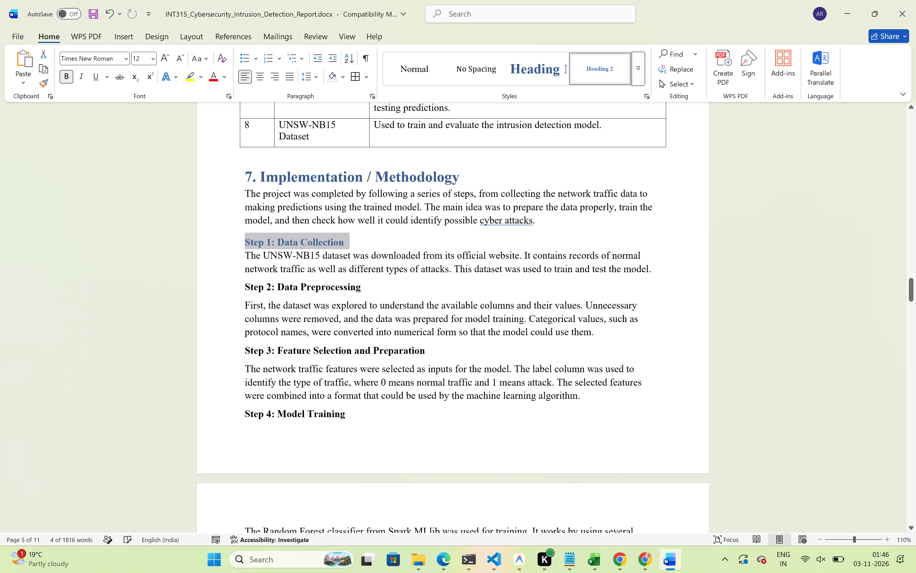
Apply the Heading 2 style to the "Step 2: Data Preprocessing" subheading in section 7.
{"action": "left_click_drag", "start_coordinate": [368, 289], "coordinate": [248, 288]}
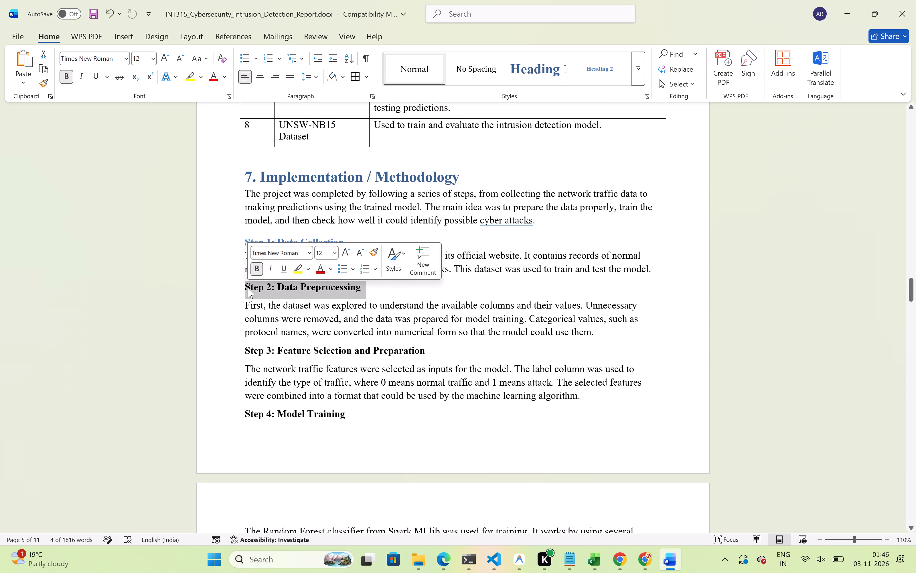
{"action": "left_click", "coordinate": [392, 265]}
{"action": "left_click", "coordinate": [618, 290]}
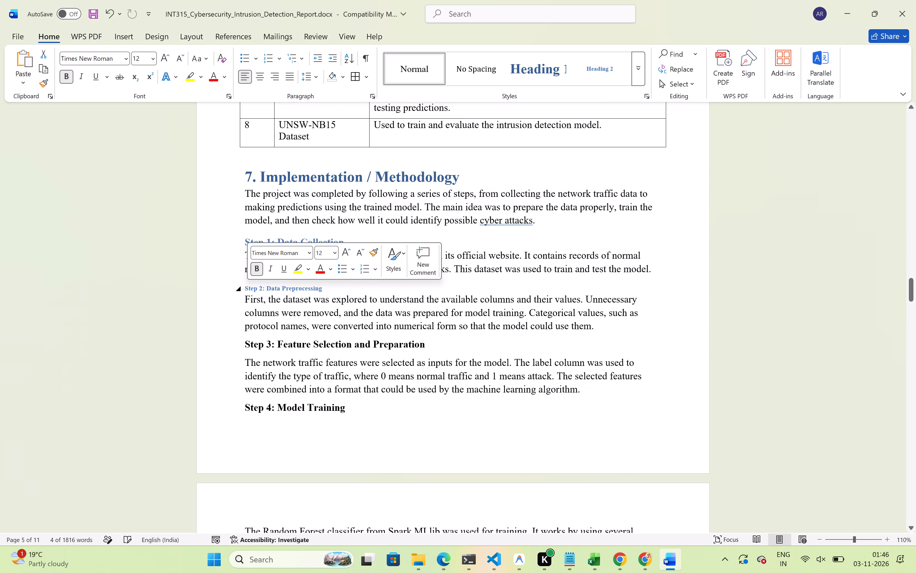
{"action": "left_click", "coordinate": [340, 283]}
Modify the Heading 2 style to use a font size of 13 pt.
{"action": "right_click", "coordinate": [595, 72]}
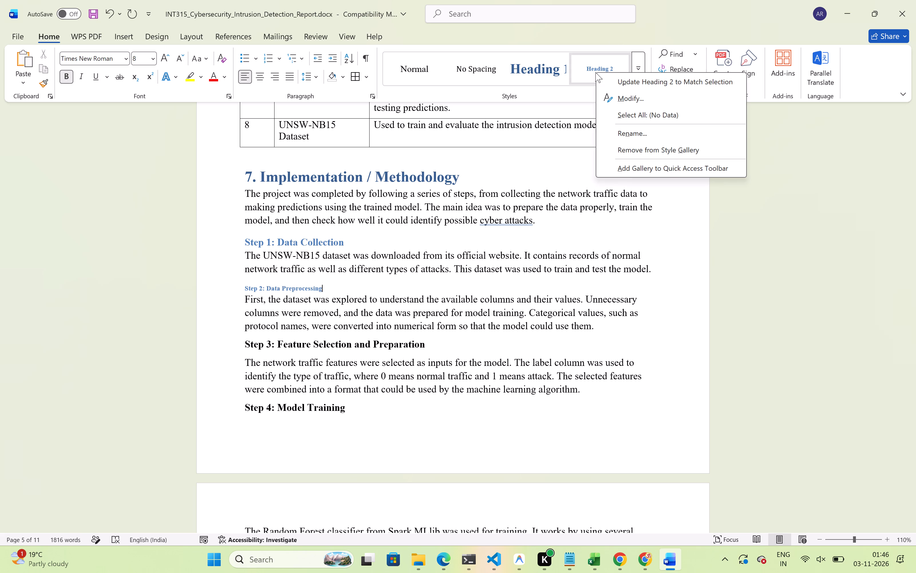
{"action": "left_click", "coordinate": [619, 97]}
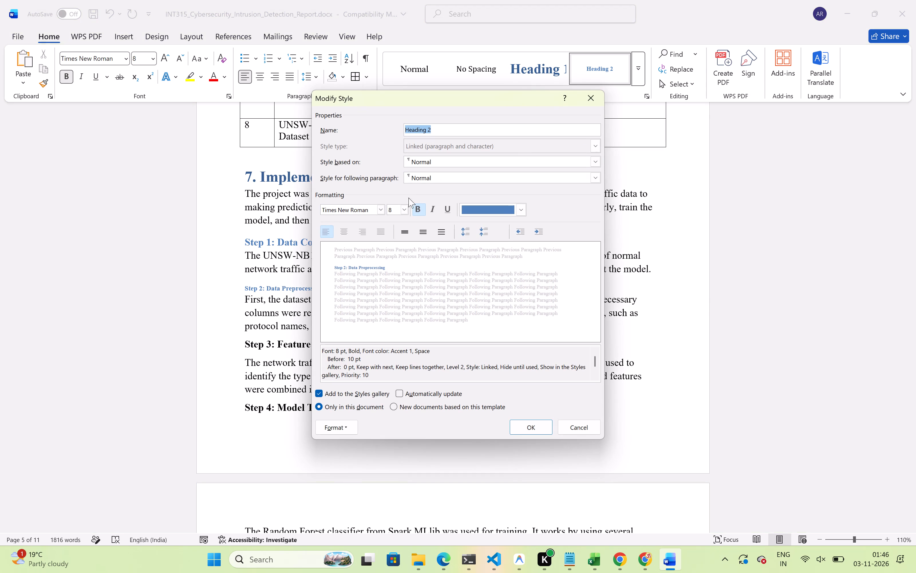
{"action": "left_click", "coordinate": [403, 209]}
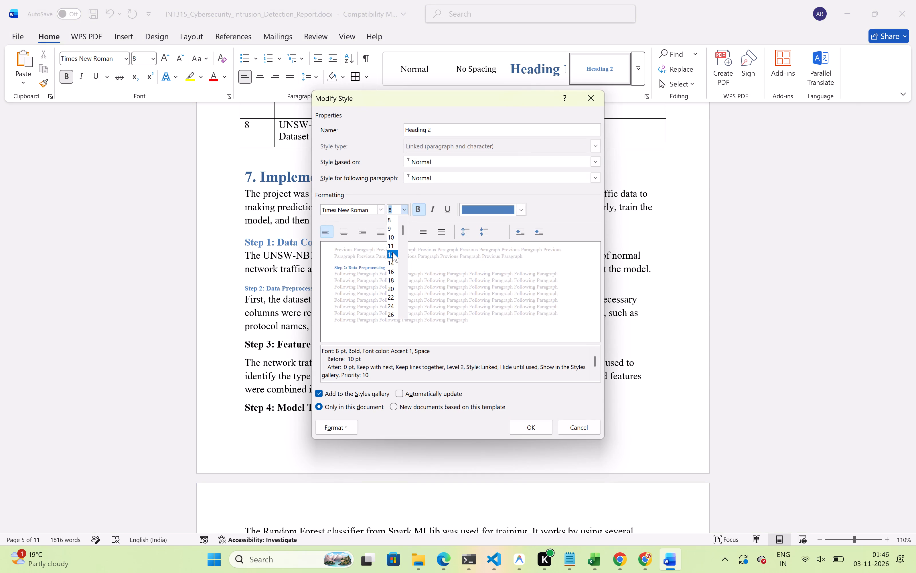
{"action": "left_click", "coordinate": [392, 252]}
{"action": "left_click", "coordinate": [395, 211]}
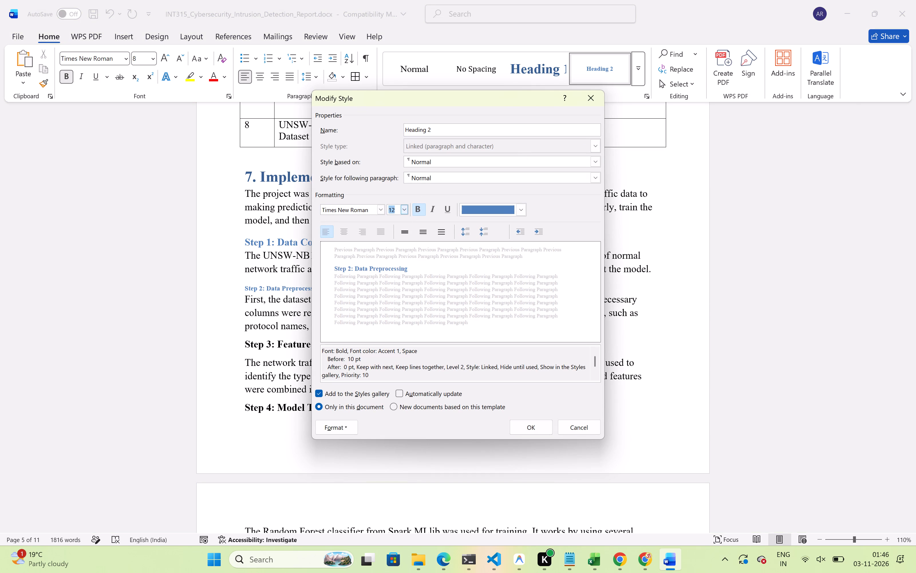
{"action": "key", "text": "BackSpace"}
{"action": "key", "text": "1"}
{"action": "key", "text": "4"}
{"action": "key", "text": "BackSpace"}
{"action": "key", "text": "3"}
{"action": "left_click", "coordinate": [532, 424]}
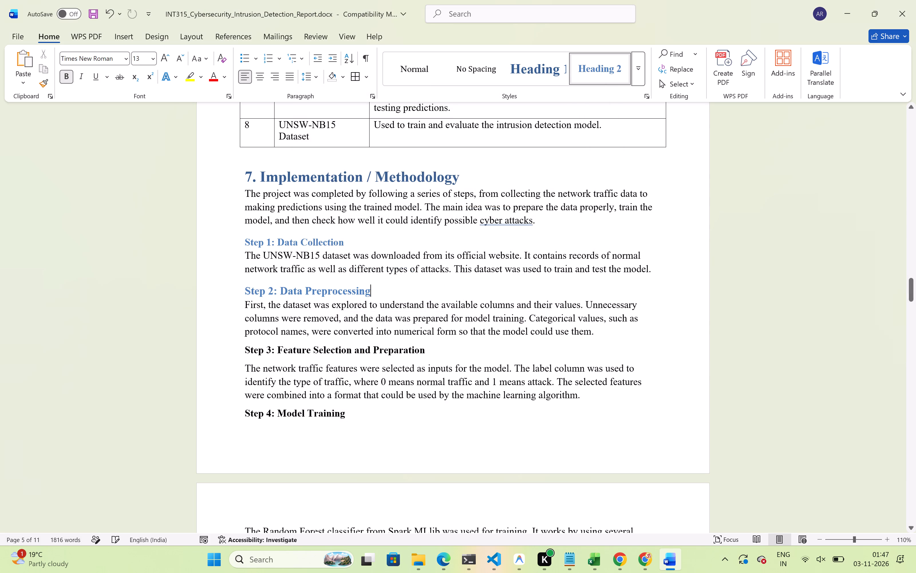
Apply the Heading 2 style to the "Step 3: Feature Selection and Preparation" and "Step 4: Model Training" subheadings.
{"action": "left_click_drag", "start_coordinate": [441, 356], "coordinate": [246, 351]}
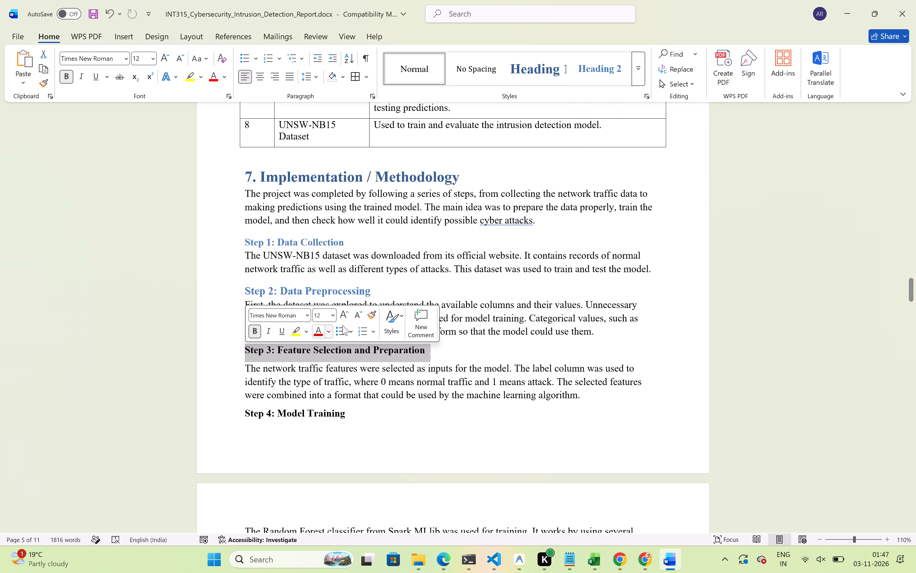
{"action": "left_click", "coordinate": [390, 329]}
{"action": "left_click", "coordinate": [588, 108]}
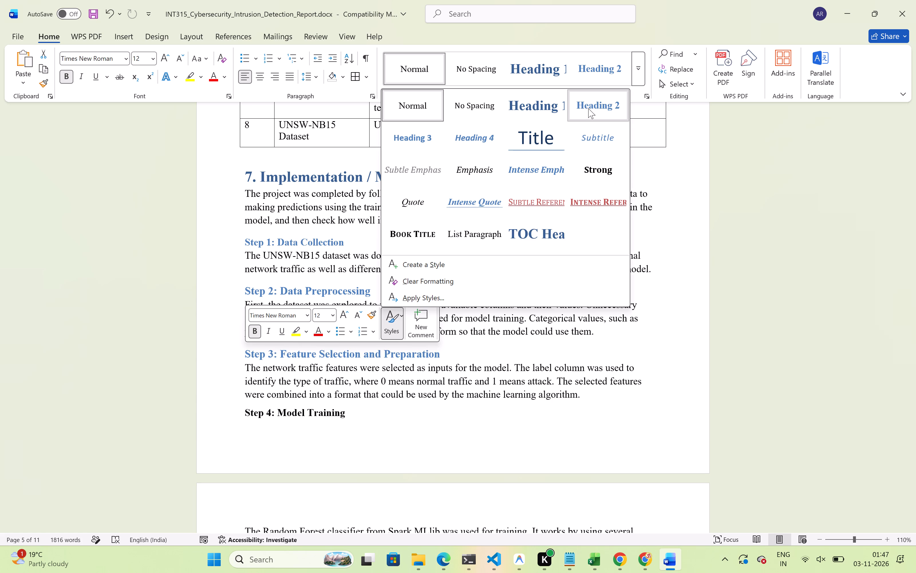
{"action": "scroll", "coordinate": [472, 380], "scroll_direction": "down", "scroll_amount": 1}
{"action": "left_click_drag", "start_coordinate": [352, 293], "coordinate": [355, 302]}
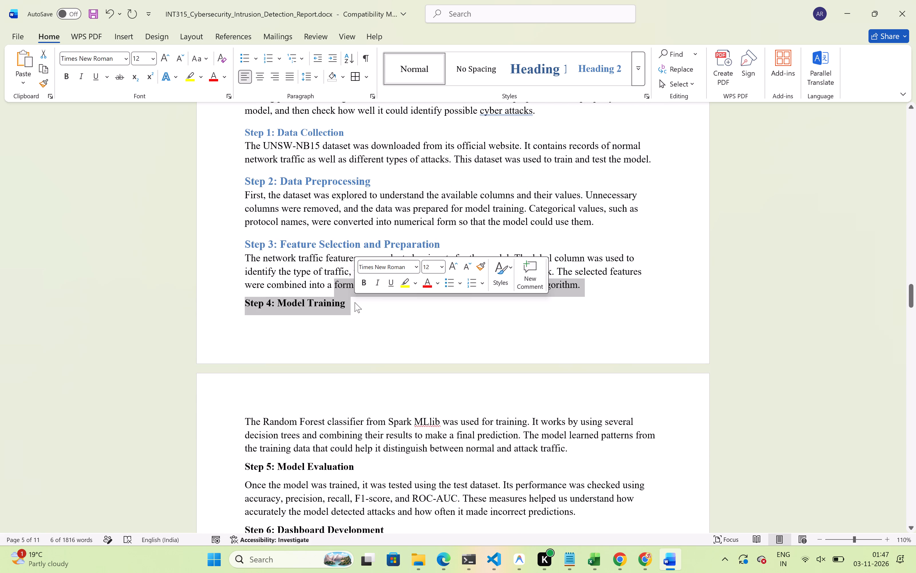
{"action": "left_click", "coordinate": [355, 302]}
{"action": "left_click_drag", "start_coordinate": [355, 302], "coordinate": [247, 307]}
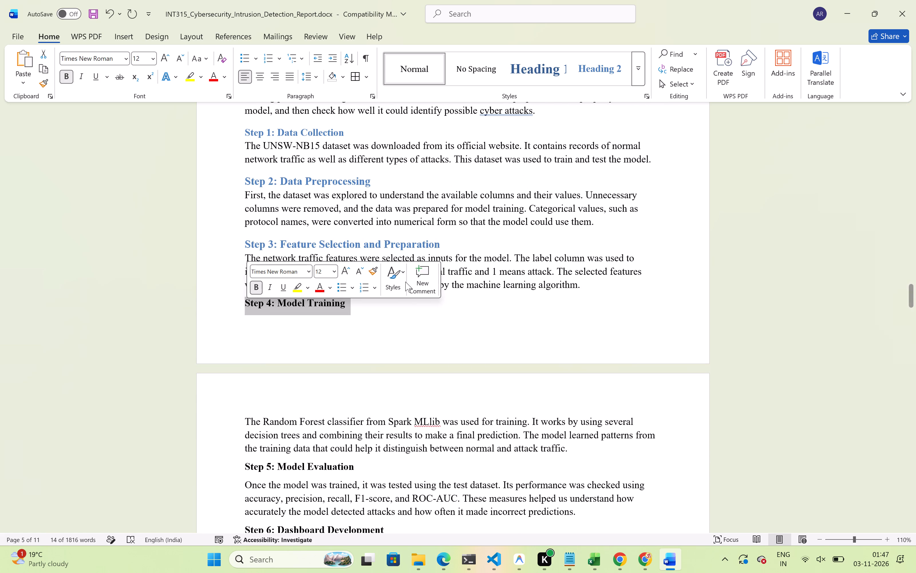
{"action": "left_click", "coordinate": [389, 282]}
{"action": "left_click", "coordinate": [593, 323]}
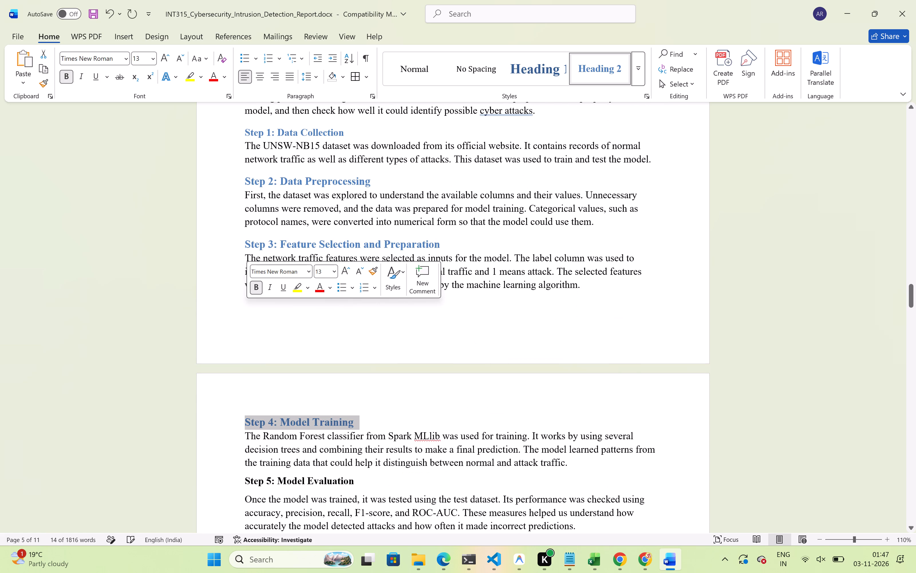
Apply the Heading 2 style to the "Step 5: Model Evaluation" and "Step 6: Dashboard Development" subheadings.
{"action": "scroll", "coordinate": [357, 393], "scroll_direction": "down", "scroll_amount": 1}
{"action": "left_click_drag", "start_coordinate": [363, 391], "coordinate": [255, 400]}
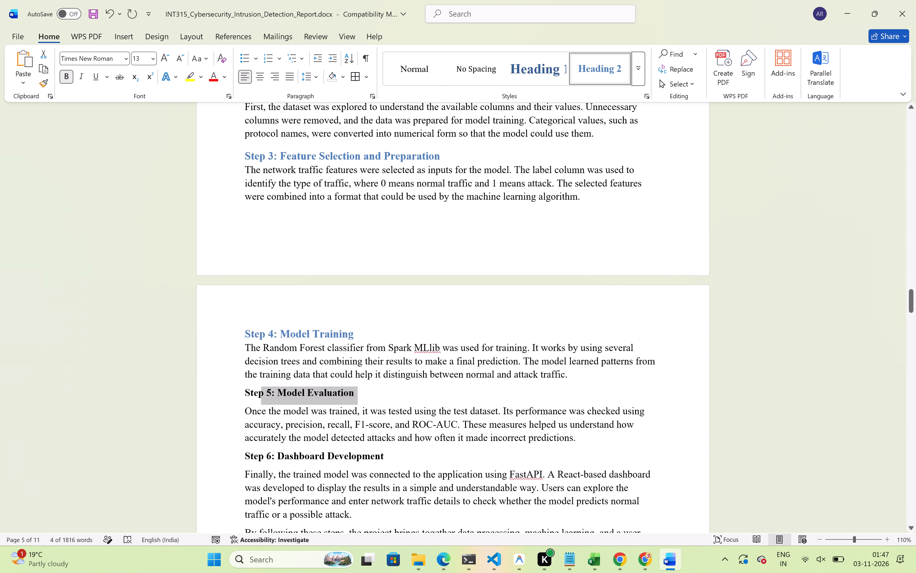
{"action": "left_click_drag", "start_coordinate": [255, 400], "coordinate": [234, 396]}
{"action": "left_click", "coordinate": [386, 375]}
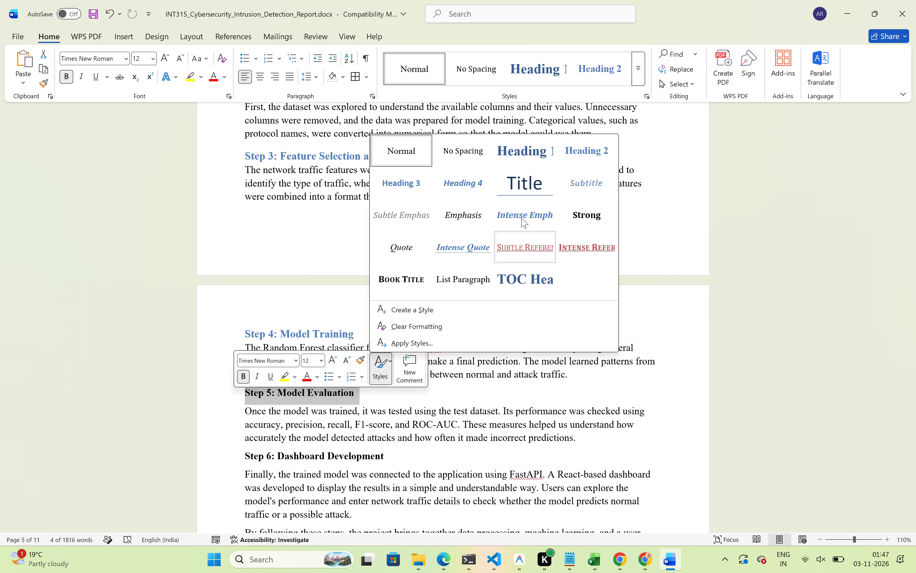
{"action": "left_click", "coordinate": [572, 154]}
{"action": "left_click_drag", "start_coordinate": [394, 454], "coordinate": [387, 454]}
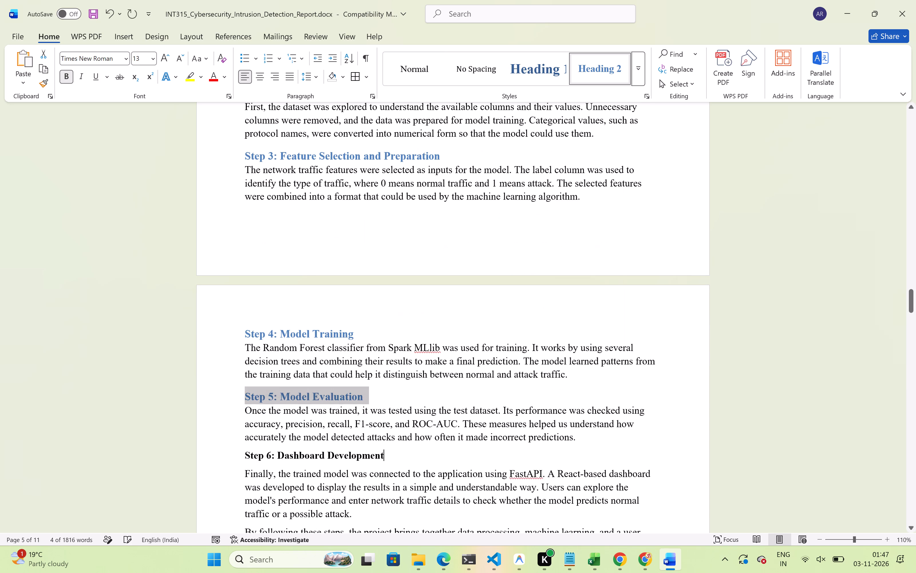
{"action": "left_click_drag", "start_coordinate": [387, 454], "coordinate": [251, 450]}
{"action": "left_click", "coordinate": [251, 450]}
{"action": "left_click_drag", "start_coordinate": [391, 457], "coordinate": [247, 464]}
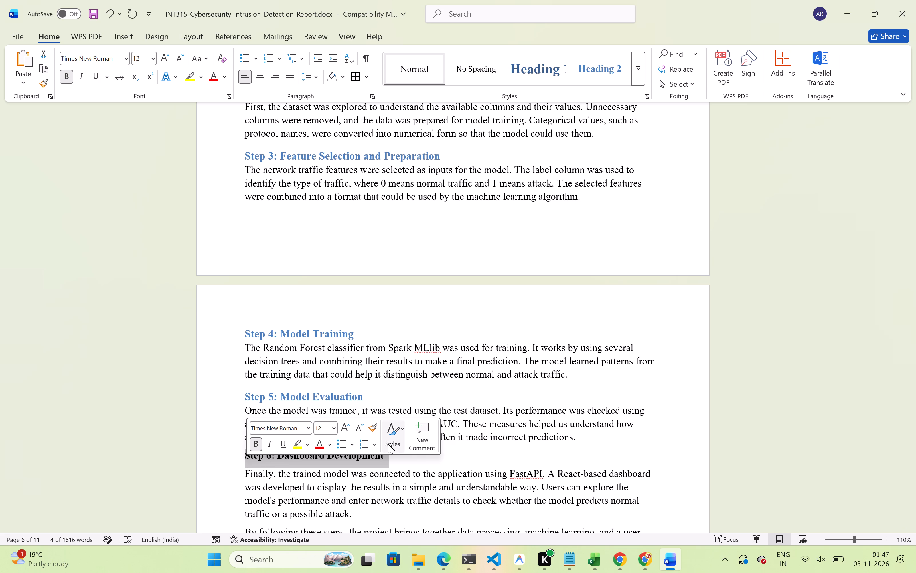
{"action": "left_click", "coordinate": [388, 444]}
{"action": "left_click", "coordinate": [590, 225]}
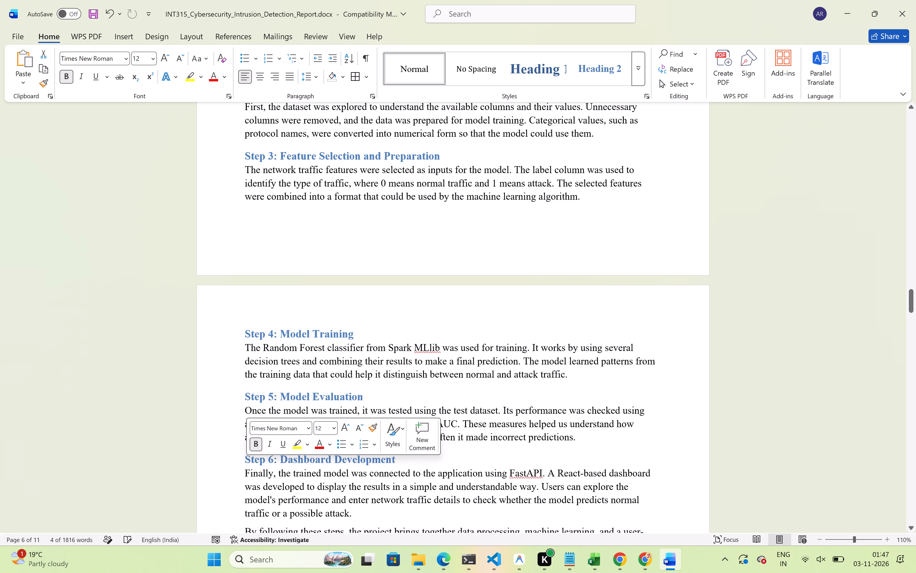
{"action": "left_click", "coordinate": [474, 423]}
Remove the break before the "10. Output / Result Screenshots" heading and insert a blank line between it and the terminal screenshot above.
{"action": "scroll", "coordinate": [474, 423], "scroll_direction": "down", "scroll_amount": 1}
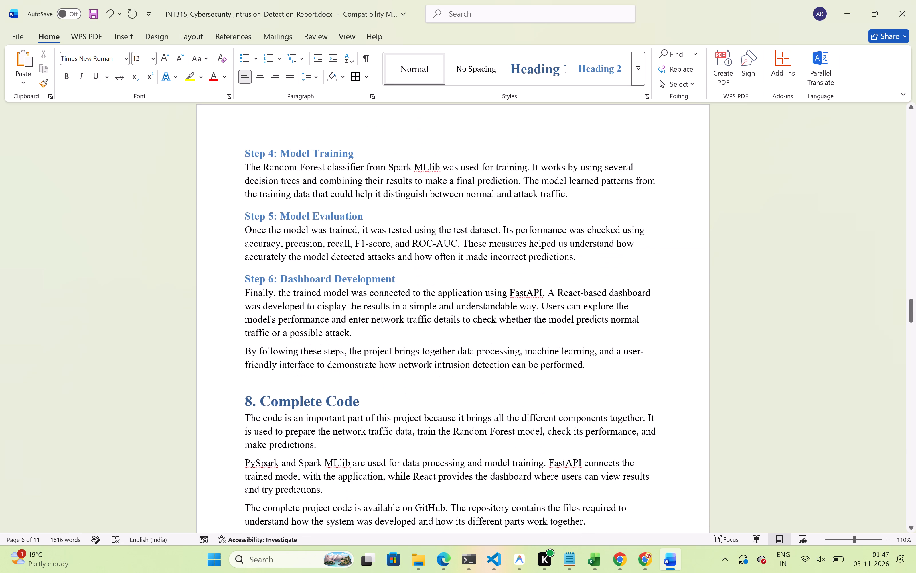
{"action": "scroll", "coordinate": [391, 392], "scroll_direction": "down", "scroll_amount": 1}
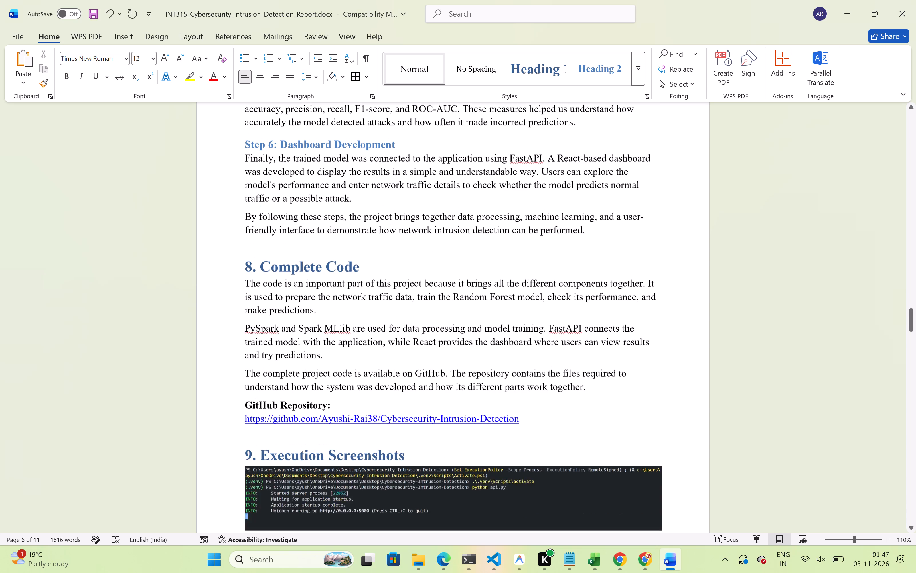
{"action": "scroll", "coordinate": [391, 392], "scroll_direction": "down", "scroll_amount": 2}
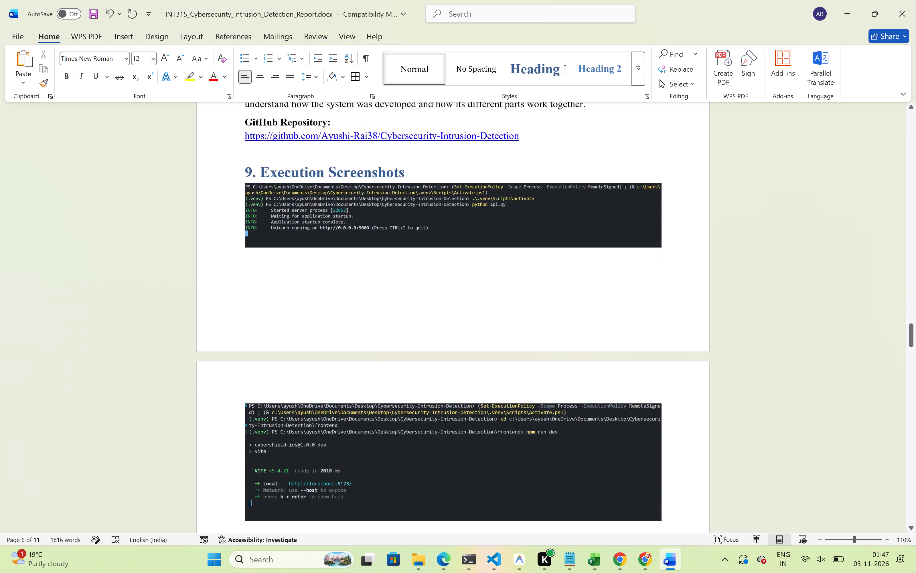
{"action": "scroll", "coordinate": [391, 392], "scroll_direction": "down", "scroll_amount": 3}
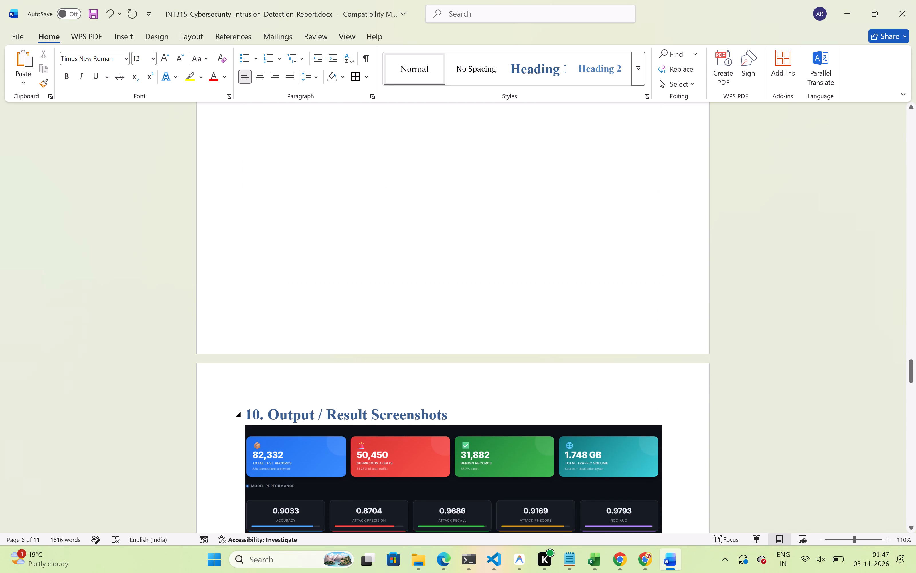
{"action": "left_click", "coordinate": [244, 415]}
{"action": "key", "text": "BackSpace"}
{"action": "scroll", "coordinate": [244, 415], "scroll_direction": "up", "scroll_amount": 1}
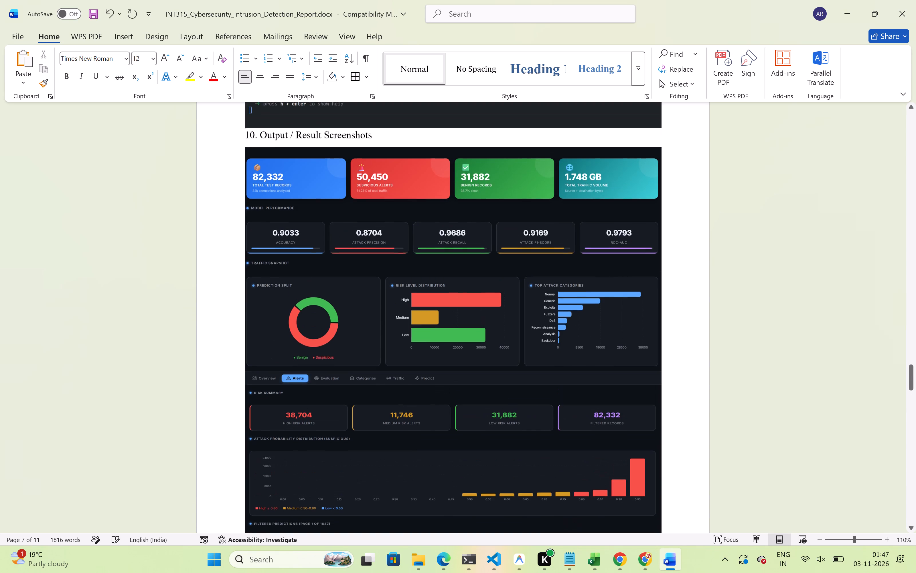
{"action": "scroll", "coordinate": [244, 415], "scroll_direction": "up", "scroll_amount": 1}
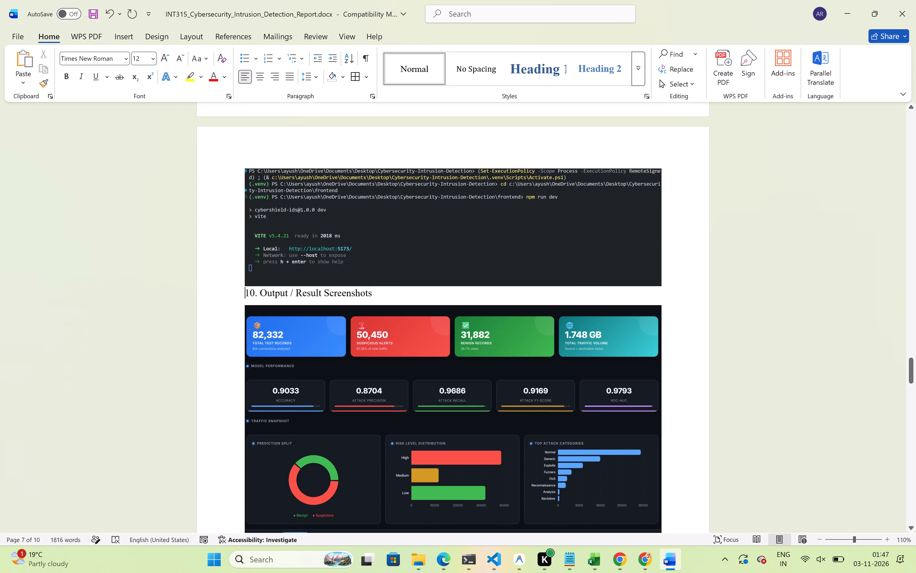
{"action": "key", "text": "Return"}
Apply the Heading 1 style to the "10. Output / Result Screenshots" heading.
{"action": "left_click_drag", "start_coordinate": [387, 298], "coordinate": [367, 297]}
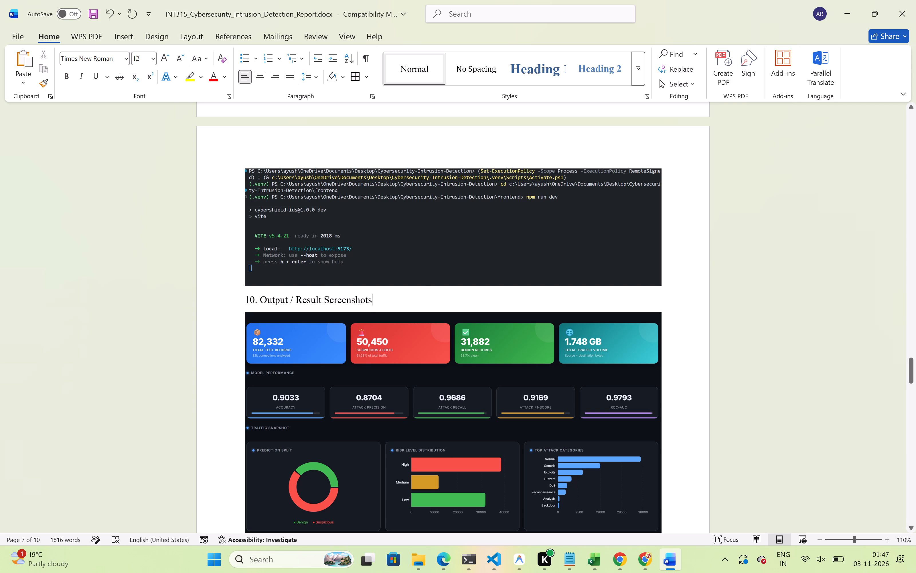
{"action": "left_click_drag", "start_coordinate": [367, 297], "coordinate": [232, 303]}
{"action": "left_click", "coordinate": [382, 277]}
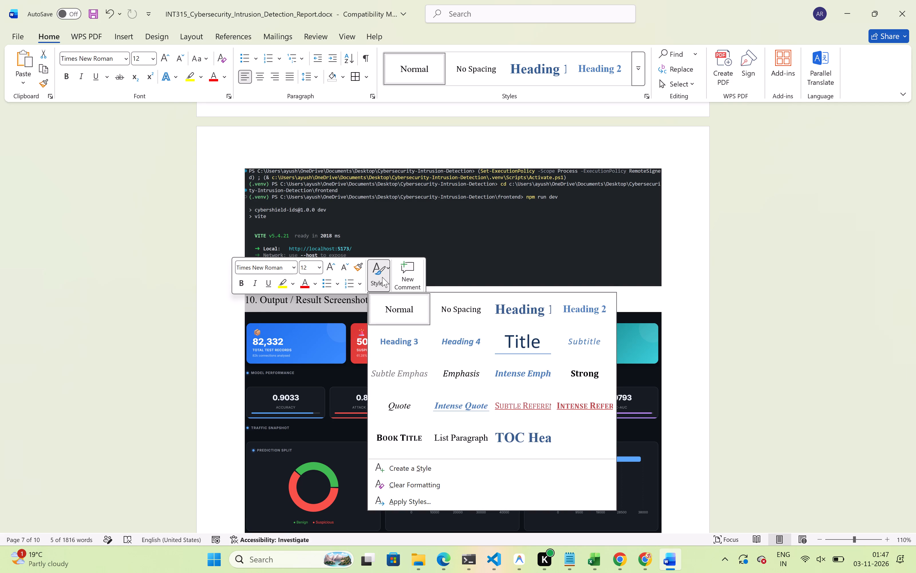
{"action": "left_click", "coordinate": [518, 311]}
Insert blank lines above the "9. Execution Screenshots" heading so that it starts at the top of a new page.
{"action": "scroll", "coordinate": [518, 311], "scroll_direction": "up", "scroll_amount": 4}
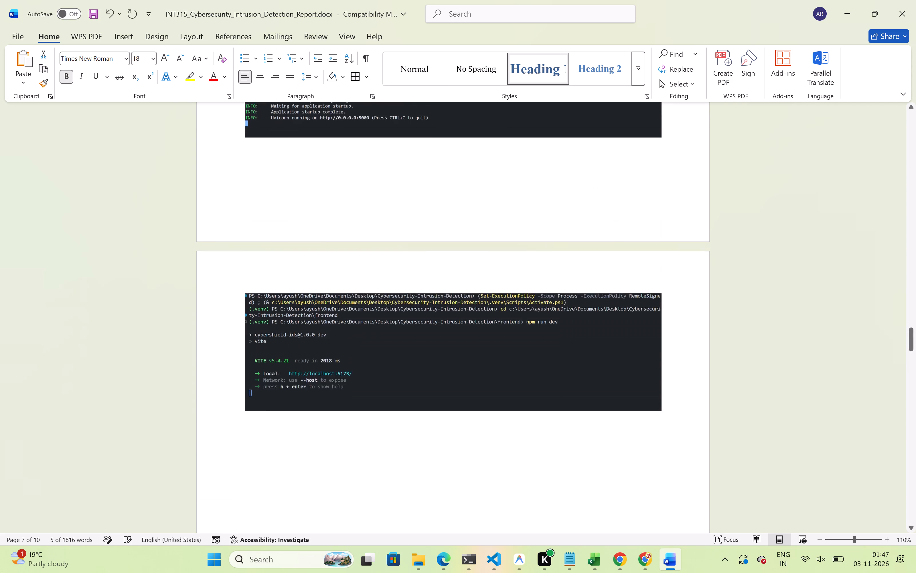
{"action": "scroll", "coordinate": [518, 311], "scroll_direction": "up", "scroll_amount": 1}
{"action": "scroll", "coordinate": [518, 311], "scroll_direction": "down", "scroll_amount": 1}
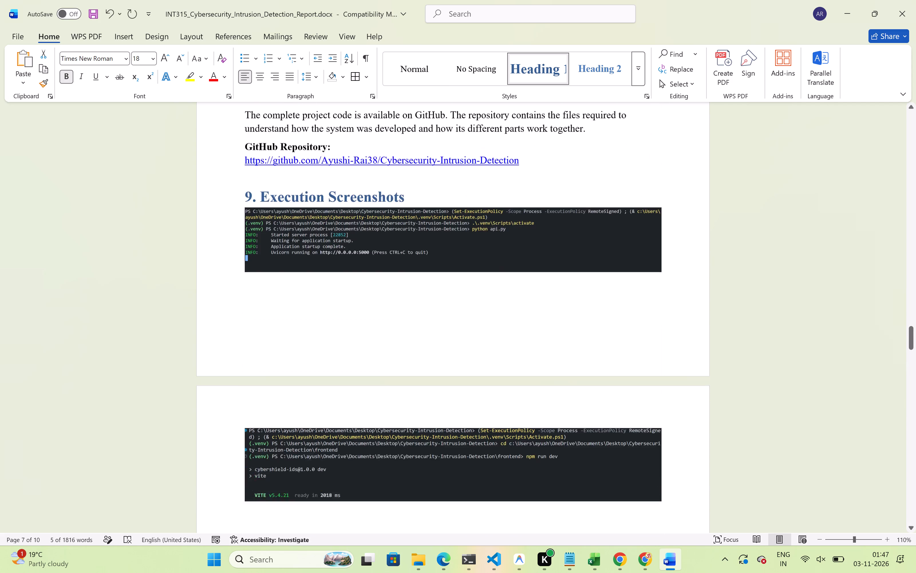
{"action": "scroll", "coordinate": [518, 311], "scroll_direction": "down", "scroll_amount": 2}
{"action": "scroll", "coordinate": [406, 324], "scroll_direction": "up", "scroll_amount": 3}
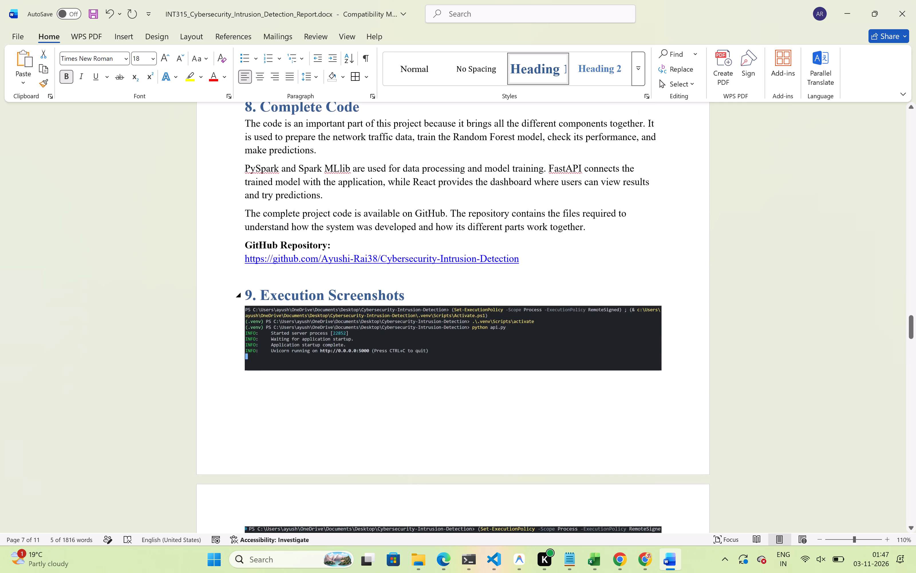
{"action": "left_click", "coordinate": [244, 295]}
{"action": "key", "text": "Return"}
{"action": "key", "text": "Return"}
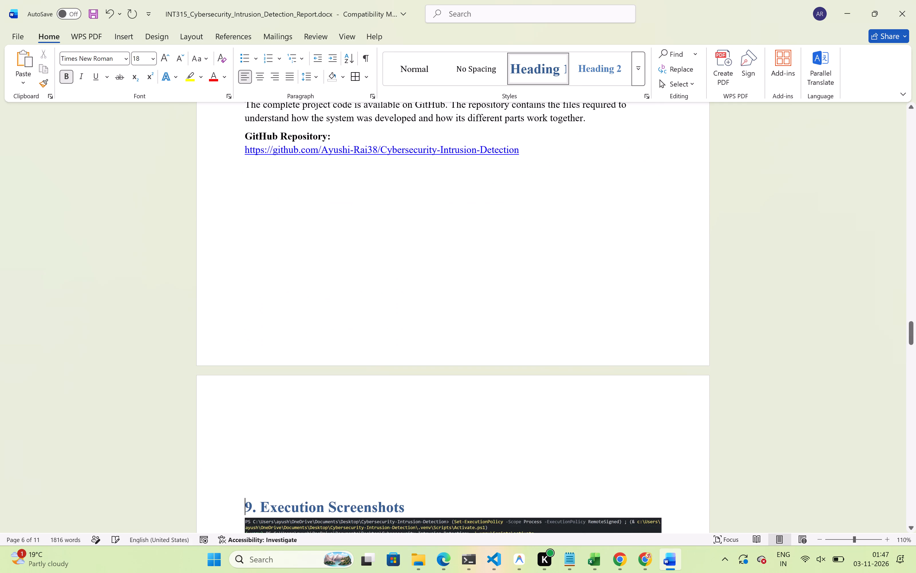
{"action": "scroll", "coordinate": [301, 275], "scroll_direction": "down", "scroll_amount": 1}
{"action": "key", "text": "Up"}
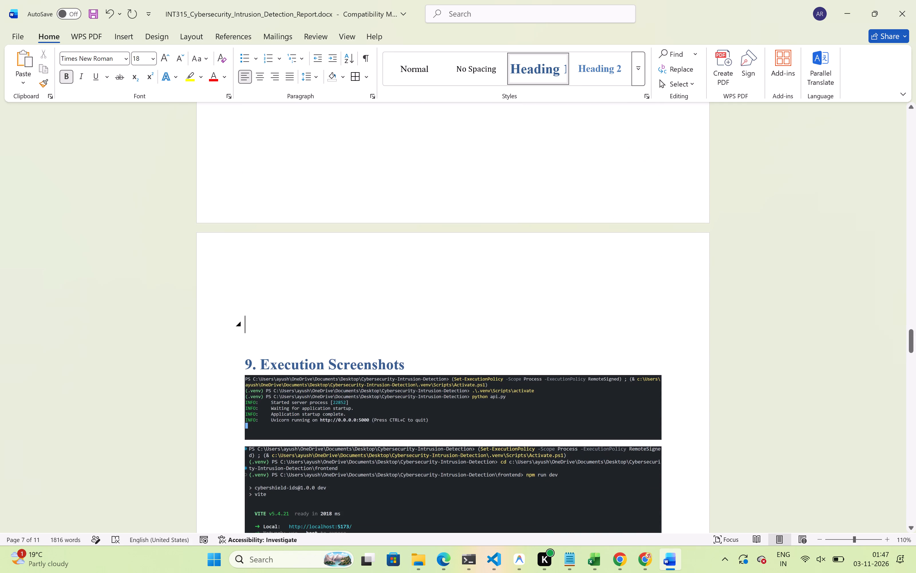
{"action": "key", "text": "BackSpace"}
{"action": "key", "text": "Return"}
{"action": "key", "text": "Return"}
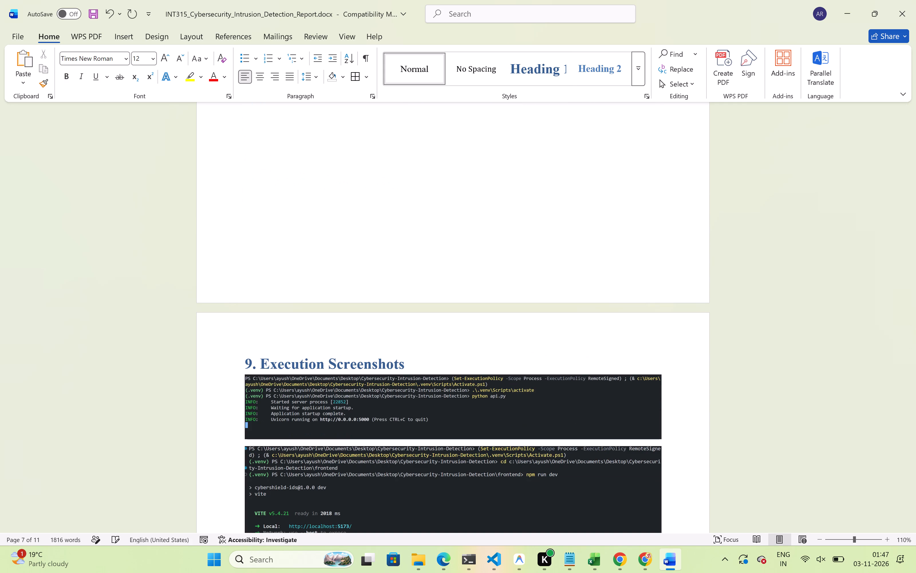
Insert three blank lines between the two terminal screenshots in section 9.
{"action": "left_click", "coordinate": [438, 493]}
{"action": "scroll", "coordinate": [438, 493], "scroll_direction": "down", "scroll_amount": 1}
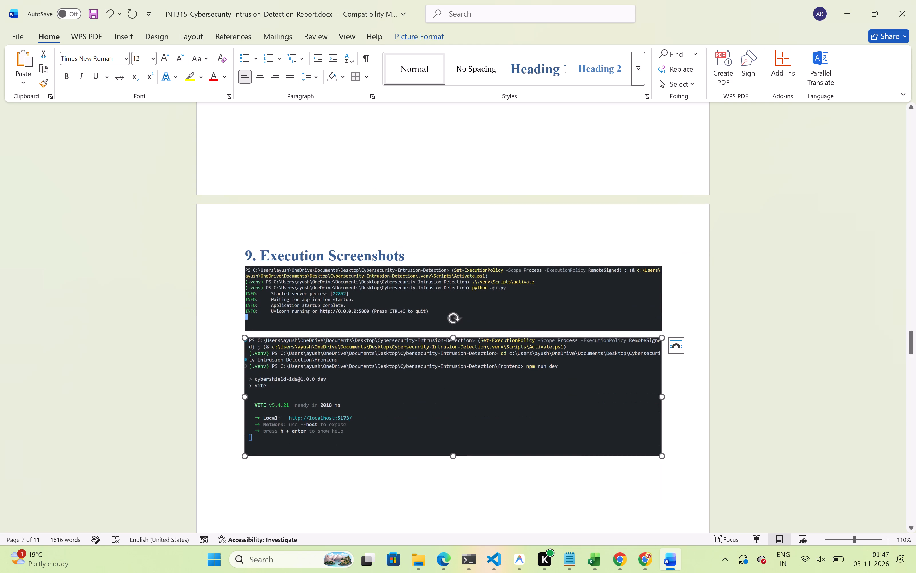
{"action": "left_click", "coordinate": [426, 309]}
{"action": "left_click", "coordinate": [684, 319]}
{"action": "key", "text": "Return"}
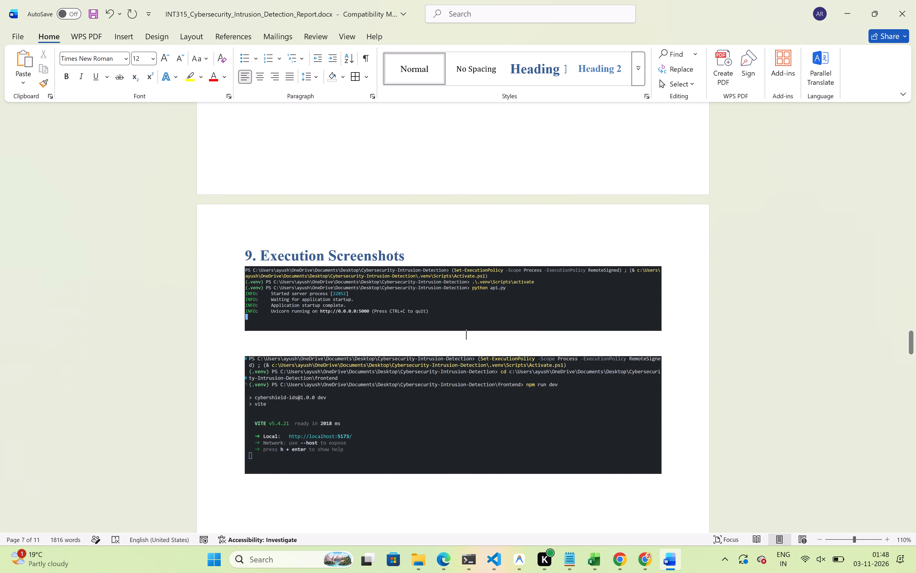
{"action": "key", "text": "Return"}
{"action": "key", "text": "Return"}
Stretch the first terminal screenshot in section 9, showing python api.py, vertically to about twice its height.
{"action": "left_click", "coordinate": [512, 291]}
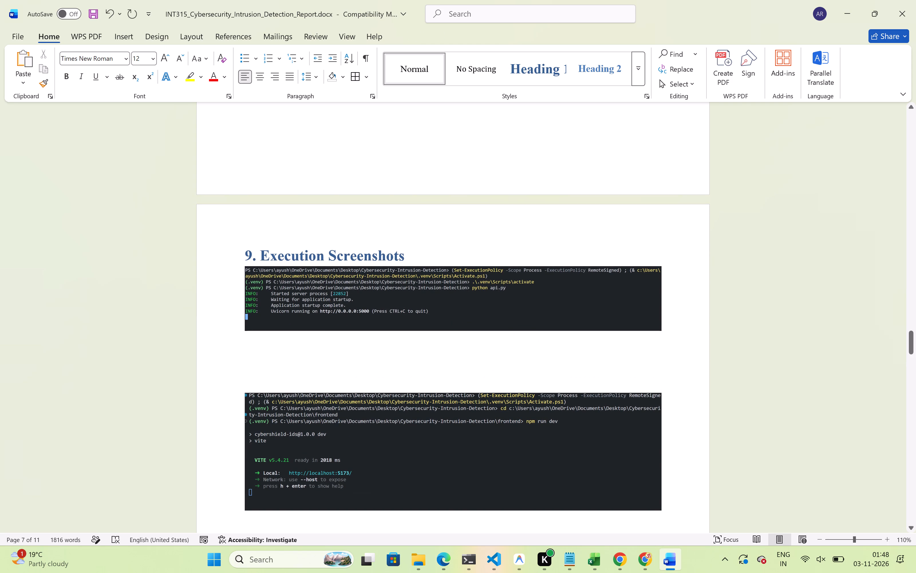
{"action": "left_click_drag", "start_coordinate": [451, 330], "coordinate": [479, 396]}
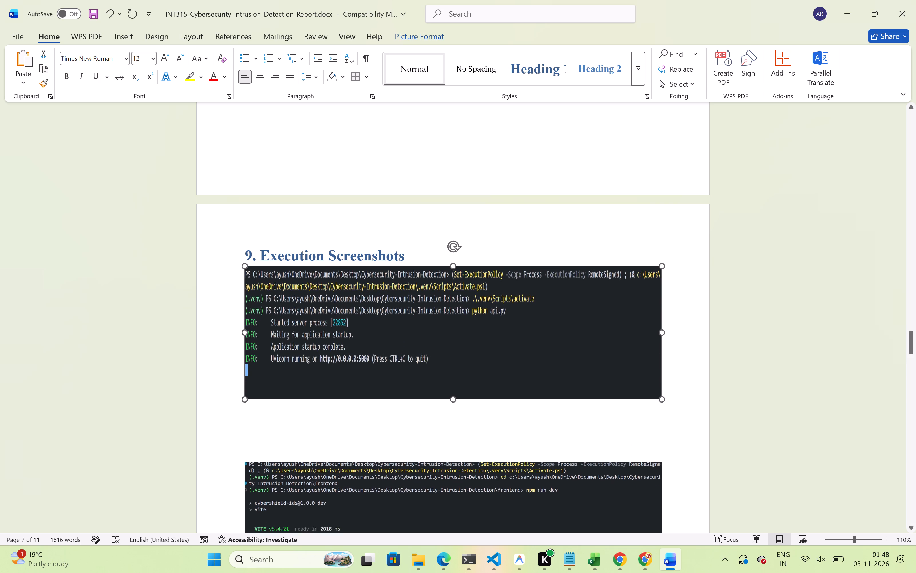
{"action": "left_click_drag", "start_coordinate": [479, 396], "coordinate": [480, 394]}
Stretch the second terminal screenshot in section 9, showing npm run dev, slightly taller.
{"action": "scroll", "coordinate": [480, 394], "scroll_direction": "down", "scroll_amount": 2}
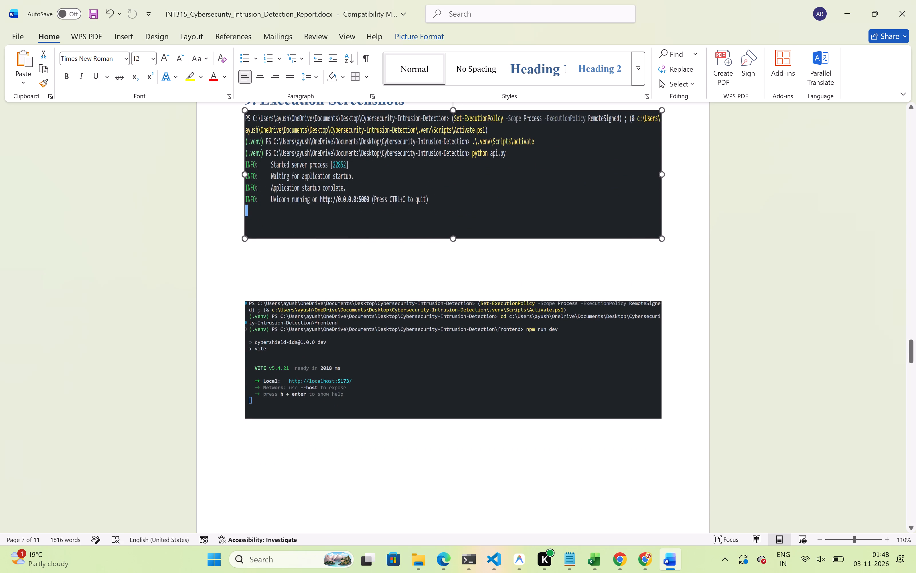
{"action": "left_click", "coordinate": [453, 375]}
{"action": "left_click_drag", "start_coordinate": [456, 421], "coordinate": [461, 454]}
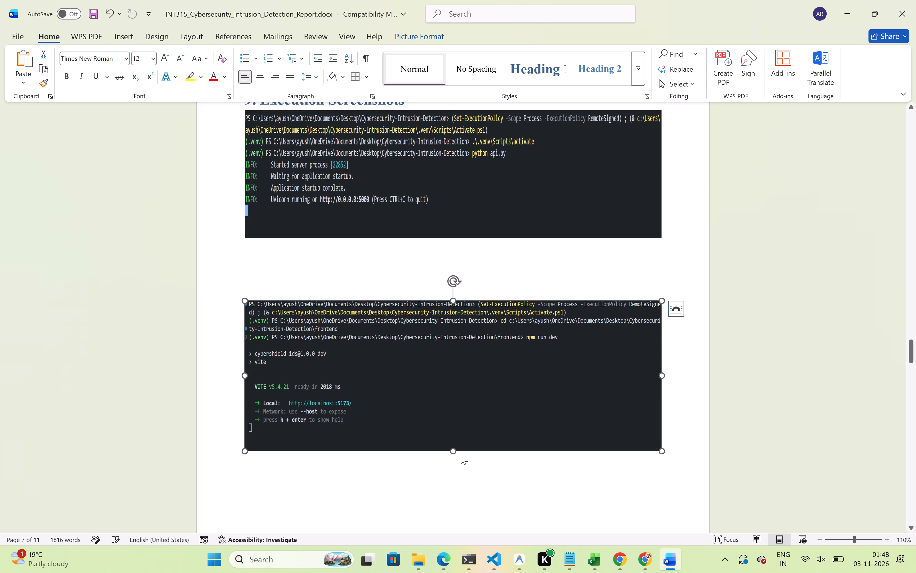
Insert a blank line between the "9. Execution Screenshots" heading and the first terminal screenshot.
{"action": "scroll", "coordinate": [461, 454], "scroll_direction": "down", "scroll_amount": 2}
{"action": "scroll", "coordinate": [461, 454], "scroll_direction": "up", "scroll_amount": 2}
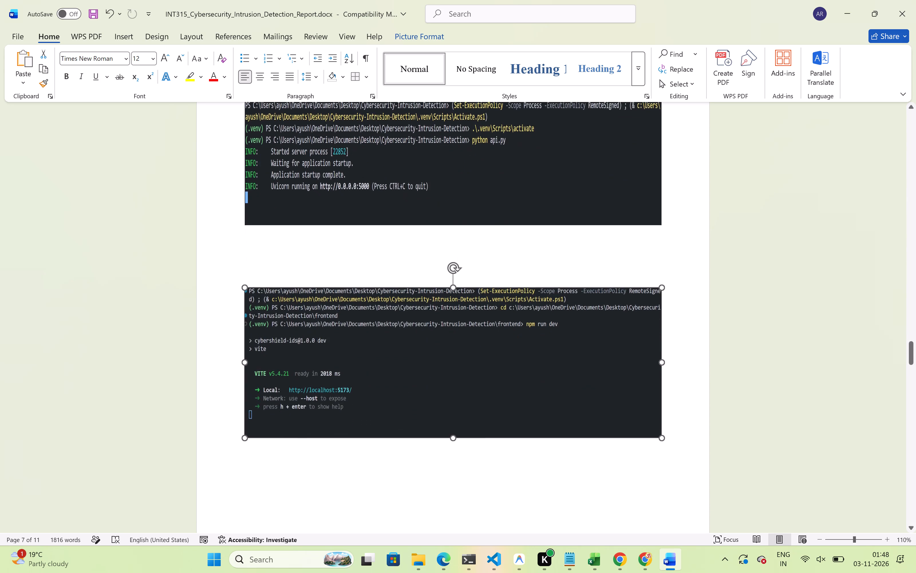
{"action": "scroll", "coordinate": [461, 454], "scroll_direction": "up", "scroll_amount": 1}
{"action": "left_click", "coordinate": [410, 217]}
{"action": "key", "text": "Return"}
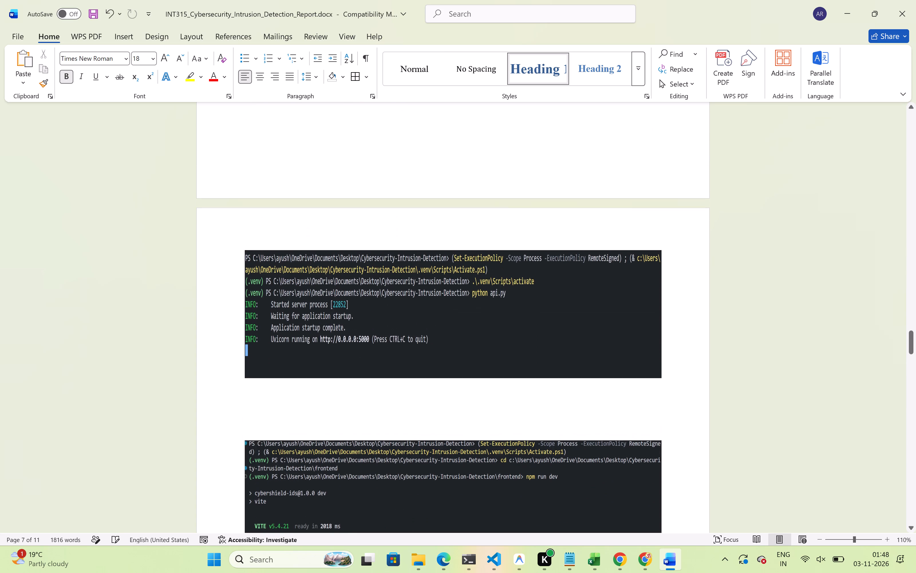
Move the "9. Execution Screenshots" heading back onto the next page with its screenshots by adding blank lines above it.
{"action": "scroll", "coordinate": [380, 153], "scroll_direction": "up", "scroll_amount": 1}
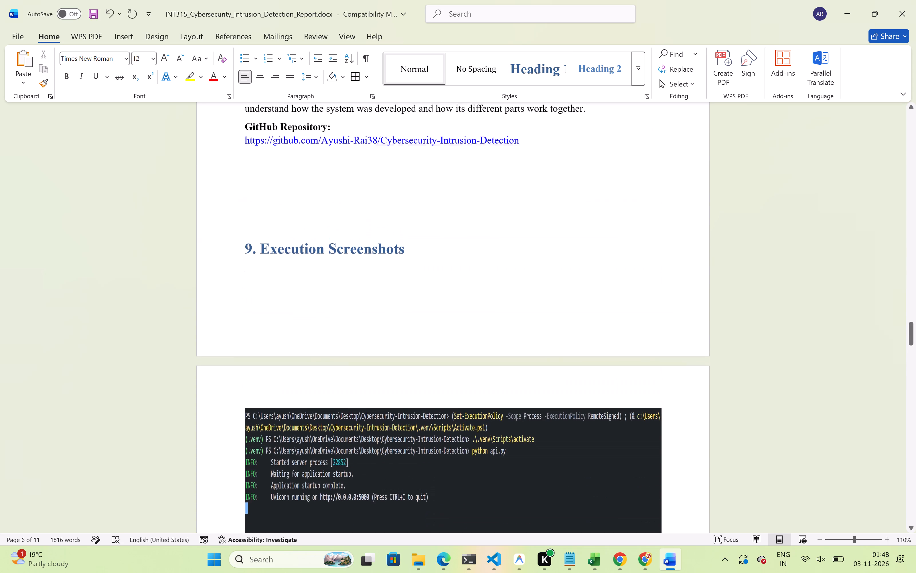
{"action": "left_click", "coordinate": [246, 246]}
{"action": "key", "text": "Return"}
{"action": "key", "text": "Return"}
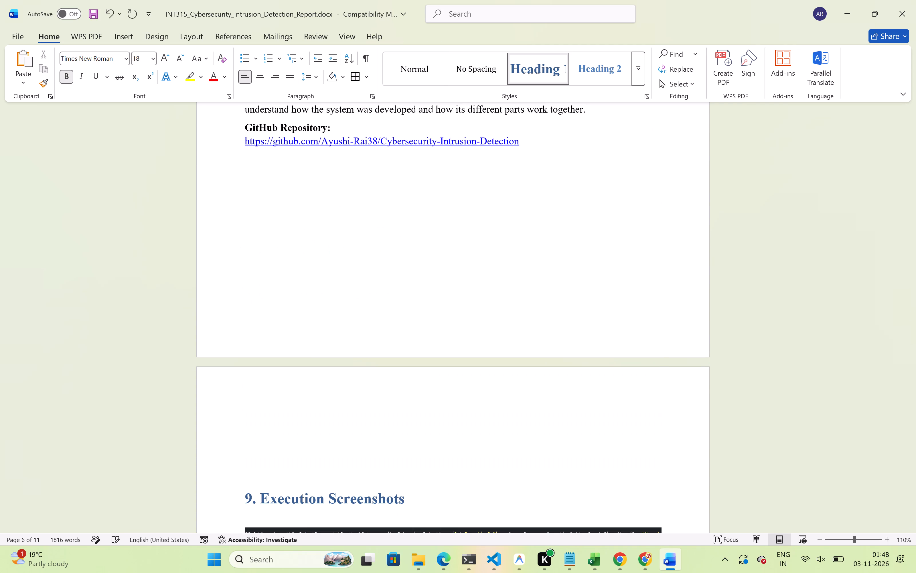
{"action": "key", "text": "Up"}
{"action": "key", "text": "BackSpace"}
{"action": "key", "text": "Return"}
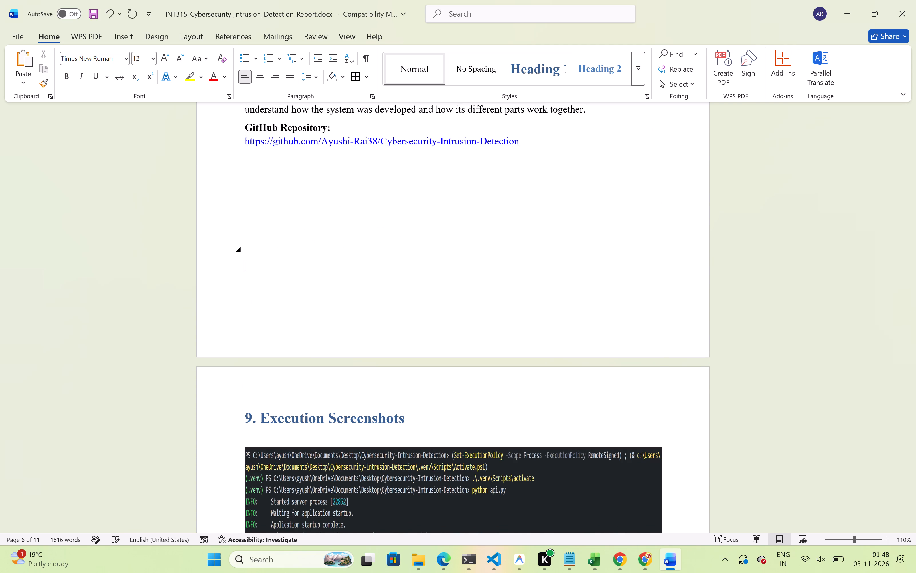
Review the layout, page breaks and headings of the report from section 7 through the References.
{"action": "scroll", "coordinate": [246, 246], "scroll_direction": "down", "scroll_amount": 1}
{"action": "scroll", "coordinate": [333, 327], "scroll_direction": "up", "scroll_amount": 4}
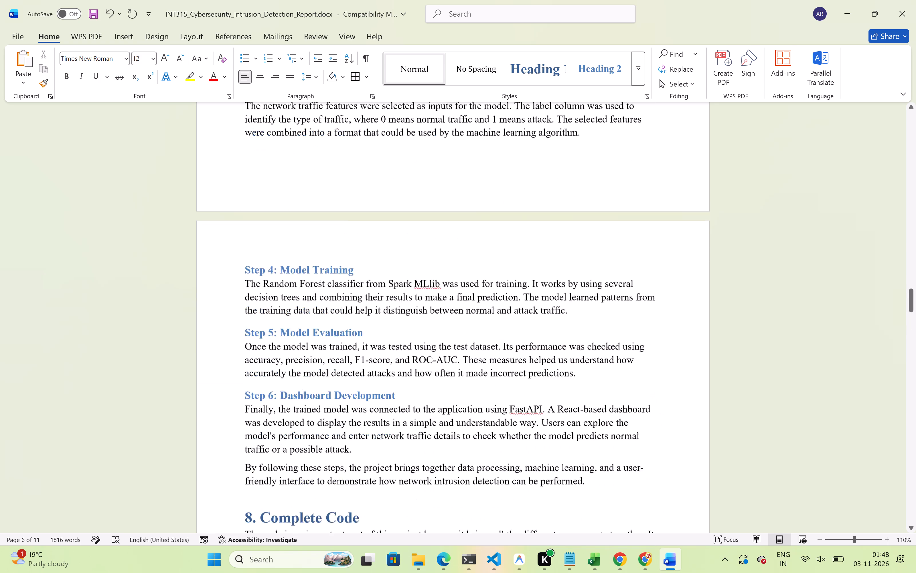
{"action": "scroll", "coordinate": [339, 394], "scroll_direction": "down", "scroll_amount": 7}
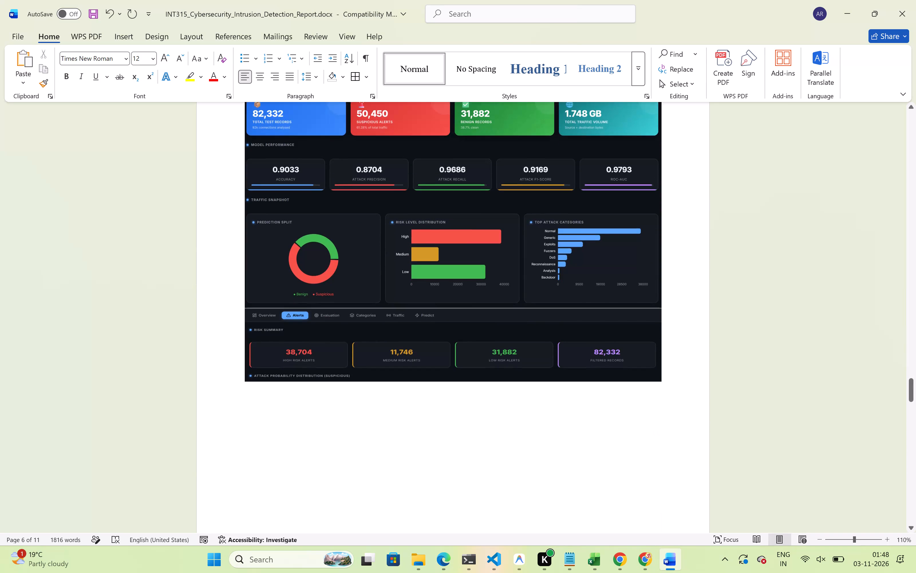
{"action": "scroll", "coordinate": [339, 394], "scroll_direction": "down", "scroll_amount": 7}
{"action": "scroll", "coordinate": [339, 394], "scroll_direction": "up", "scroll_amount": 1}
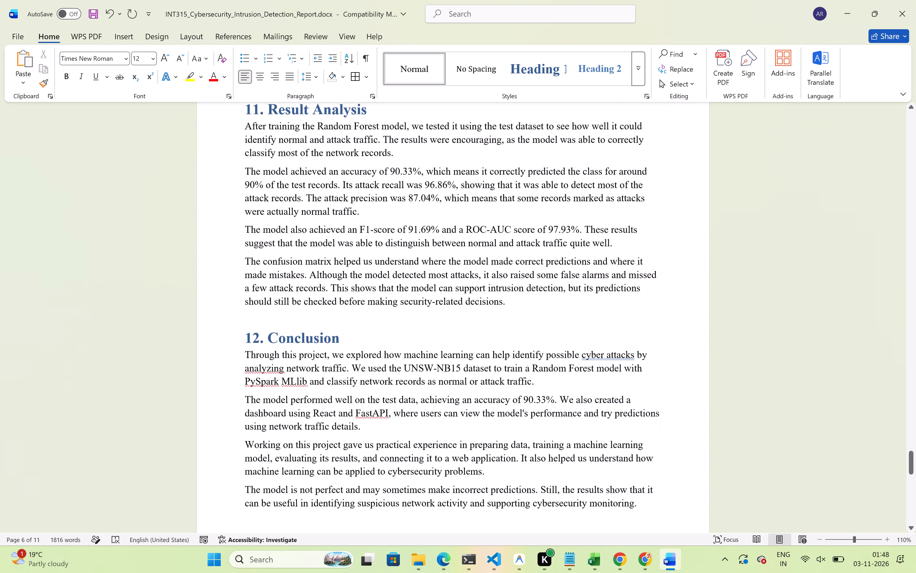
{"action": "scroll", "coordinate": [339, 394], "scroll_direction": "up", "scroll_amount": 1}
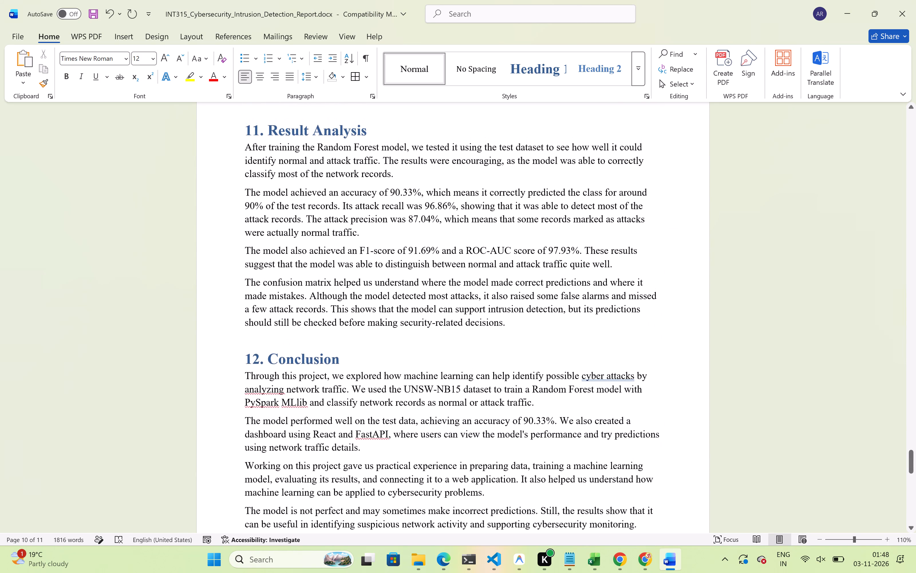
{"action": "scroll", "coordinate": [339, 394], "scroll_direction": "down", "scroll_amount": 4}
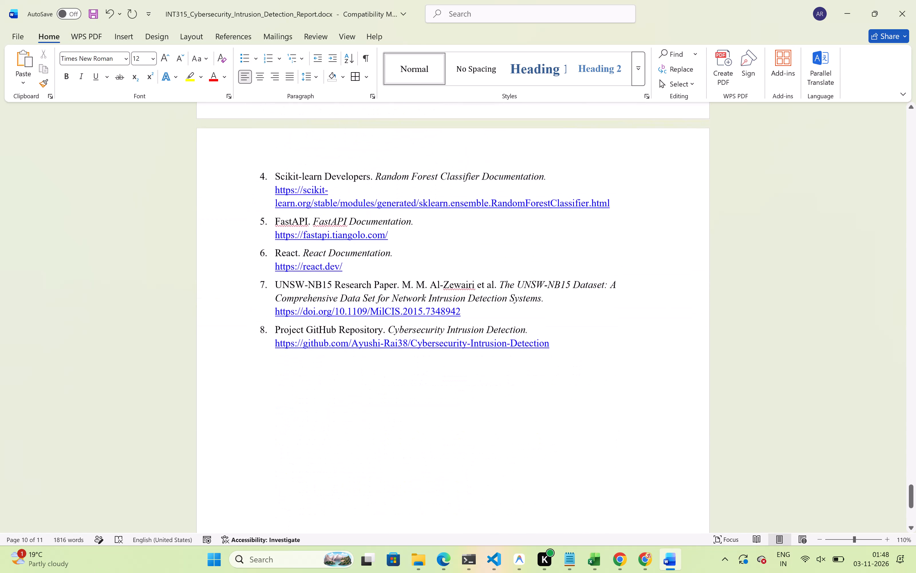
{"action": "scroll", "coordinate": [339, 394], "scroll_direction": "down", "scroll_amount": 3}
{"action": "scroll", "coordinate": [339, 394], "scroll_direction": "up", "scroll_amount": 6}
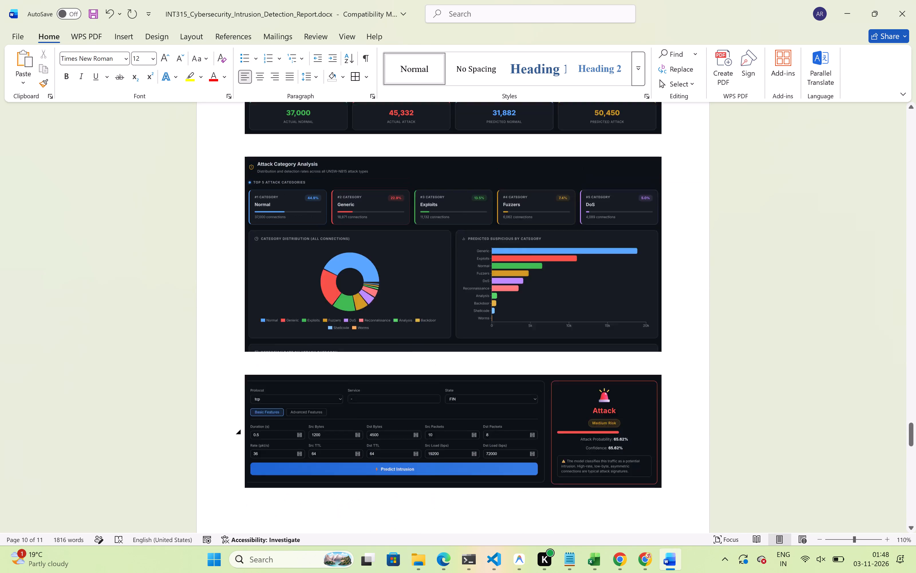
{"action": "scroll", "coordinate": [339, 394], "scroll_direction": "up", "scroll_amount": 3}
{"action": "scroll", "coordinate": [339, 394], "scroll_direction": "down", "scroll_amount": 7}
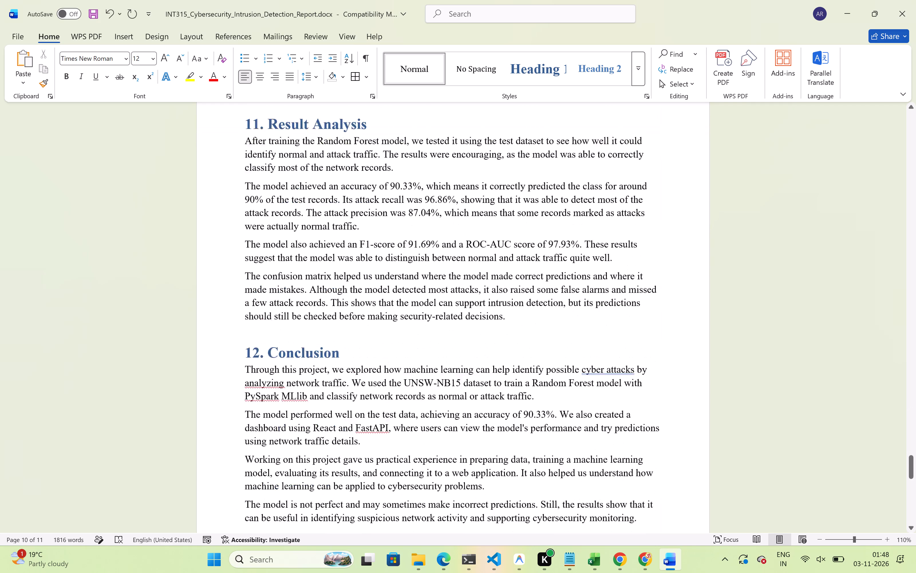
{"action": "scroll", "coordinate": [339, 394], "scroll_direction": "up", "scroll_amount": 1}
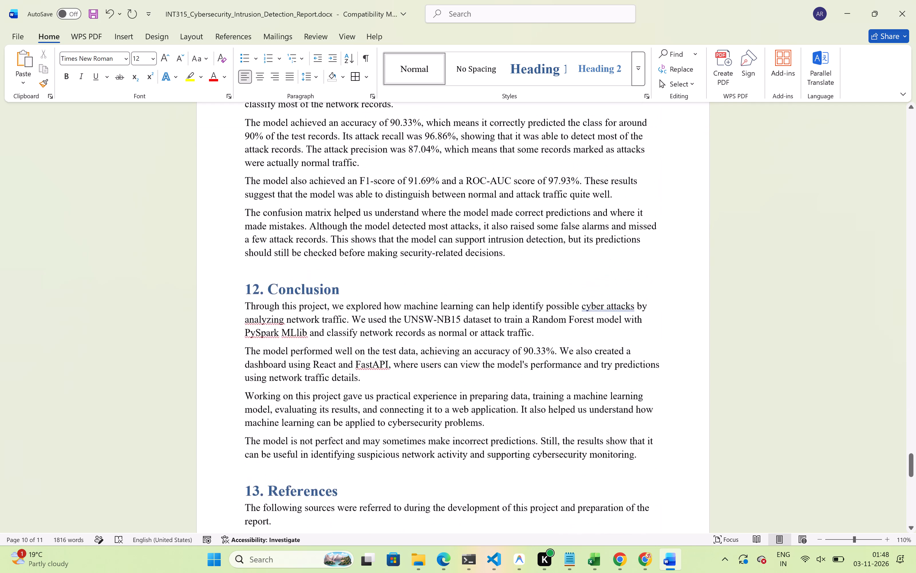
{"action": "scroll", "coordinate": [339, 394], "scroll_direction": "up", "scroll_amount": 4}
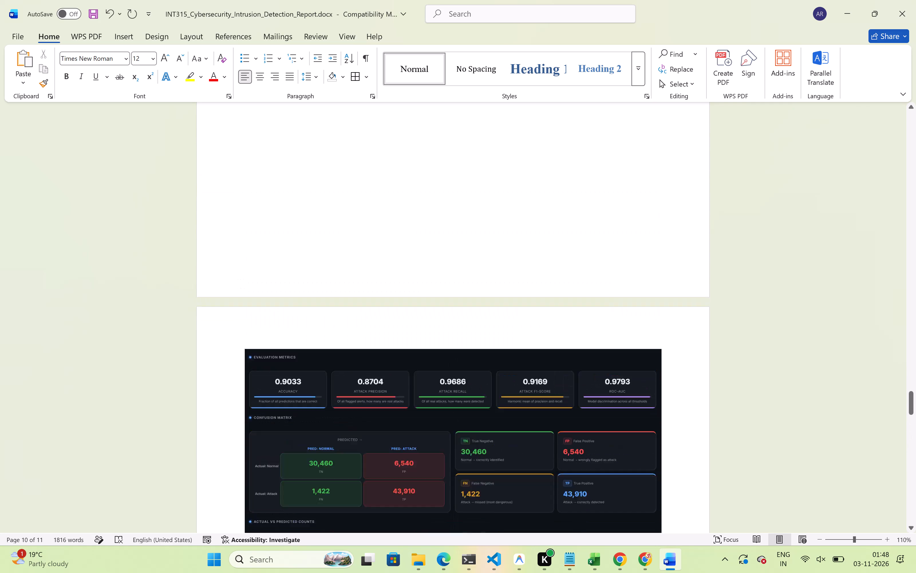
{"action": "scroll", "coordinate": [339, 394], "scroll_direction": "up", "scroll_amount": 8}
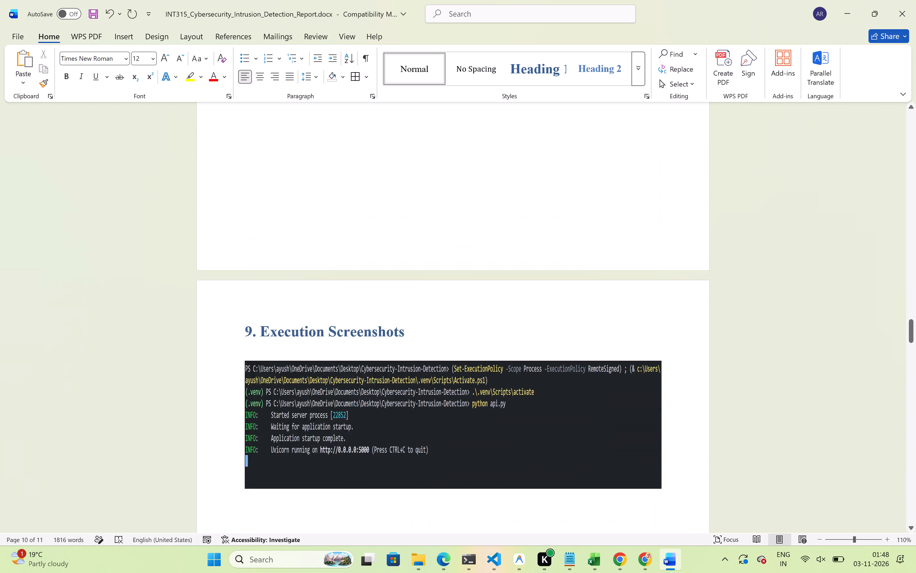
Look back through the report from section 9 to the tools table in section 6, checking layout and page breaks.
{"action": "scroll", "coordinate": [339, 394], "scroll_direction": "up", "scroll_amount": 4}
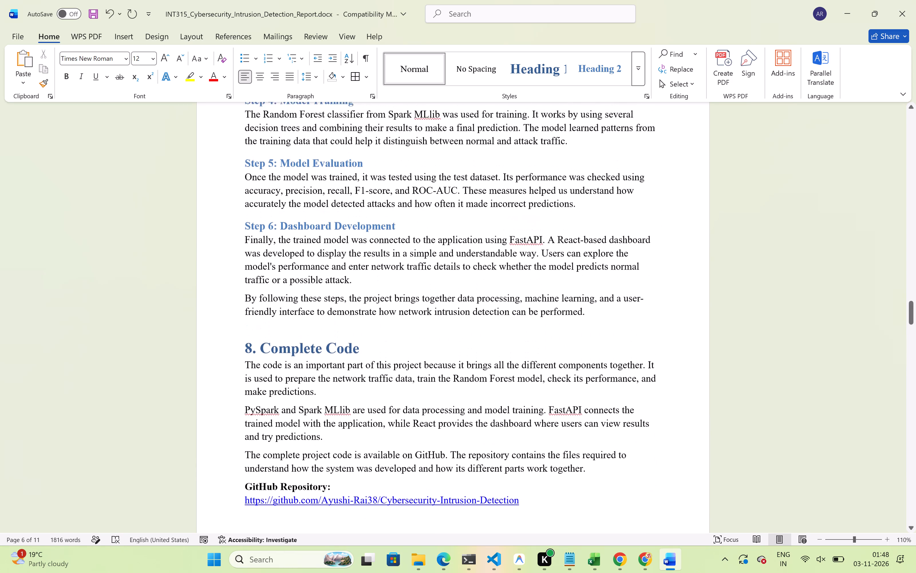
{"action": "scroll", "coordinate": [339, 394], "scroll_direction": "up", "scroll_amount": 4}
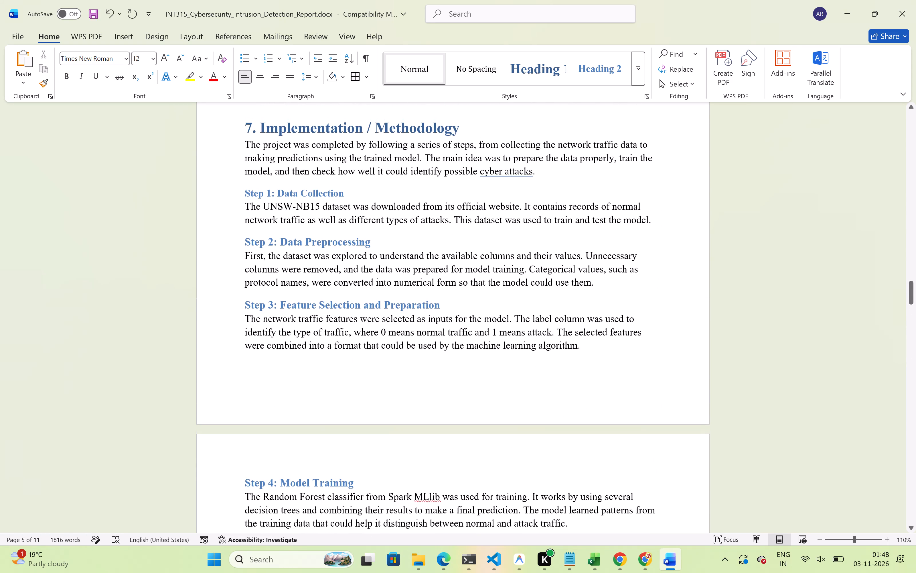
{"action": "scroll", "coordinate": [339, 394], "scroll_direction": "up", "scroll_amount": 5}
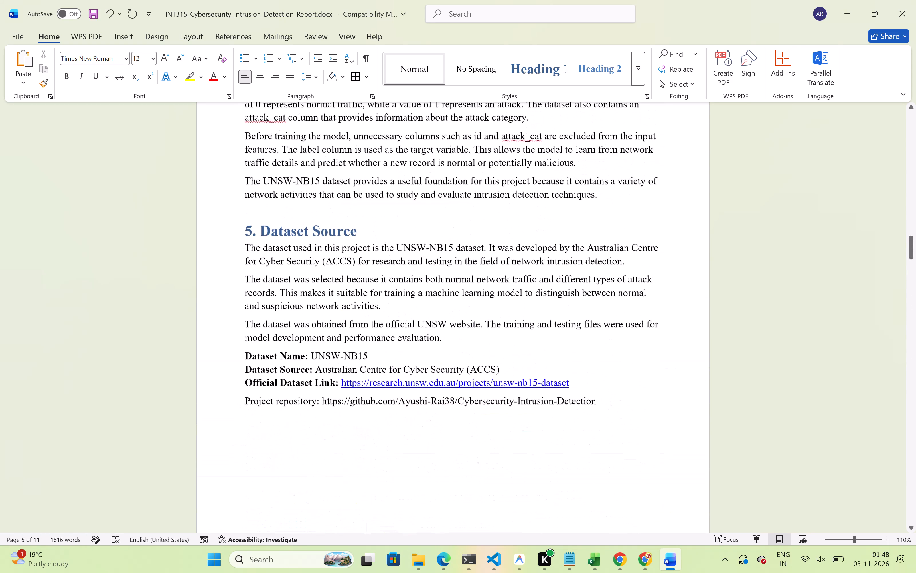
{"action": "scroll", "coordinate": [339, 394], "scroll_direction": "down", "scroll_amount": 1}
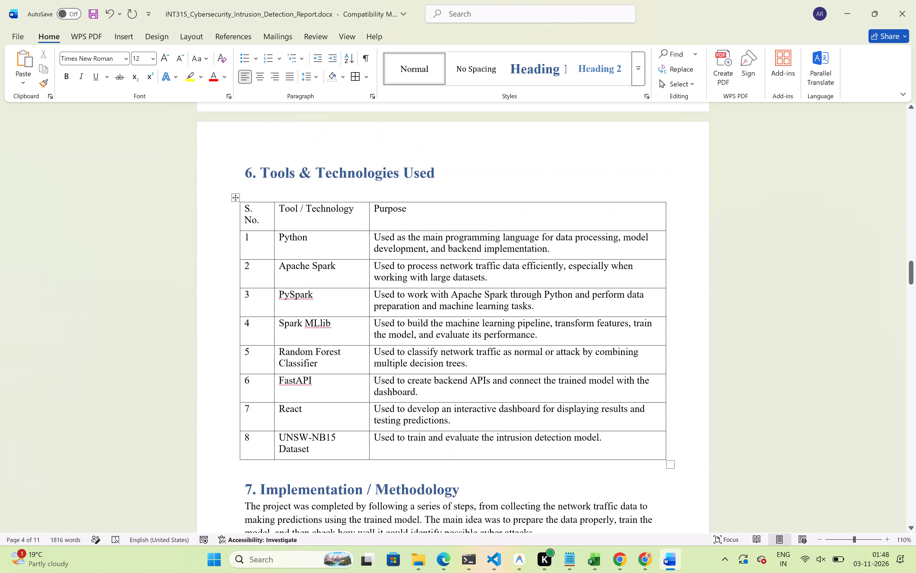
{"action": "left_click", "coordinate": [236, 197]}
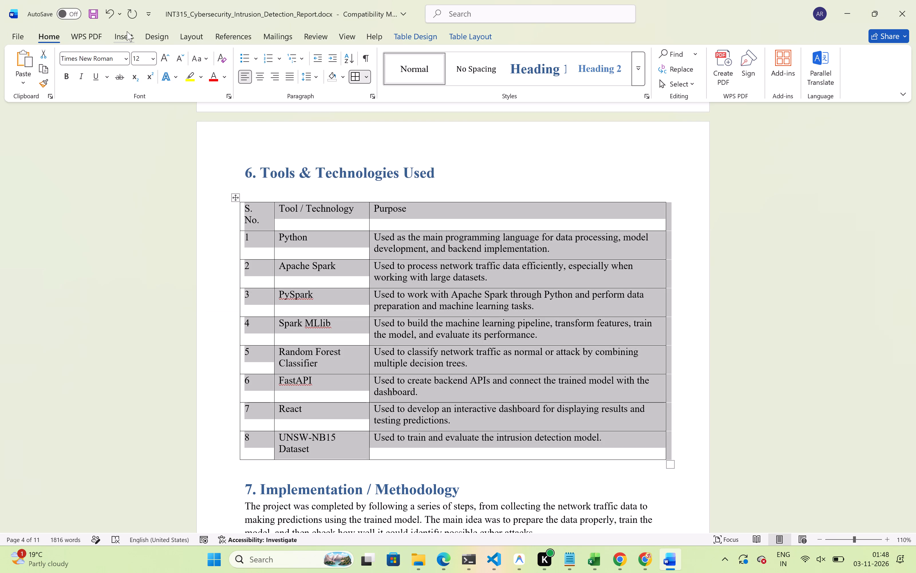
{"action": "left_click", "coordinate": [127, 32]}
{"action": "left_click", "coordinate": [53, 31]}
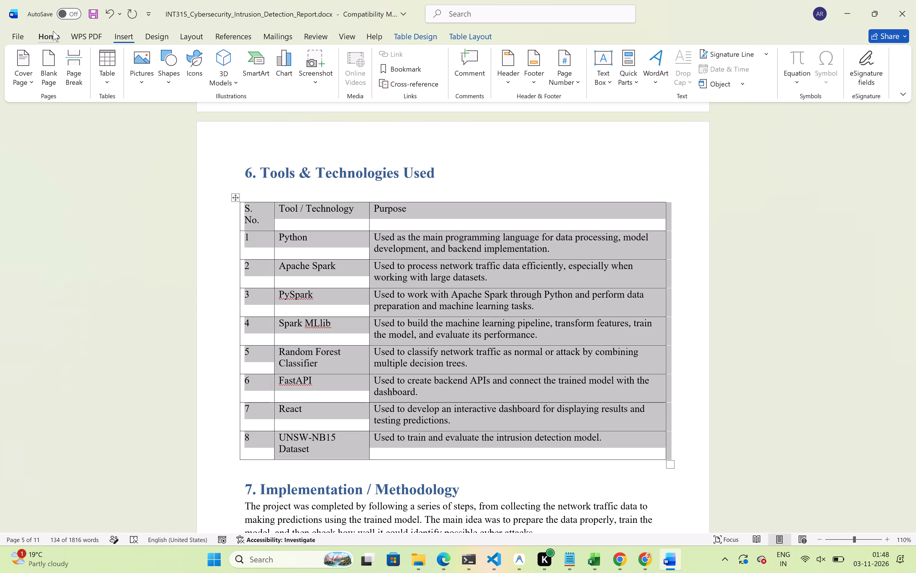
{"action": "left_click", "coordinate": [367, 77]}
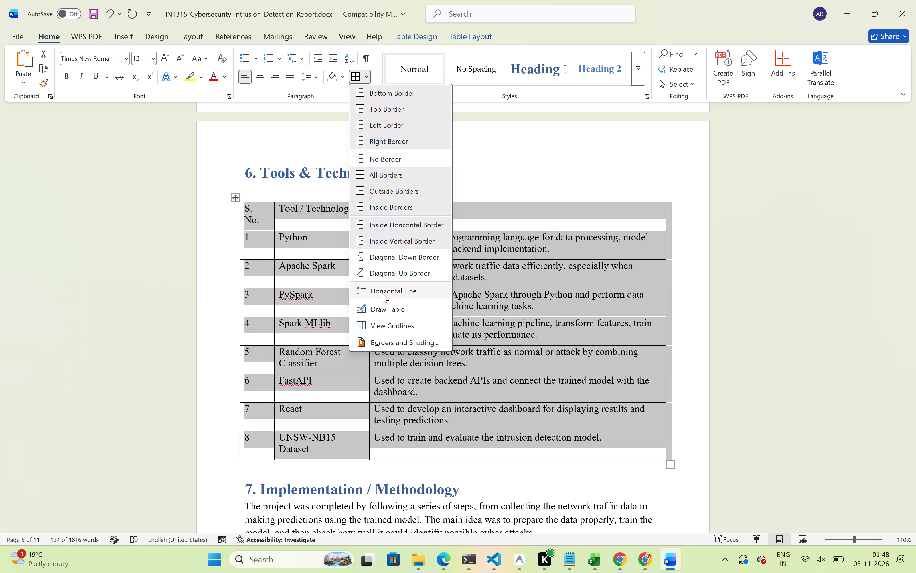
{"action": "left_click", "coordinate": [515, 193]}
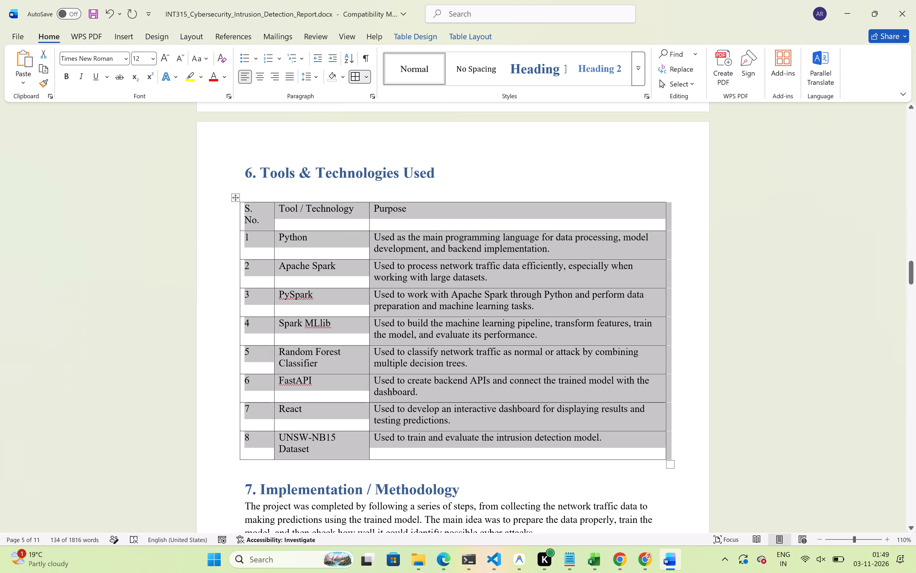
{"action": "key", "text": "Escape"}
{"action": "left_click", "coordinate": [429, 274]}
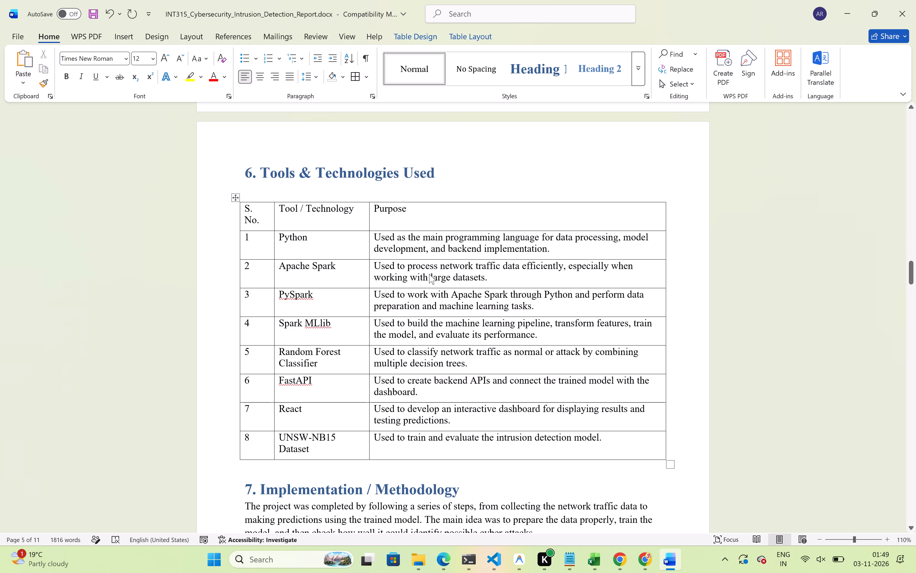
Make the header cells "S. No.", "Tool / Technology" and "Purpose" bold in the section 6 tools table.
{"action": "left_click_drag", "start_coordinate": [264, 222], "coordinate": [246, 214]}
{"action": "left_click_drag", "start_coordinate": [246, 214], "coordinate": [244, 210]}
{"action": "left_click", "coordinate": [251, 235]}
{"action": "left_click", "coordinate": [335, 256]}
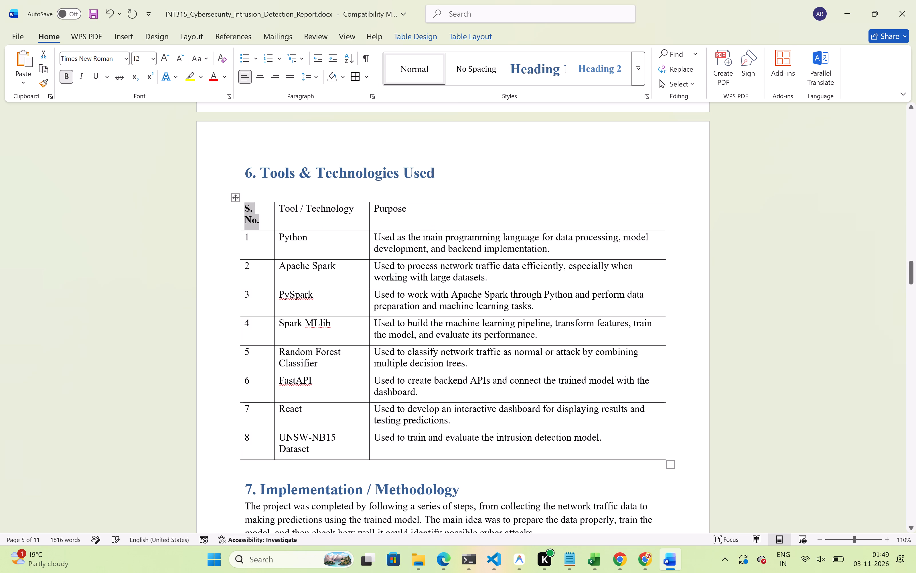
{"action": "left_click_drag", "start_coordinate": [365, 212], "coordinate": [284, 206]}
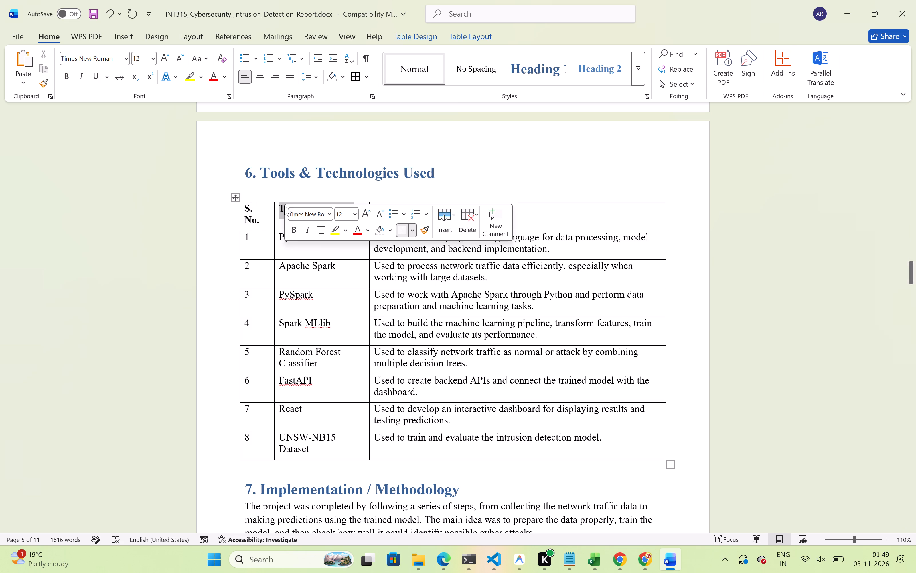
{"action": "left_click", "coordinate": [296, 230]}
{"action": "left_click", "coordinate": [336, 277]}
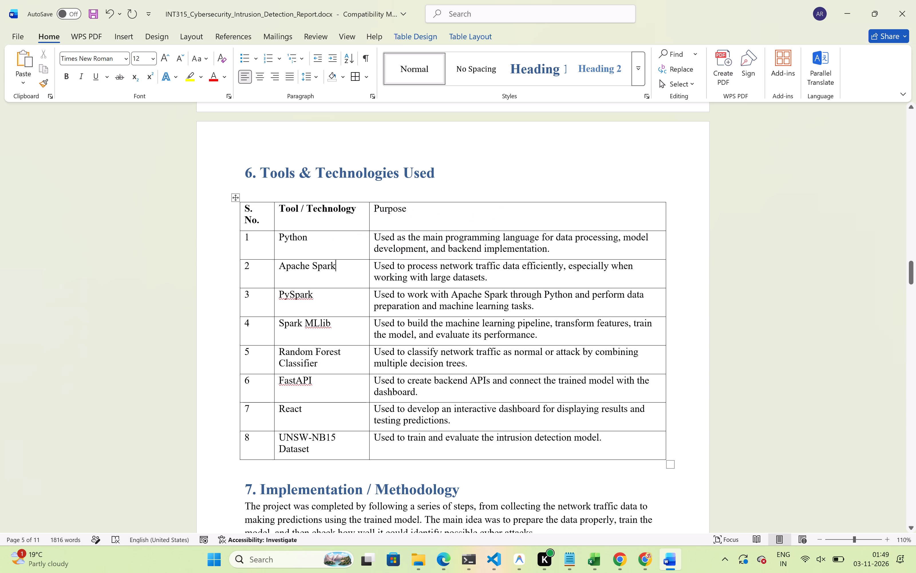
{"action": "left_click_drag", "start_coordinate": [419, 212], "coordinate": [373, 208]}
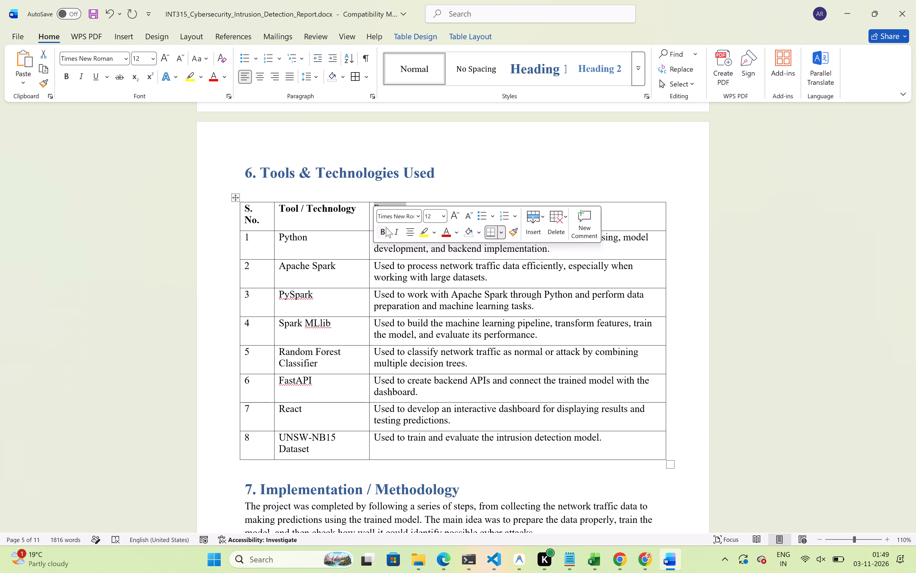
{"action": "left_click", "coordinate": [384, 229]}
{"action": "left_click", "coordinate": [373, 274]}
Update the entire table of contents on the Contents page, not just its page numbers.
{"action": "scroll", "coordinate": [373, 274], "scroll_direction": "up", "scroll_amount": 2}
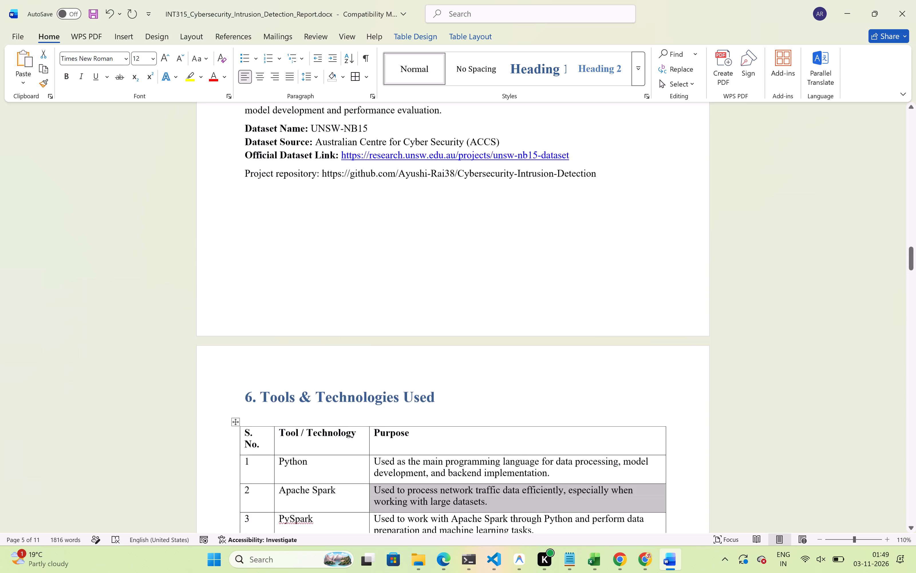
{"action": "scroll", "coordinate": [373, 274], "scroll_direction": "up", "scroll_amount": 4}
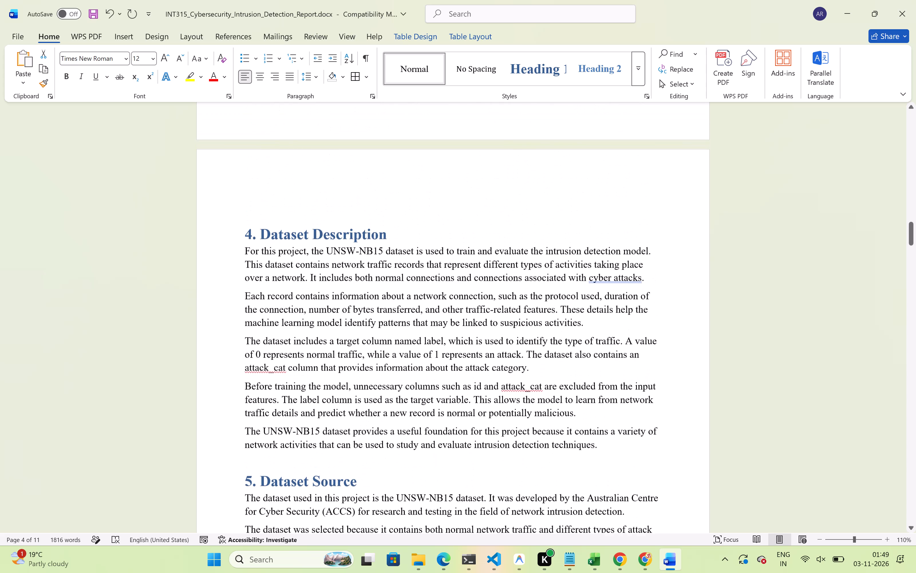
{"action": "scroll", "coordinate": [373, 274], "scroll_direction": "up", "scroll_amount": 3}
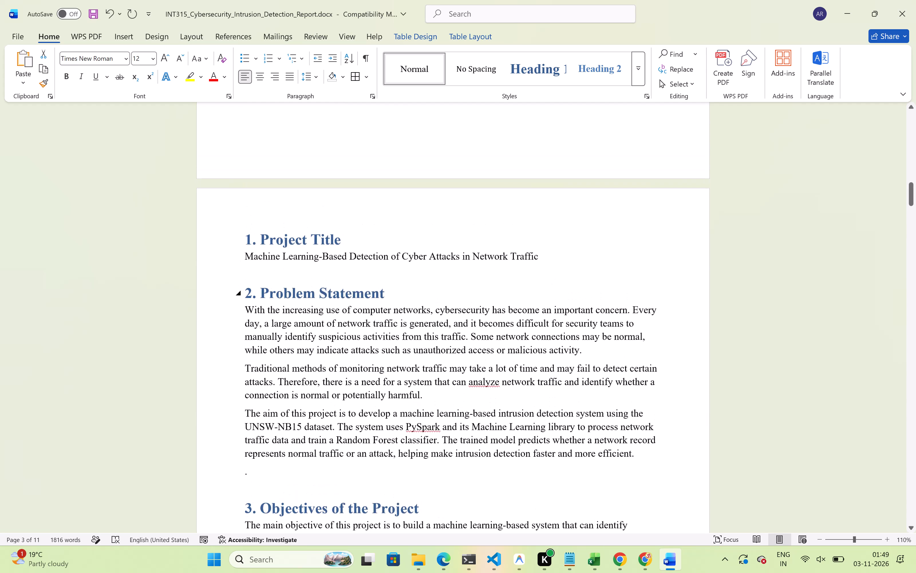
{"action": "scroll", "coordinate": [373, 274], "scroll_direction": "up", "scroll_amount": 6}
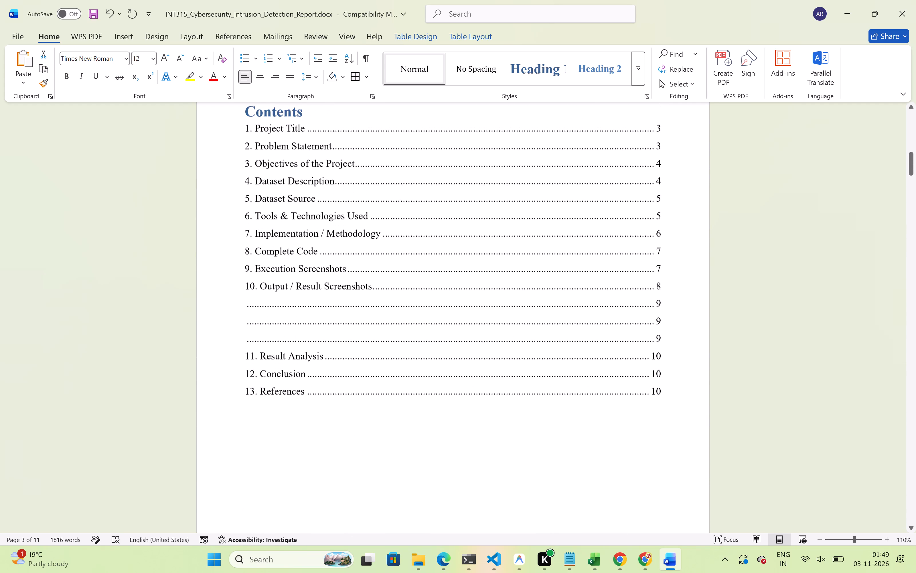
{"action": "left_click", "coordinate": [373, 274]}
{"action": "scroll", "coordinate": [373, 274], "scroll_direction": "up", "scroll_amount": 1}
{"action": "left_click", "coordinate": [308, 235]}
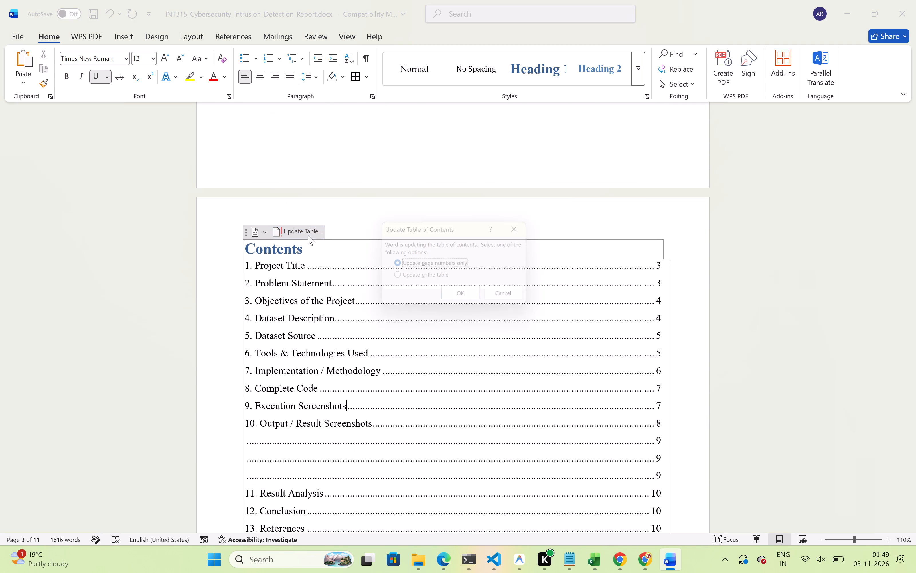
{"action": "left_click", "coordinate": [397, 278]}
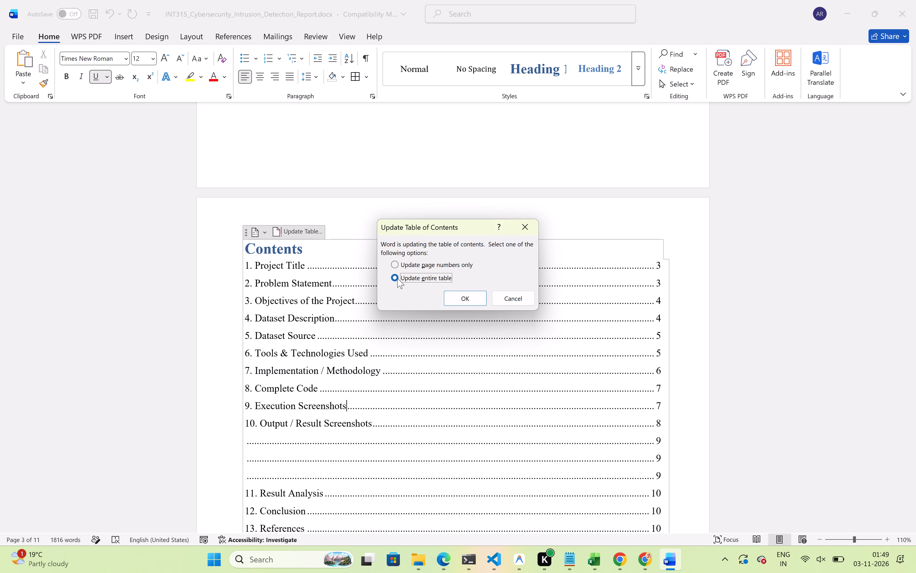
{"action": "left_click", "coordinate": [475, 297]}
Delete the three dashboard screenshots from inside the table of contents, between the section 10 and section 11 entries.
{"action": "scroll", "coordinate": [475, 297], "scroll_direction": "down", "scroll_amount": 1}
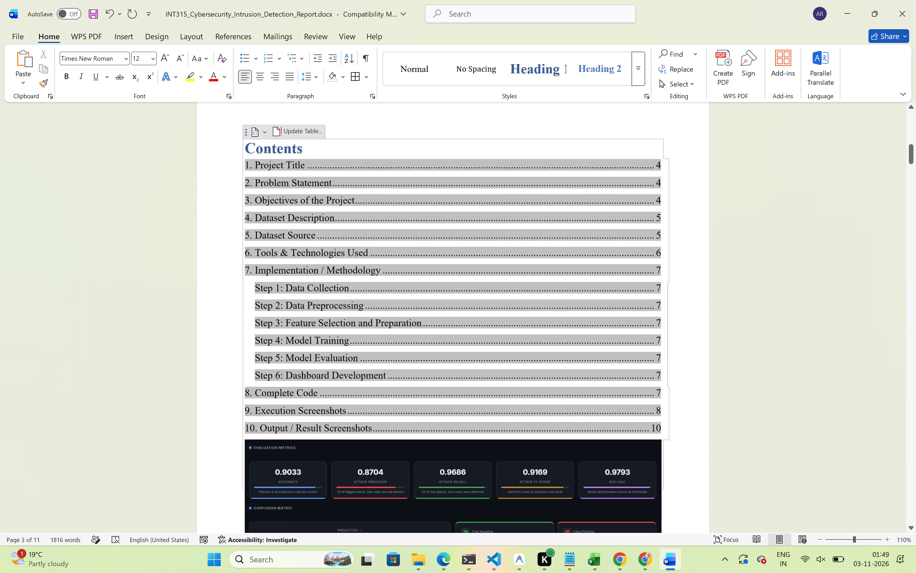
{"action": "scroll", "coordinate": [438, 323], "scroll_direction": "down", "scroll_amount": 1}
{"action": "left_click", "coordinate": [394, 401]}
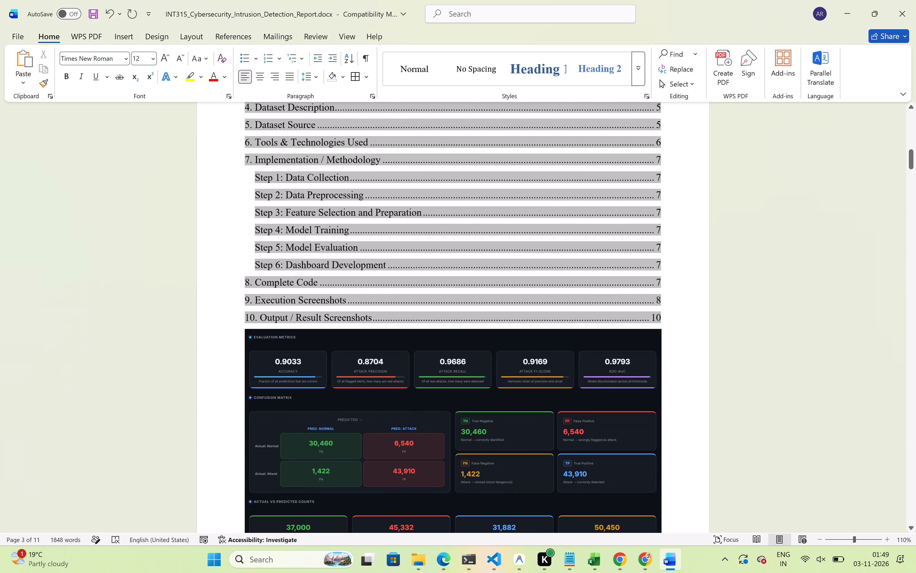
{"action": "key", "text": "Delete"}
{"action": "left_click", "coordinate": [394, 401]}
{"action": "key", "text": "Delete"}
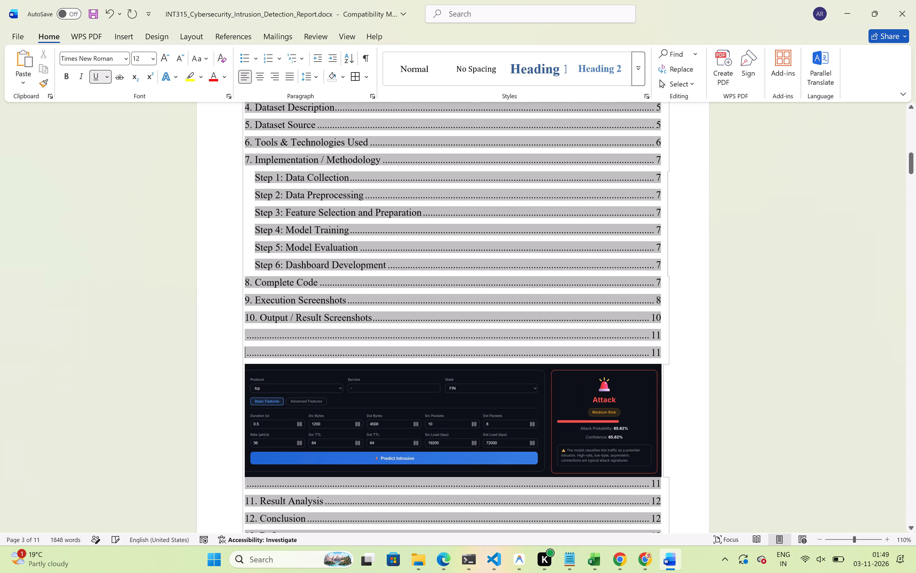
{"action": "left_click", "coordinate": [394, 401]}
{"action": "key", "text": "Delete"}
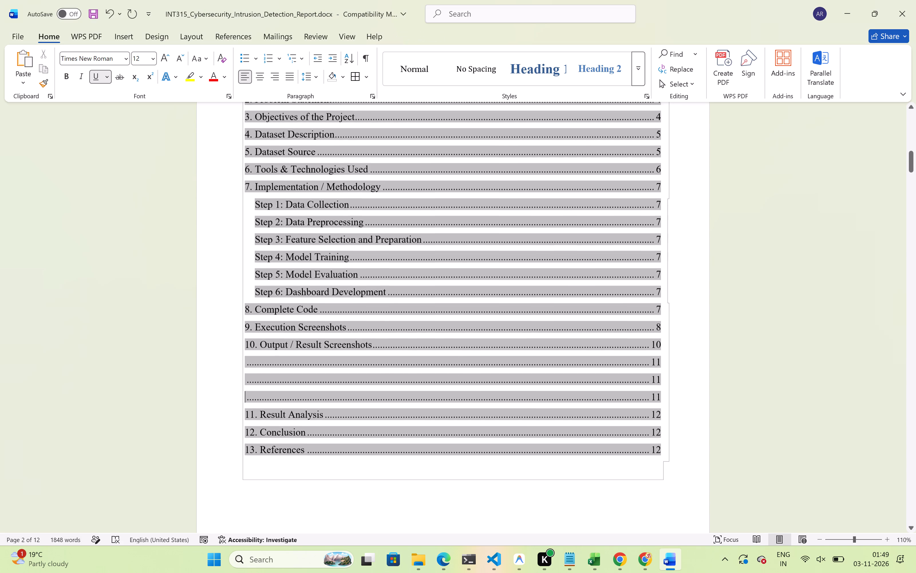
{"action": "left_click", "coordinate": [412, 373]}
{"action": "left_click", "coordinate": [353, 487]}
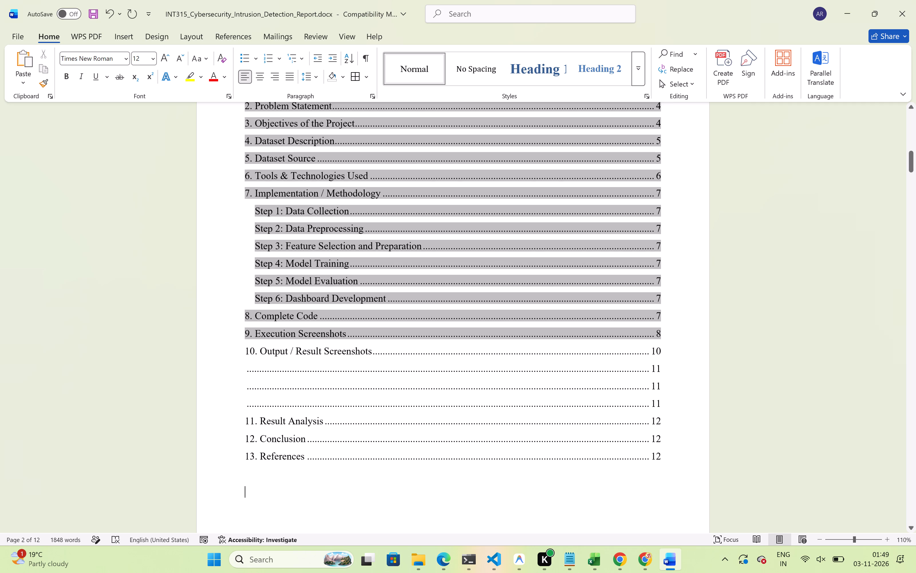
Remove the blank lines above the "1. Project Title" heading so it starts at the top of its page.
{"action": "scroll", "coordinate": [353, 487], "scroll_direction": "down", "scroll_amount": 3}
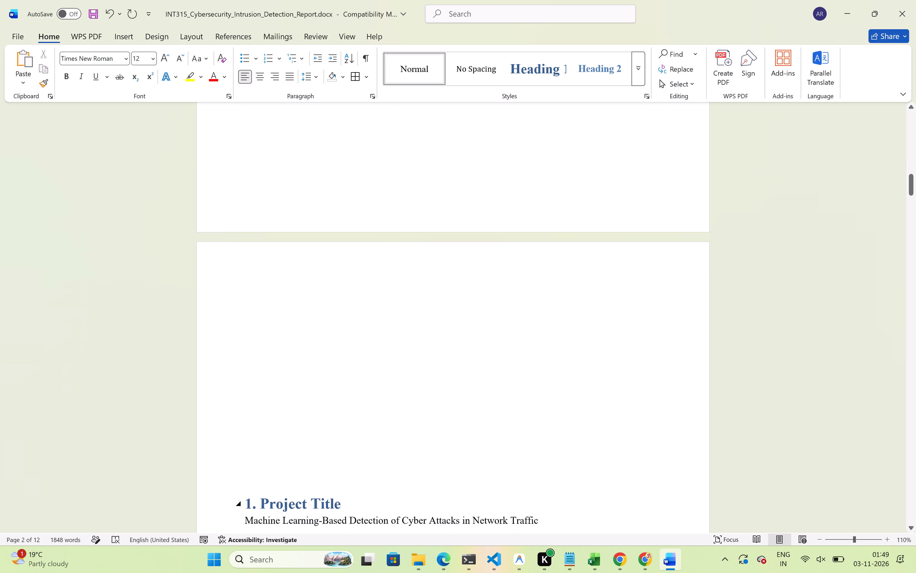
{"action": "scroll", "coordinate": [353, 487], "scroll_direction": "down", "scroll_amount": 1}
{"action": "left_click", "coordinate": [274, 464]}
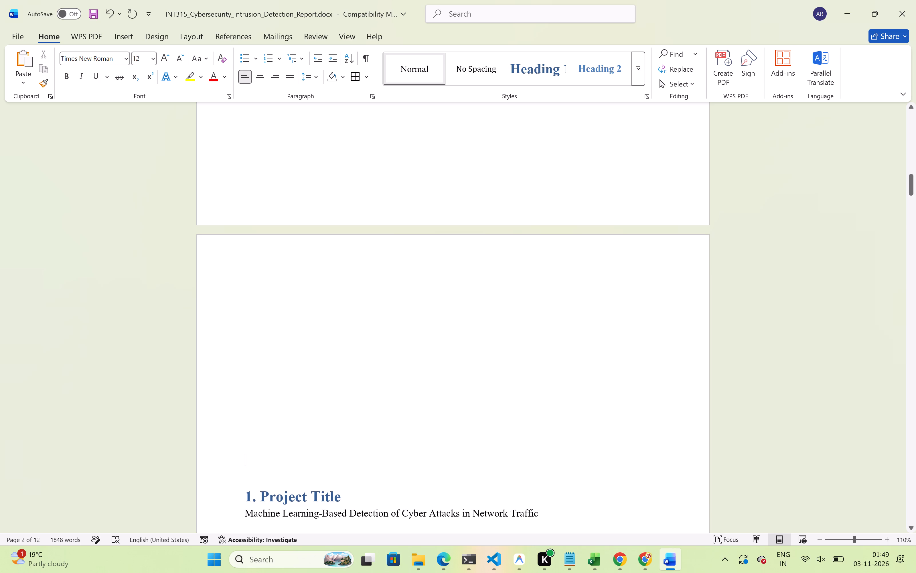
{"action": "key", "text": "BackSpace"}
{"action": "key", "text": "BackSpace"}
{"action": "key", "text": "BackSpace"}
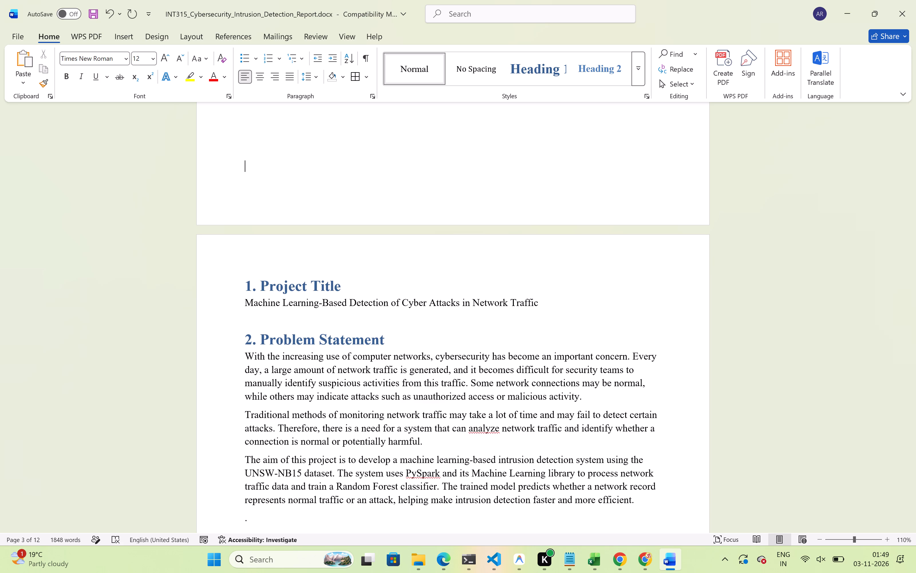
Review the cover page, the table of contents entries and the start of section 1.
{"action": "scroll", "coordinate": [351, 483], "scroll_direction": "up", "scroll_amount": 4}
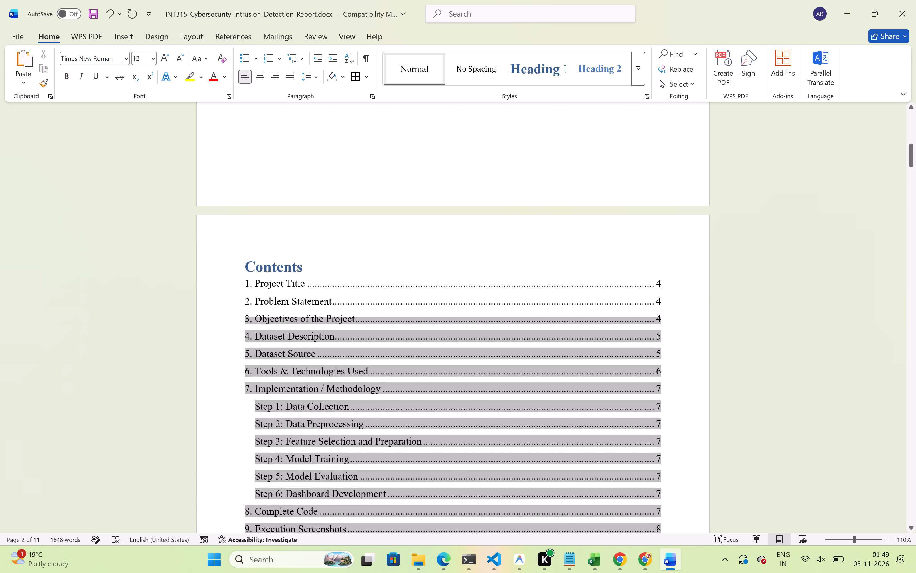
{"action": "scroll", "coordinate": [349, 414], "scroll_direction": "down", "scroll_amount": 2}
{"action": "scroll", "coordinate": [346, 479], "scroll_direction": "down", "scroll_amount": 2}
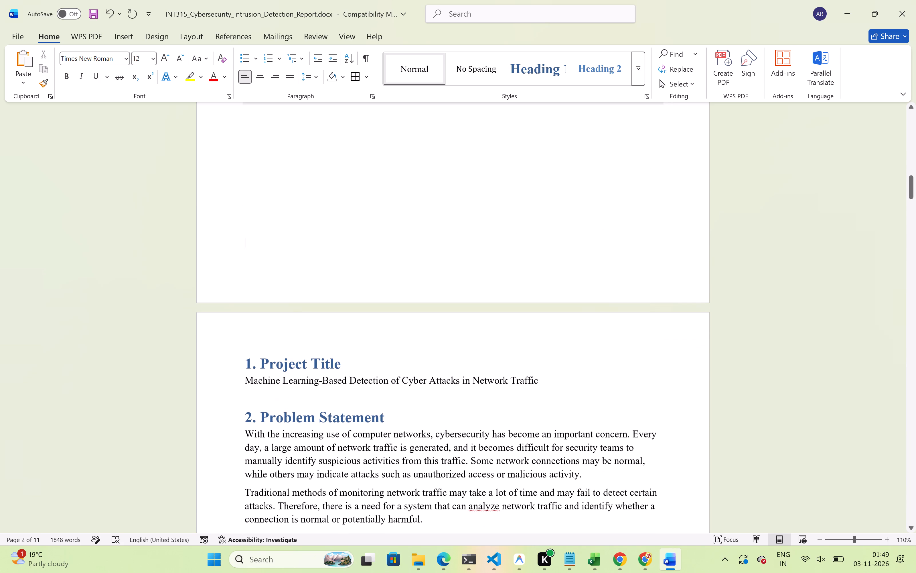
{"action": "left_click", "coordinate": [360, 382]}
{"action": "scroll", "coordinate": [360, 382], "scroll_direction": "up", "scroll_amount": 3}
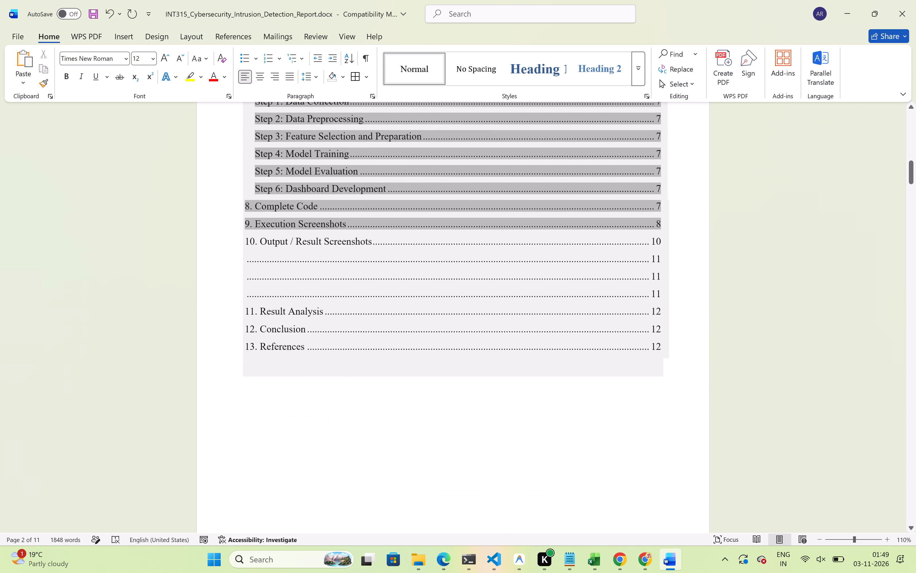
{"action": "scroll", "coordinate": [360, 382], "scroll_direction": "up", "scroll_amount": 1}
{"action": "left_click", "coordinate": [360, 382]}
{"action": "left_click", "coordinate": [360, 382]}
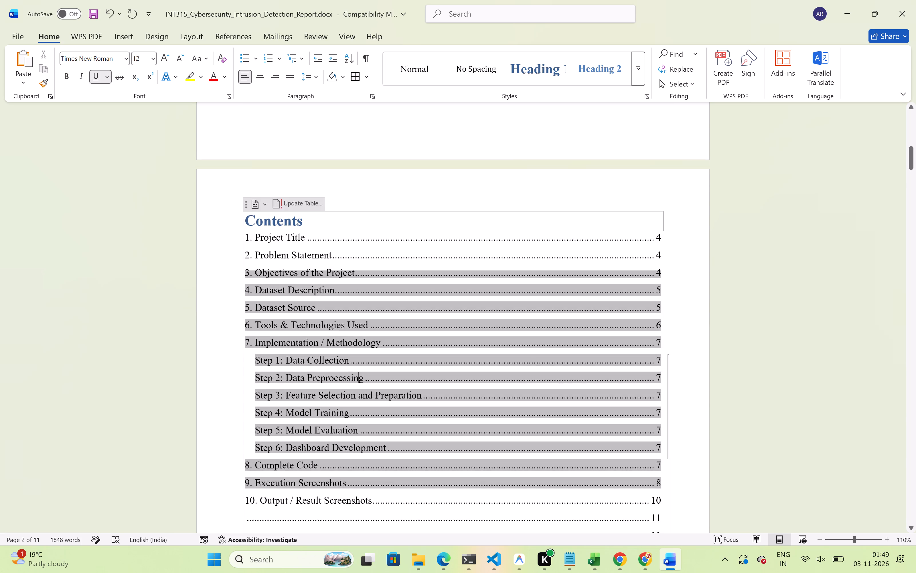
{"action": "scroll", "coordinate": [494, 457], "scroll_direction": "down", "scroll_amount": 3}
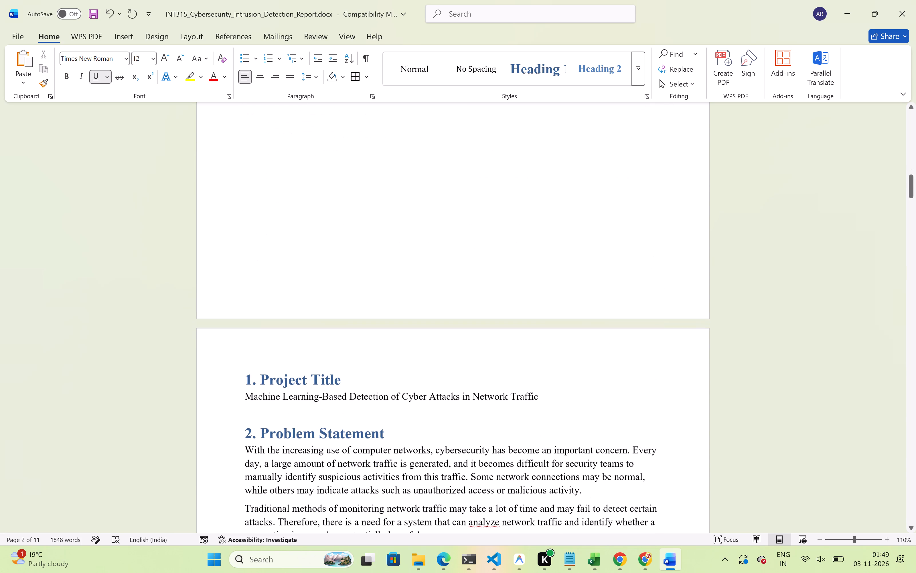
{"action": "left_click", "coordinate": [461, 462]}
{"action": "scroll", "coordinate": [461, 462], "scroll_direction": "up", "scroll_amount": 7}
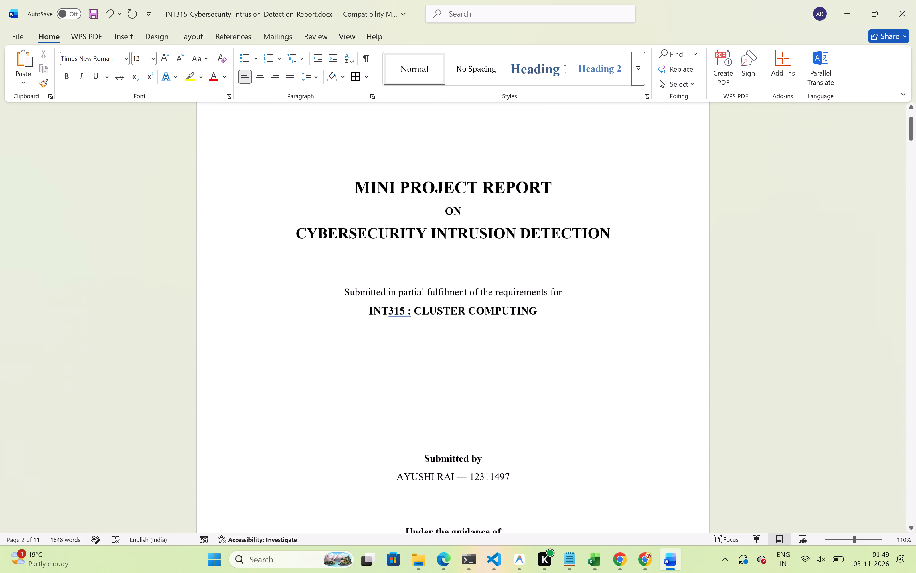
{"action": "scroll", "coordinate": [461, 462], "scroll_direction": "down", "scroll_amount": 7}
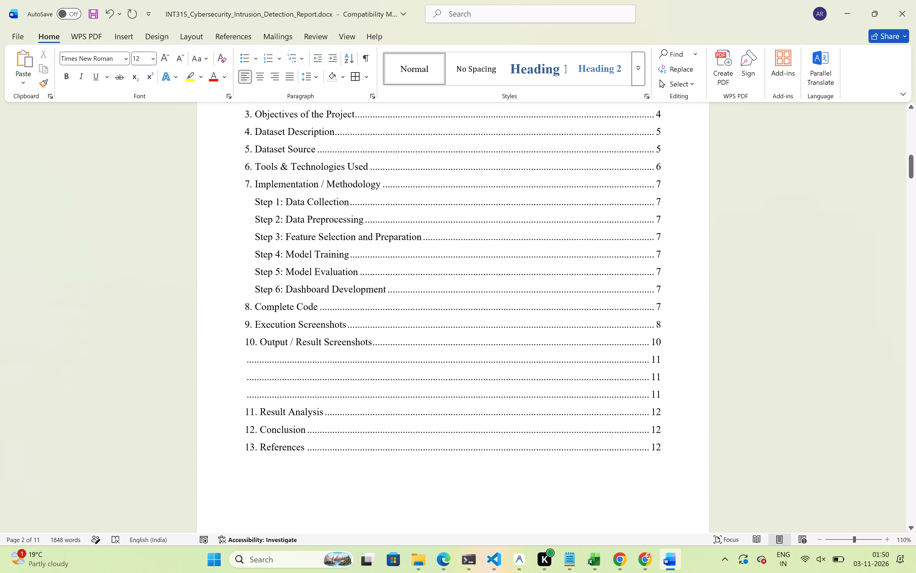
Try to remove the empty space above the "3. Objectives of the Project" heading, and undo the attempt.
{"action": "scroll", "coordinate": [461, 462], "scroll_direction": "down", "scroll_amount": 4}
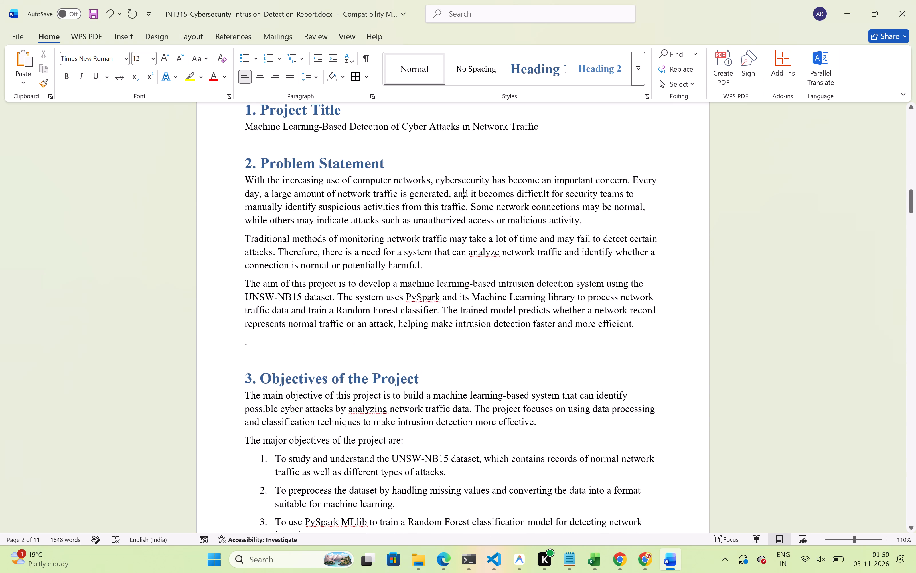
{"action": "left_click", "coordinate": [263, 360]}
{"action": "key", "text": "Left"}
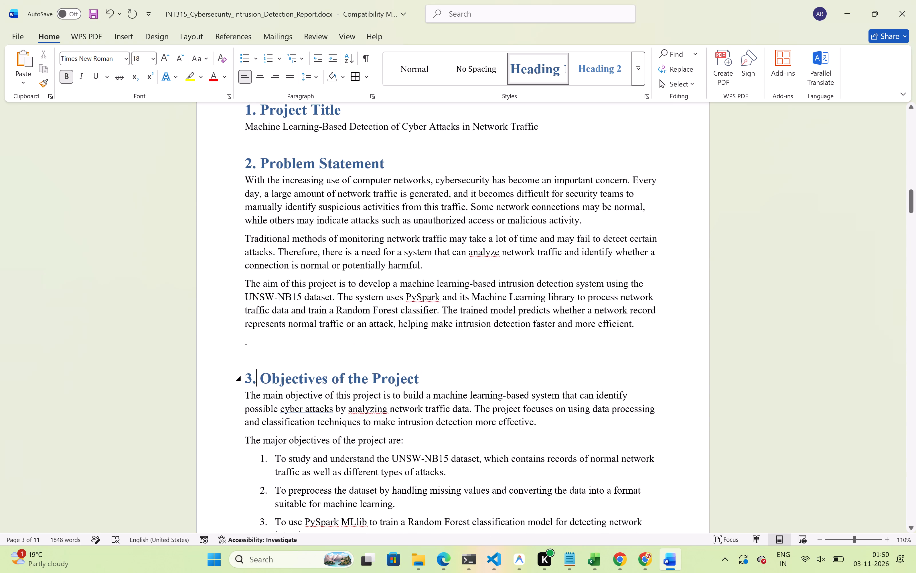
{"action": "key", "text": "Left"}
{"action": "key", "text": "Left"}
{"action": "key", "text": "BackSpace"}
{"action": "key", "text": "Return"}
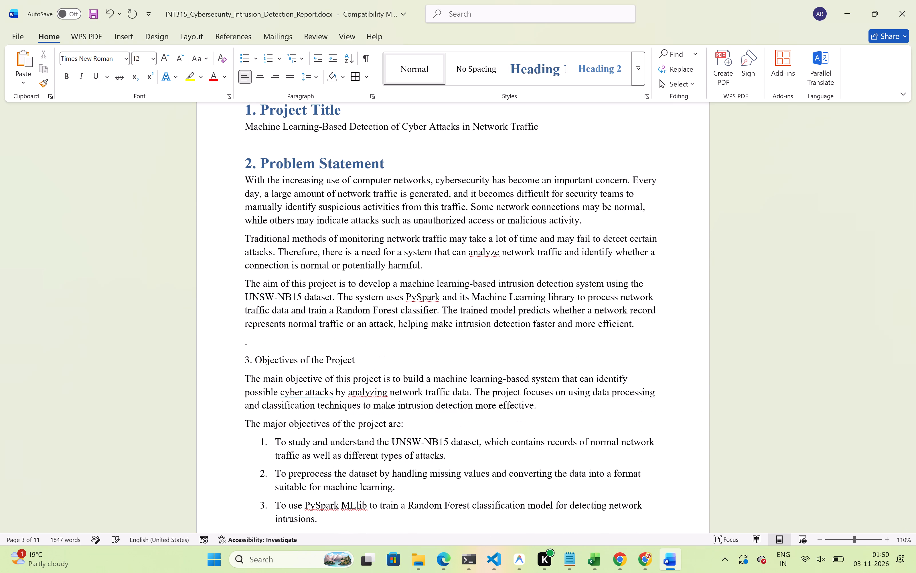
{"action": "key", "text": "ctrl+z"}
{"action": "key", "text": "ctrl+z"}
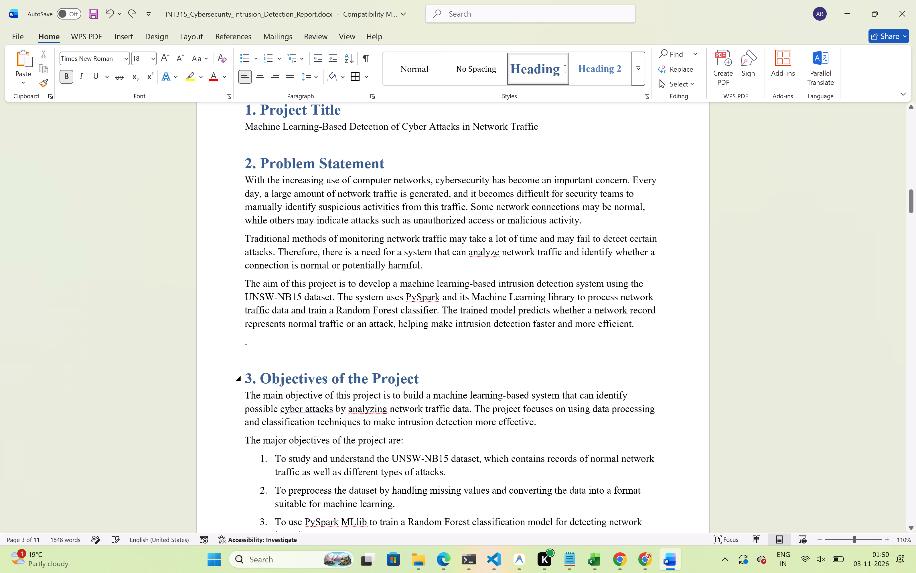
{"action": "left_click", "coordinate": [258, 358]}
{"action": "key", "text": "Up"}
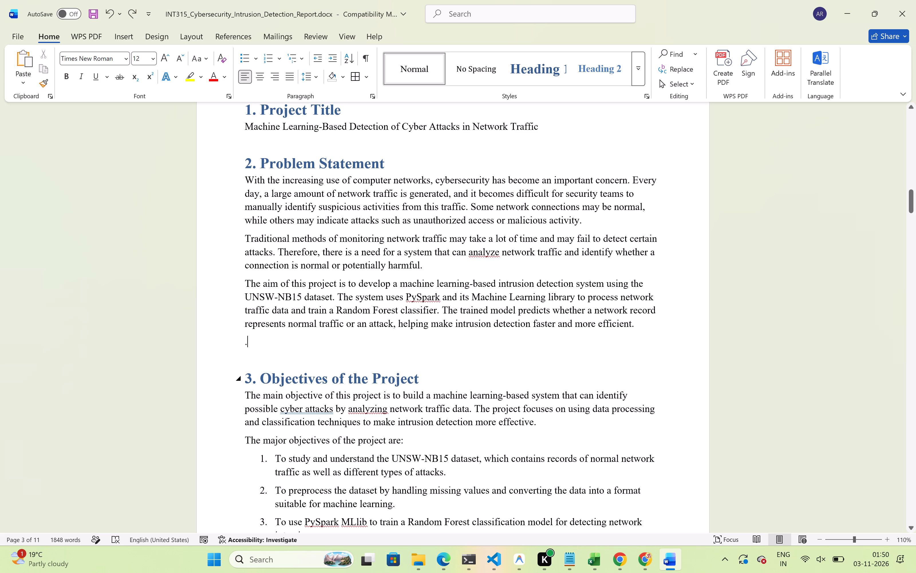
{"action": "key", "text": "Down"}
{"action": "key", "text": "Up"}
Review the report from section 3 through the references, checking headings, page breaks, the tools table and the screenshots.
{"action": "scroll", "coordinate": [258, 358], "scroll_direction": "down", "scroll_amount": 4}
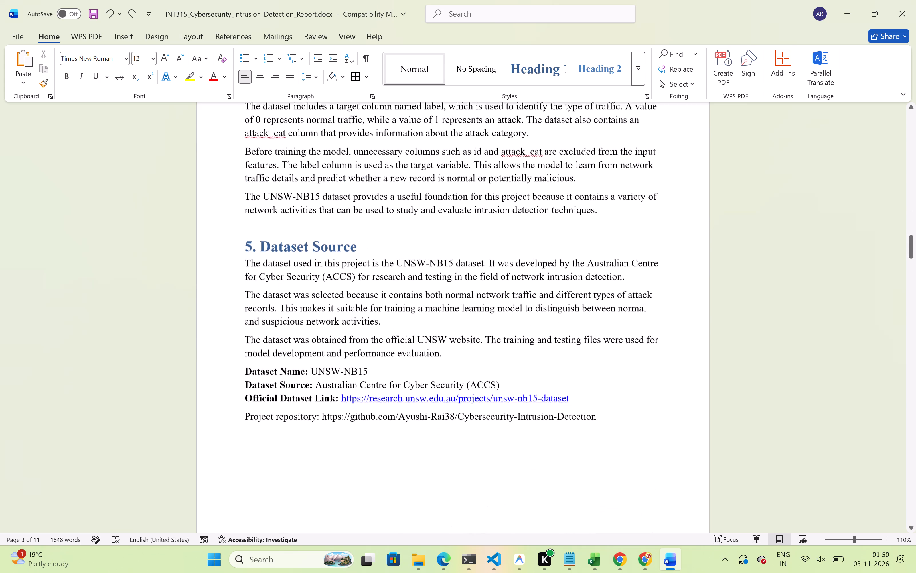
{"action": "scroll", "coordinate": [340, 378], "scroll_direction": "up", "scroll_amount": 2}
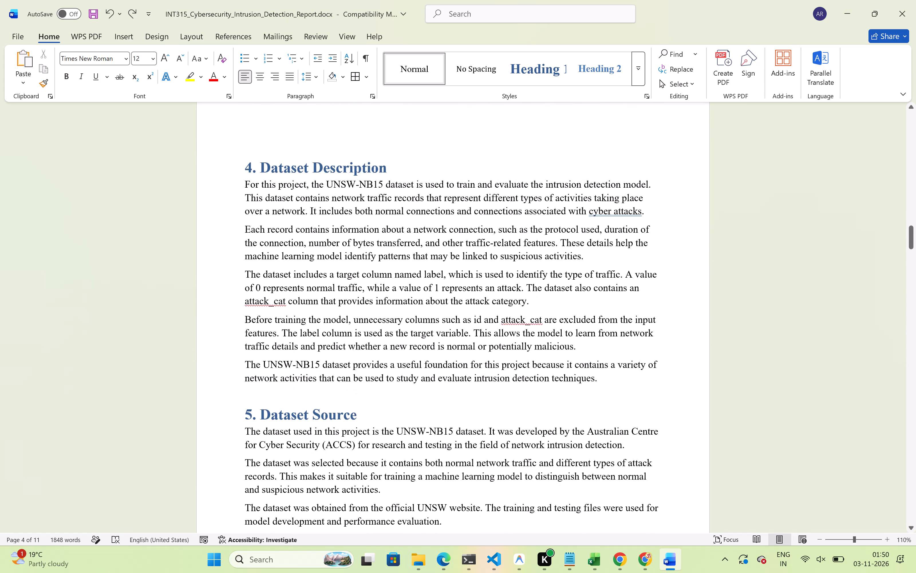
{"action": "left_click", "coordinate": [619, 385]}
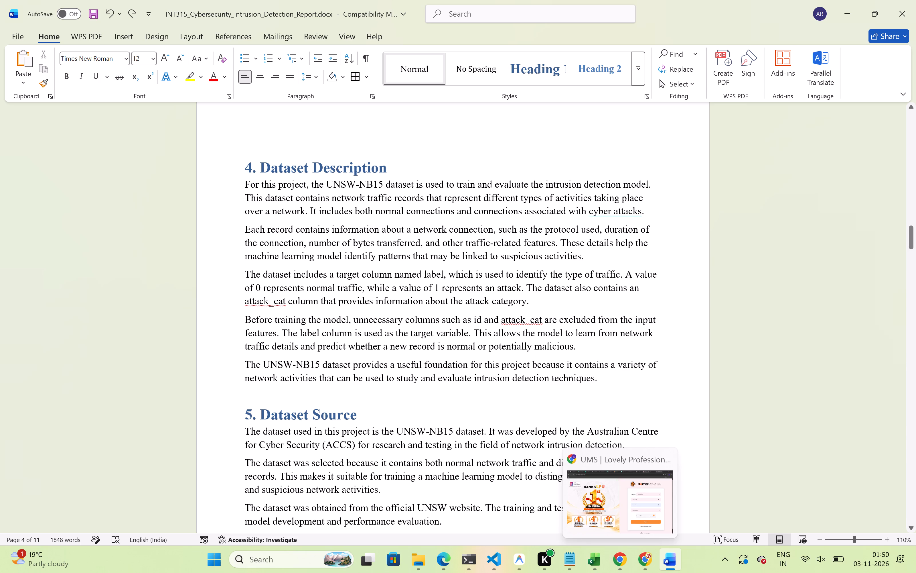
{"action": "scroll", "coordinate": [475, 421], "scroll_direction": "down", "scroll_amount": 1}
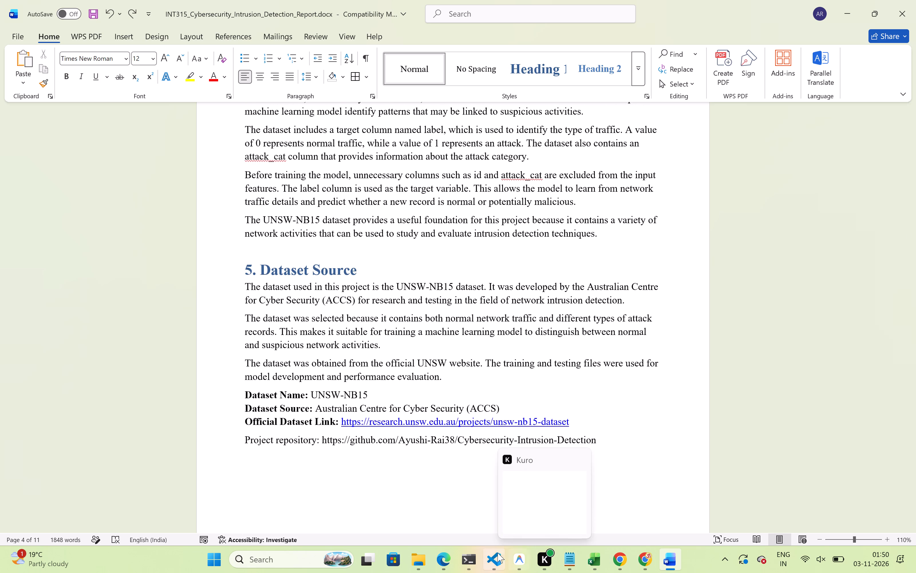
{"action": "left_click", "coordinate": [490, 557]}
{"action": "left_click", "coordinate": [490, 557]}
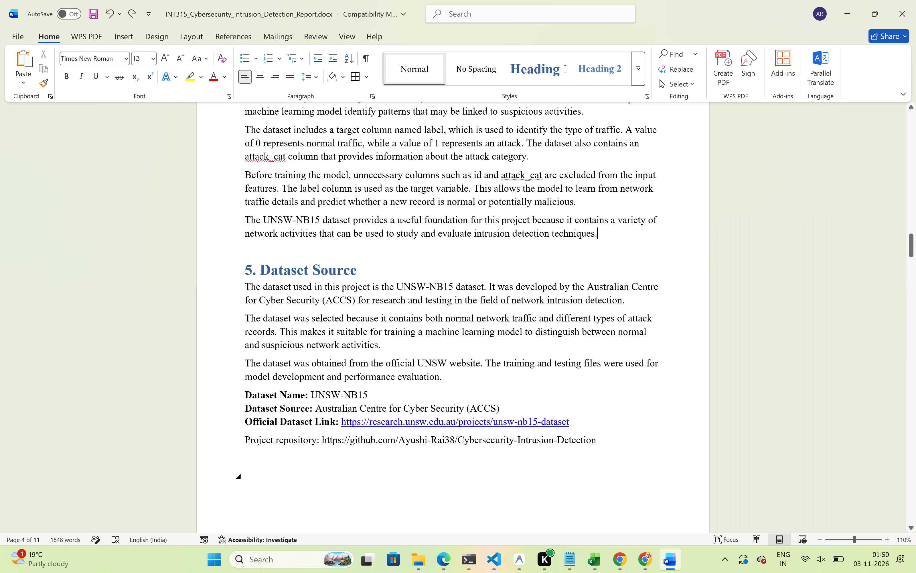
{"action": "scroll", "coordinate": [466, 484], "scroll_direction": "down", "scroll_amount": 3}
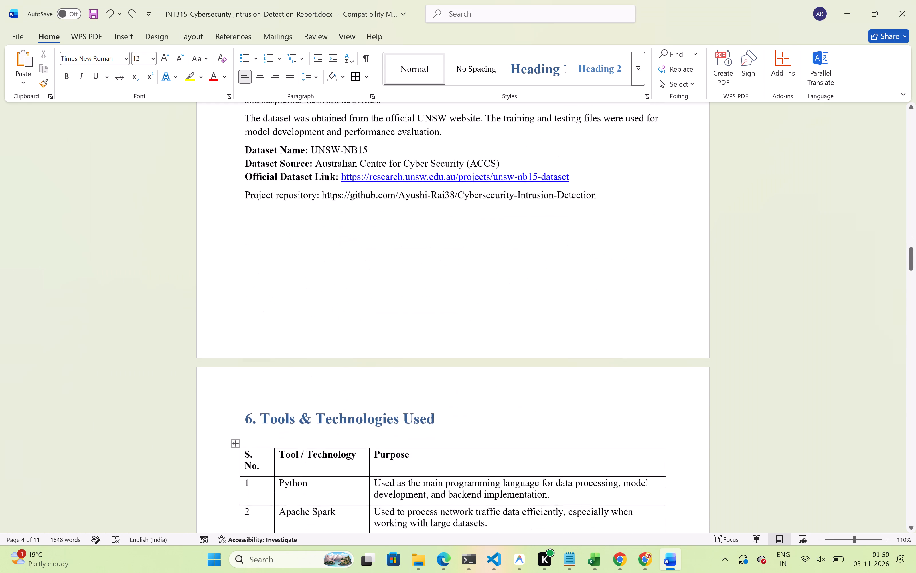
{"action": "scroll", "coordinate": [466, 484], "scroll_direction": "down", "scroll_amount": 5}
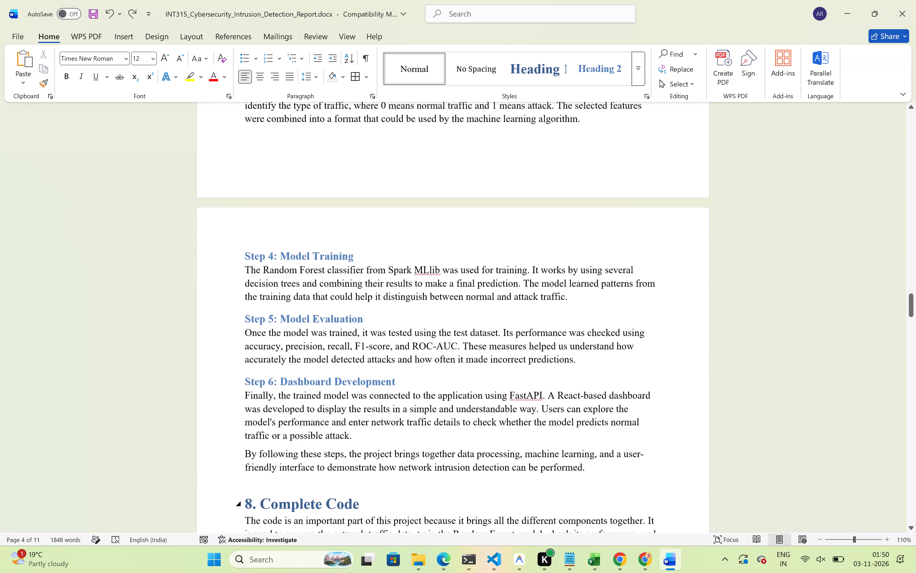
{"action": "scroll", "coordinate": [466, 484], "scroll_direction": "down", "scroll_amount": 3}
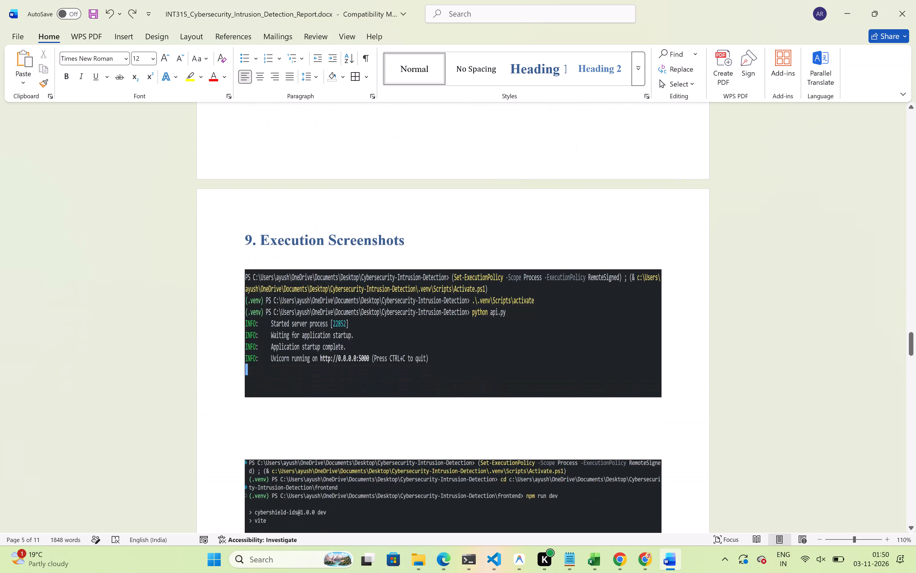
{"action": "scroll", "coordinate": [466, 484], "scroll_direction": "down", "scroll_amount": 4}
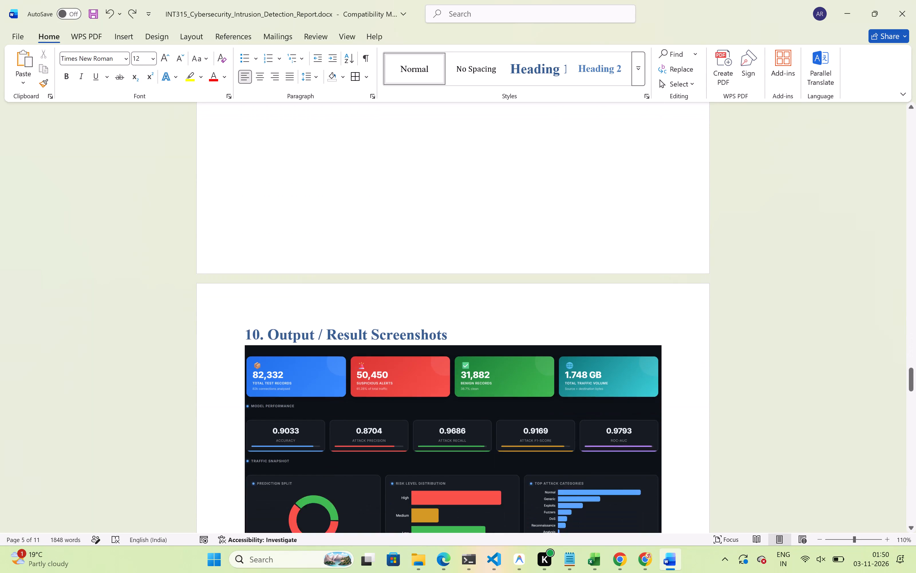
{"action": "scroll", "coordinate": [466, 484], "scroll_direction": "down", "scroll_amount": 10}
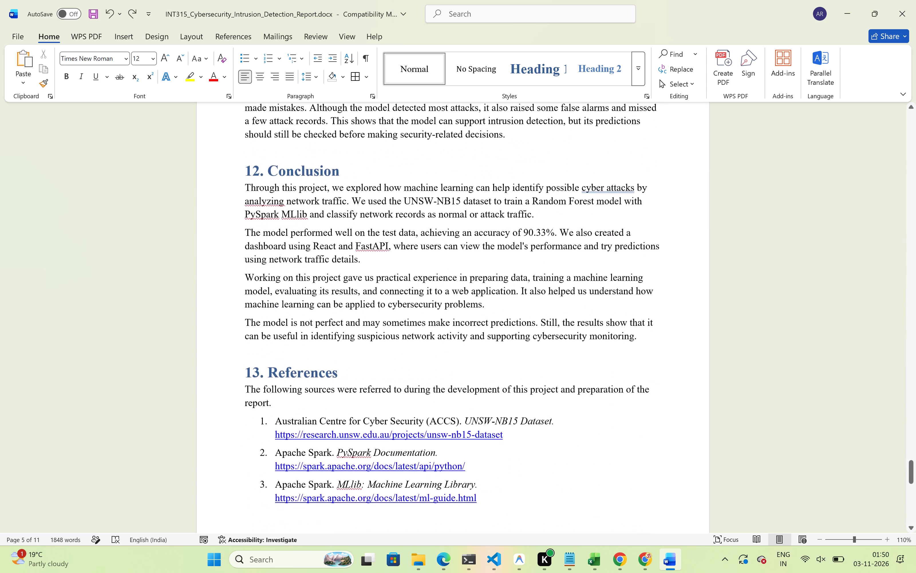
{"action": "scroll", "coordinate": [466, 484], "scroll_direction": "down", "scroll_amount": 6}
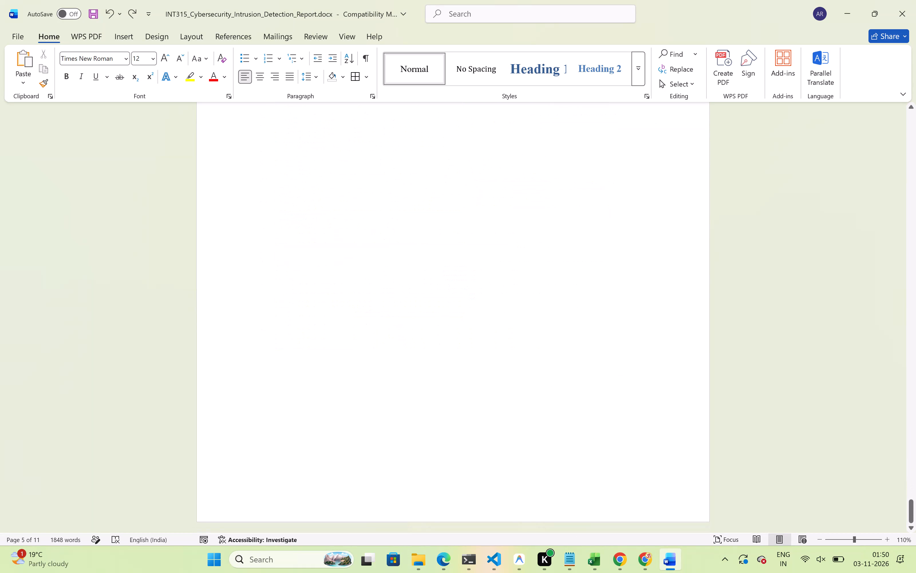
Examine the page layout of the whole report in a multi-page overview, including the contents page and screenshot pages.
{"action": "scroll", "coordinate": [466, 484], "scroll_direction": "up", "scroll_amount": 13}
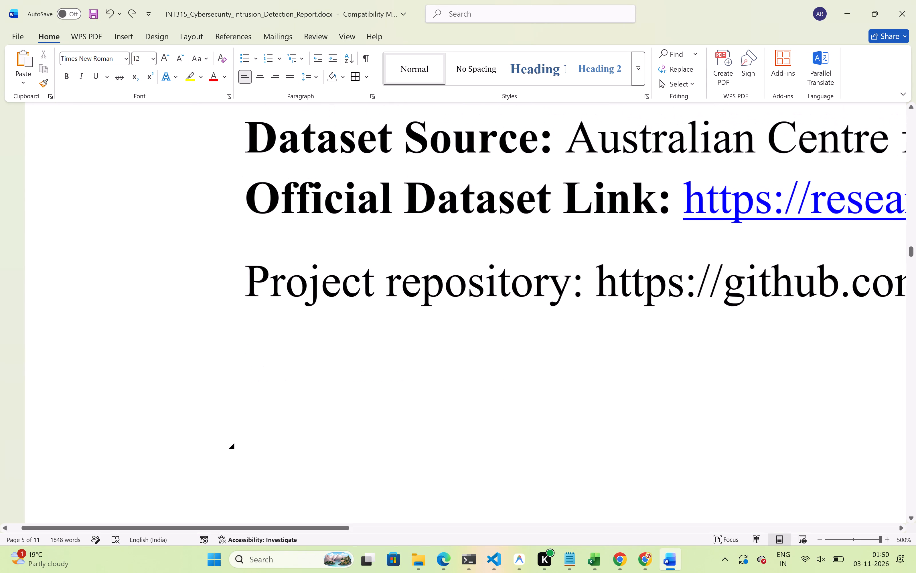
{"action": "scroll", "coordinate": [466, 484], "scroll_direction": "down", "scroll_amount": 15, "text": "ctrl"}
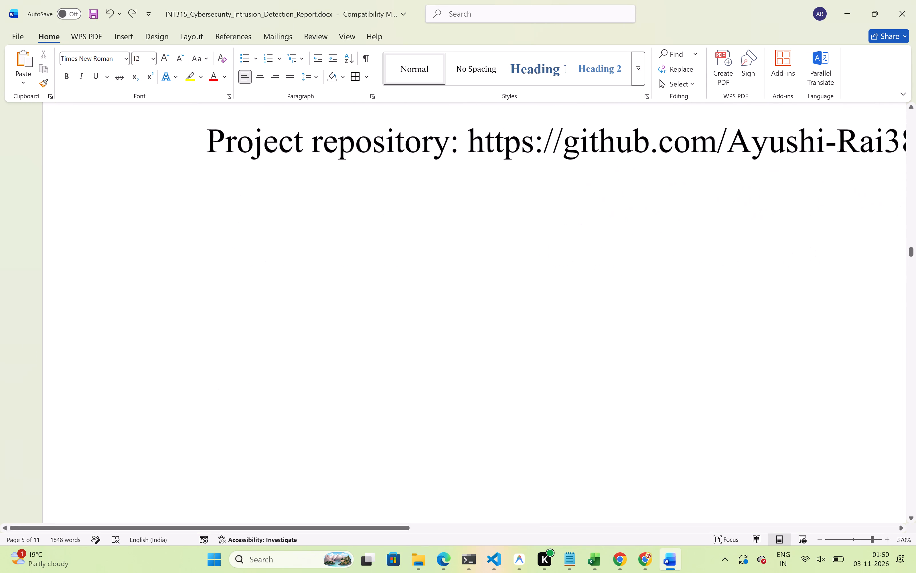
{"action": "scroll", "coordinate": [466, 484], "scroll_direction": "down", "scroll_amount": 16, "text": "ctrl"}
{"action": "scroll", "coordinate": [466, 484], "scroll_direction": "down", "scroll_amount": 13, "text": "ctrl"}
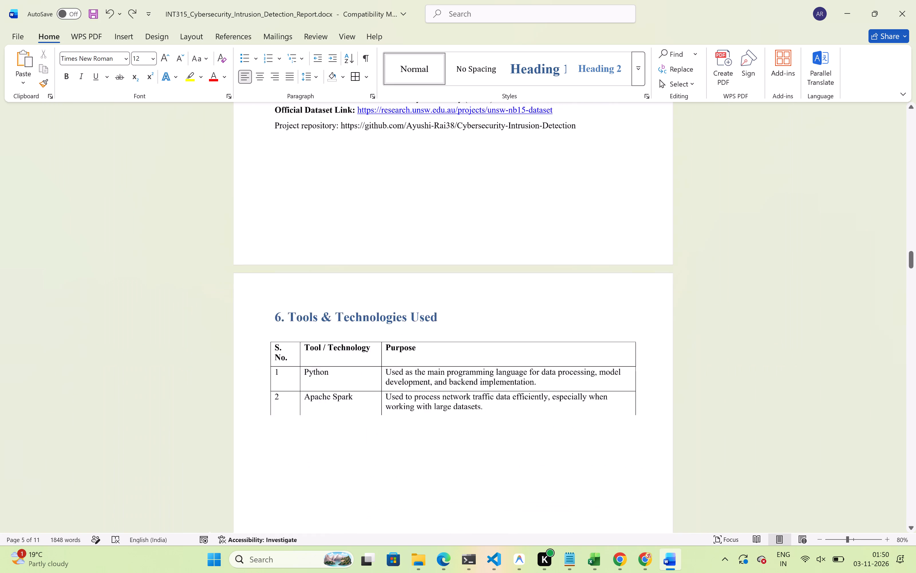
{"action": "scroll", "coordinate": [466, 484], "scroll_direction": "down", "scroll_amount": 1, "text": "ctrl"}
{"action": "scroll", "coordinate": [466, 484], "scroll_direction": "up", "scroll_amount": 4, "text": "ctrl"}
{"action": "scroll", "coordinate": [466, 484], "scroll_direction": "down", "scroll_amount": 8, "text": "ctrl"}
{"action": "scroll", "coordinate": [466, 484], "scroll_direction": "up", "scroll_amount": 4}
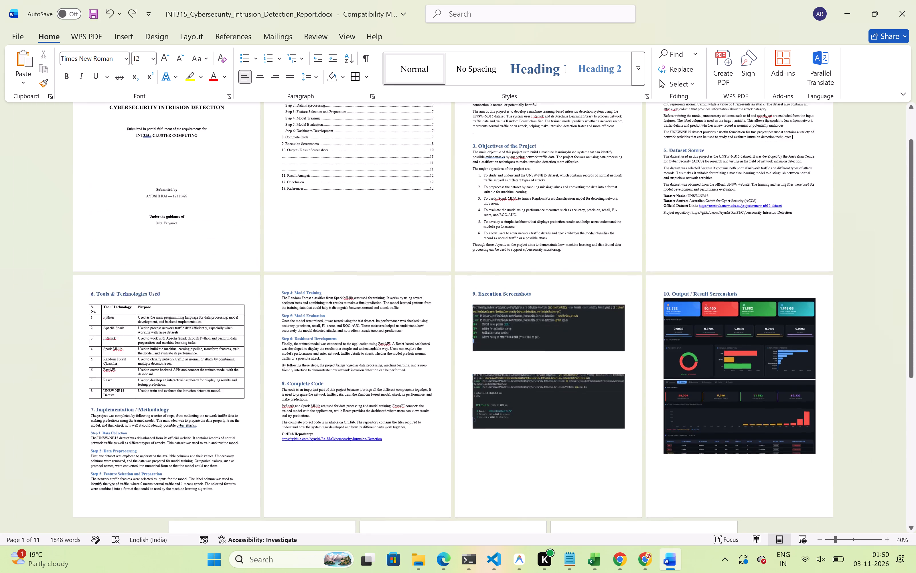
{"action": "scroll", "coordinate": [466, 484], "scroll_direction": "up", "scroll_amount": 3}
{"action": "scroll", "coordinate": [466, 484], "scroll_direction": "down", "scroll_amount": 4}
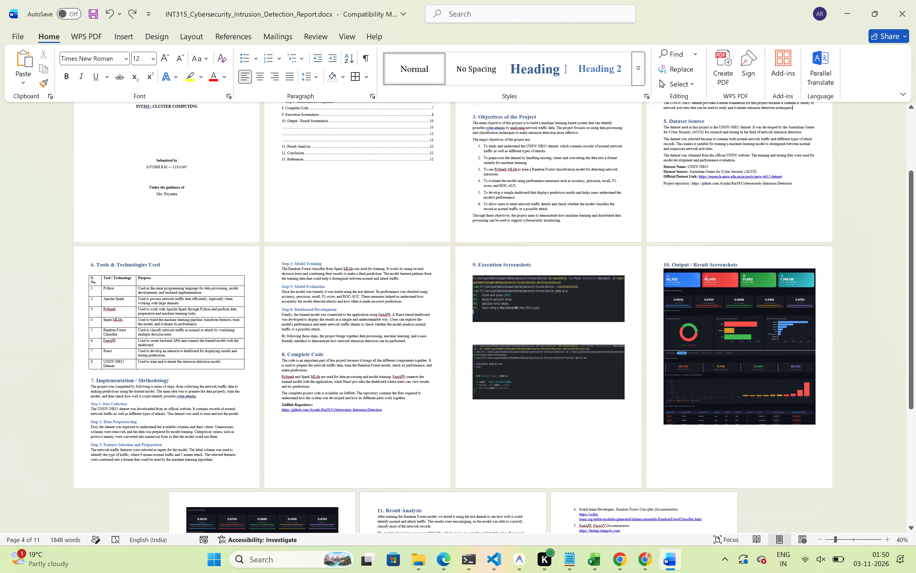
{"action": "scroll", "coordinate": [457, 439], "scroll_direction": "down", "scroll_amount": 5}
{"action": "scroll", "coordinate": [457, 439], "scroll_direction": "up", "scroll_amount": 2}
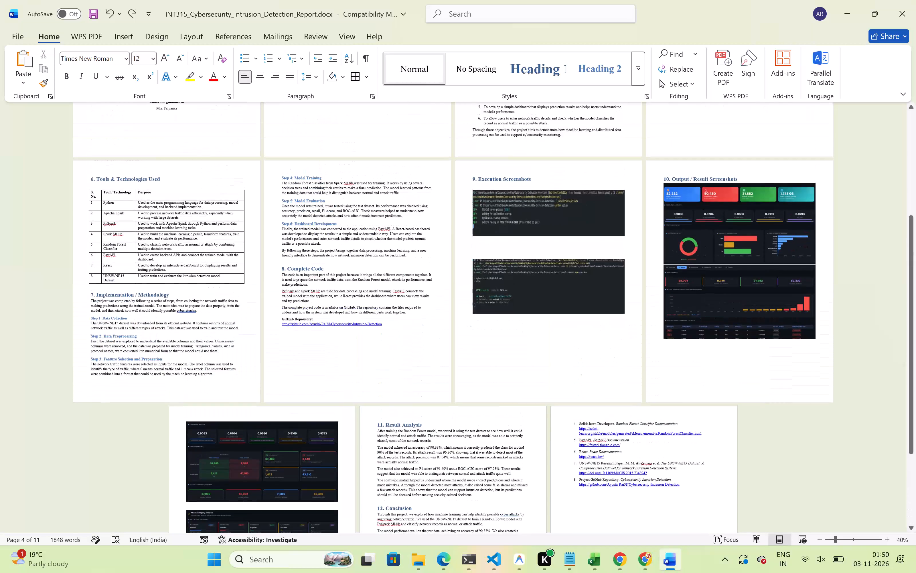
{"action": "scroll", "coordinate": [457, 439], "scroll_direction": "up", "scroll_amount": 5, "text": "ctrl"}
{"action": "scroll", "coordinate": [457, 439], "scroll_direction": "down", "scroll_amount": 5, "text": "ctrl"}
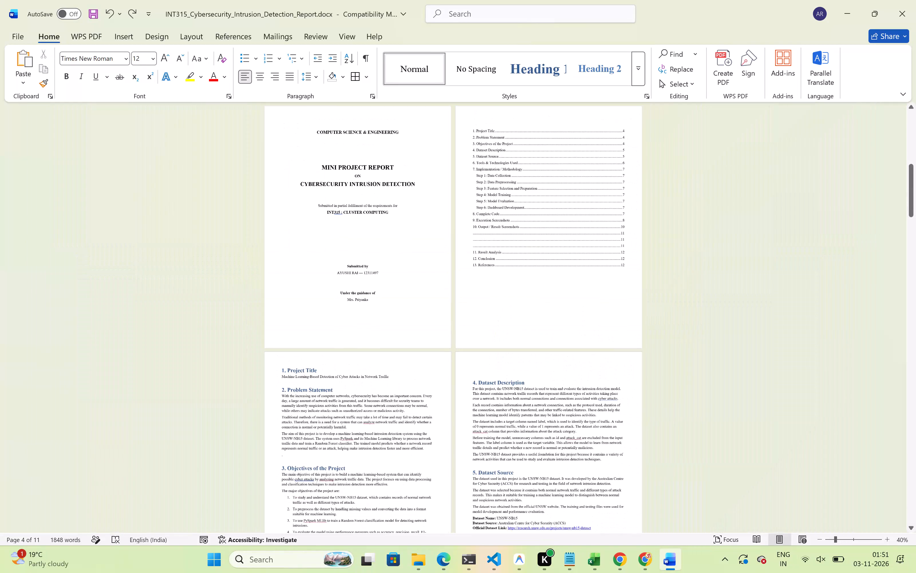
{"action": "scroll", "coordinate": [457, 439], "scroll_direction": "up", "scroll_amount": 10, "text": "ctrl"}
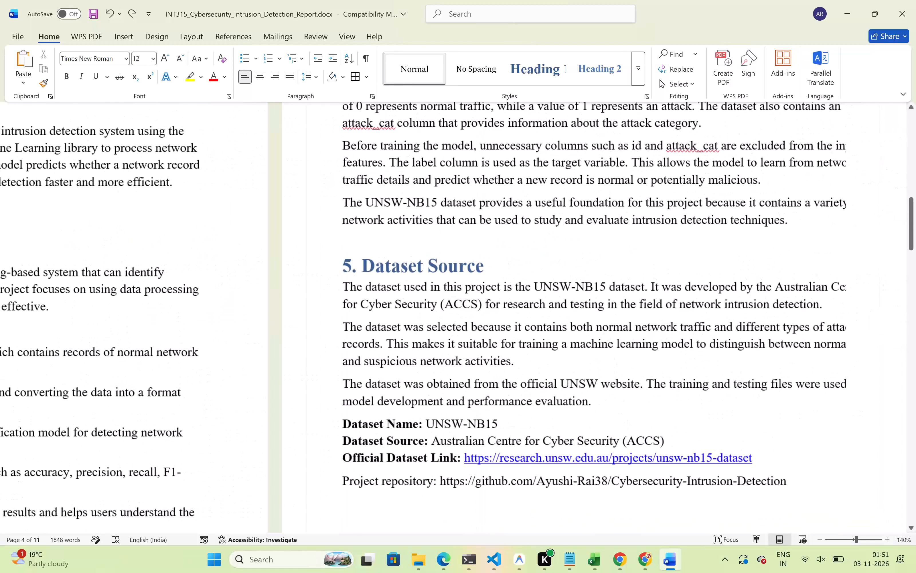
{"action": "scroll", "coordinate": [457, 439], "scroll_direction": "down", "scroll_amount": 6, "text": "ctrl"}
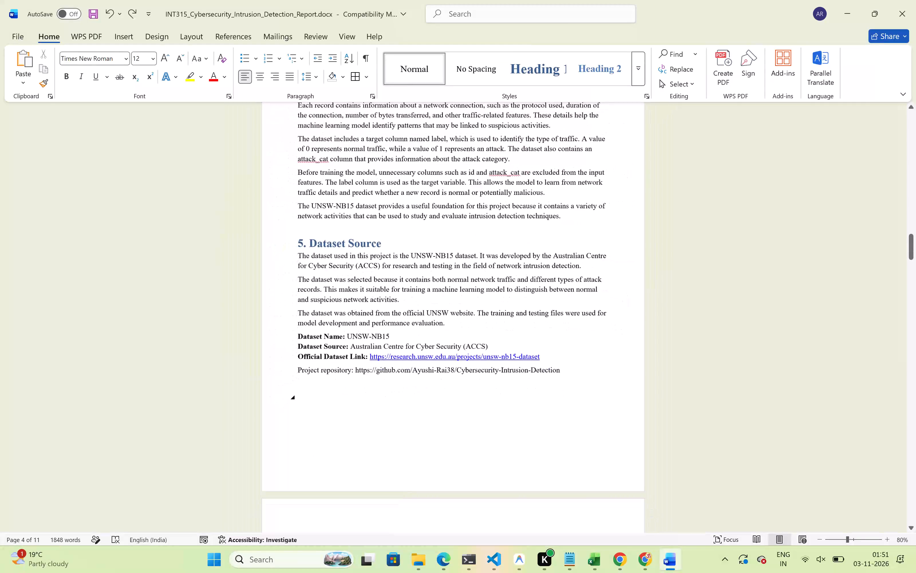
{"action": "scroll", "coordinate": [457, 439], "scroll_direction": "up", "scroll_amount": 4, "text": "ctrl"}
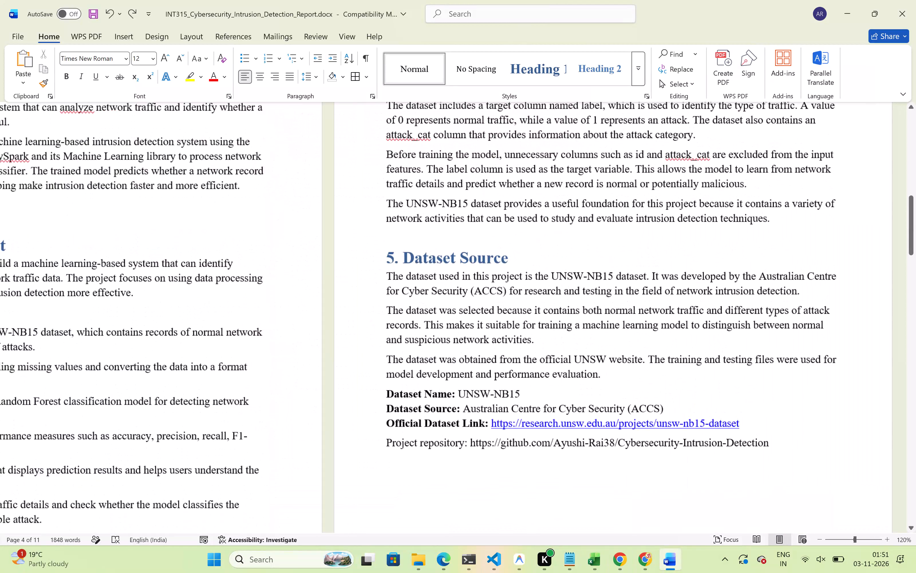
{"action": "scroll", "coordinate": [414, 390], "scroll_direction": "up", "scroll_amount": 1}
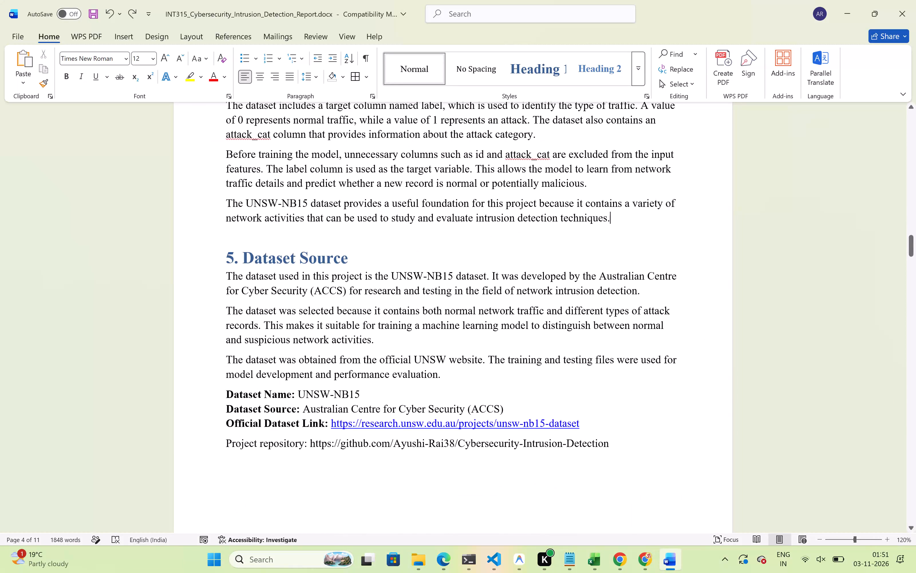
{"action": "scroll", "coordinate": [414, 390], "scroll_direction": "up", "scroll_amount": 3}
Save the report document.
{"action": "key", "text": "ctrl+s"}
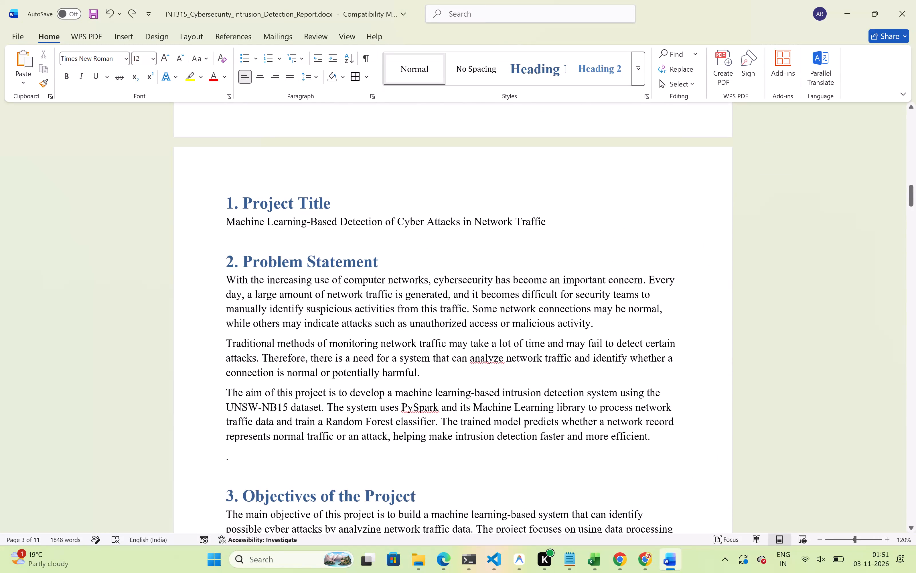
{"action": "key", "text": "ctrl+s"}
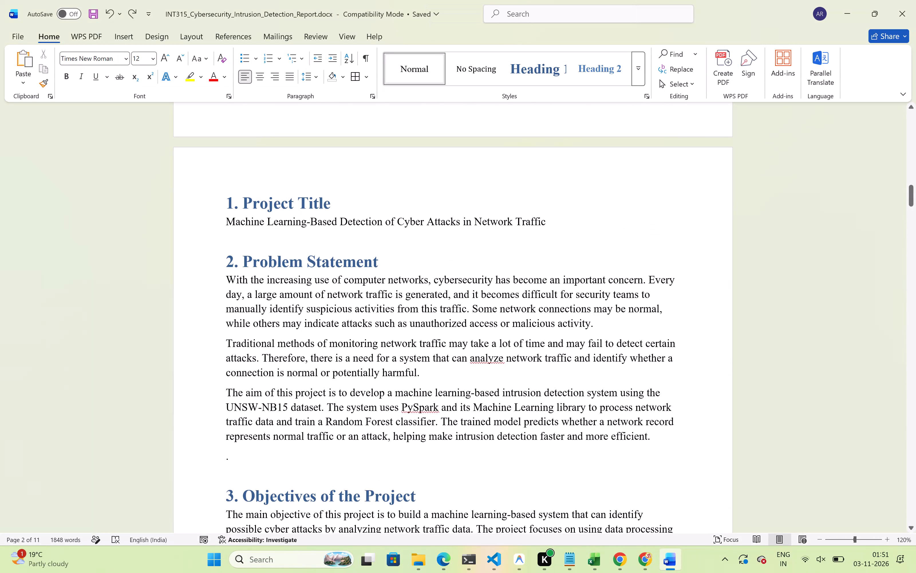
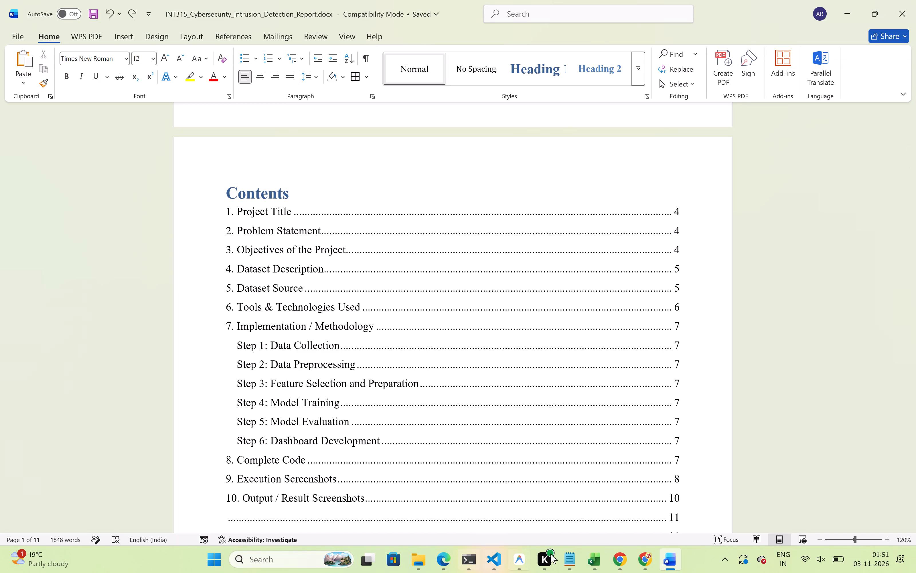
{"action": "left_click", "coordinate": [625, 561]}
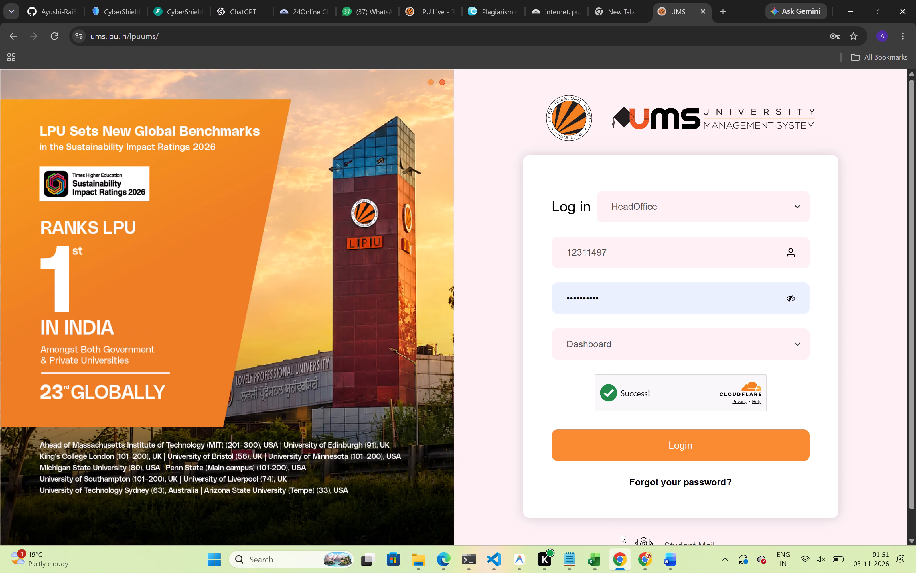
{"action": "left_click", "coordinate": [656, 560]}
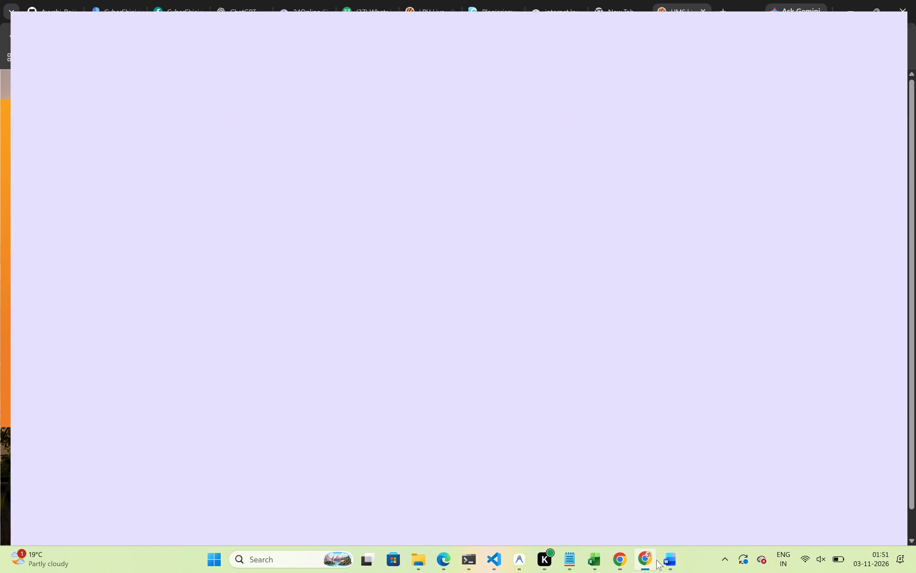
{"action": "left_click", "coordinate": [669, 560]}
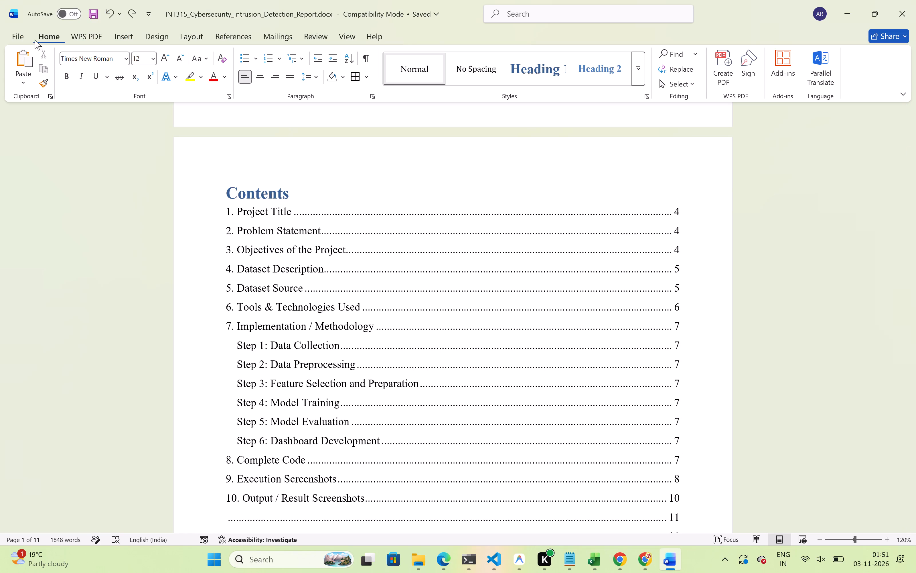
Set up saving a copy of the report in the Downloads folder in PDF format, without replacing the existing PDF.
{"action": "left_click", "coordinate": [35, 40]}
{"action": "left_click", "coordinate": [10, 33]}
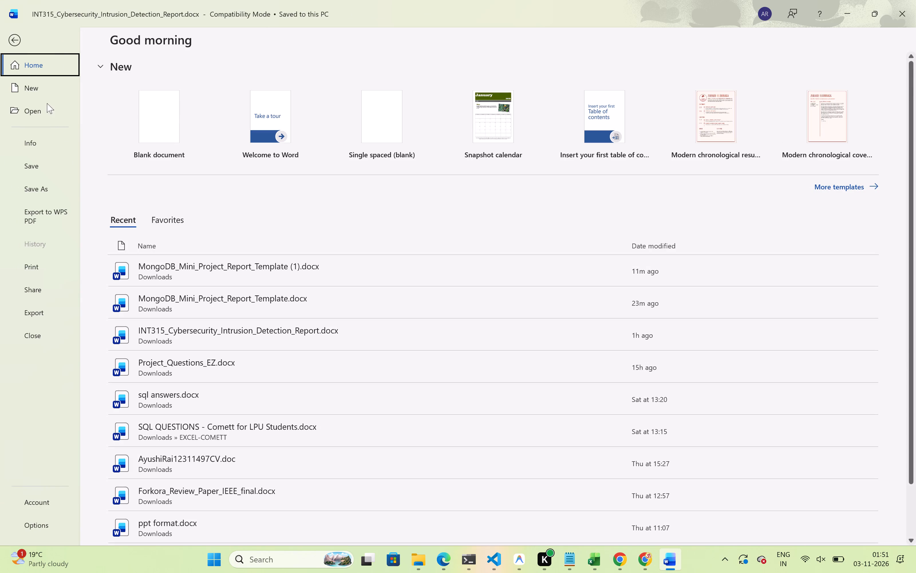
{"action": "left_click", "coordinate": [45, 196]}
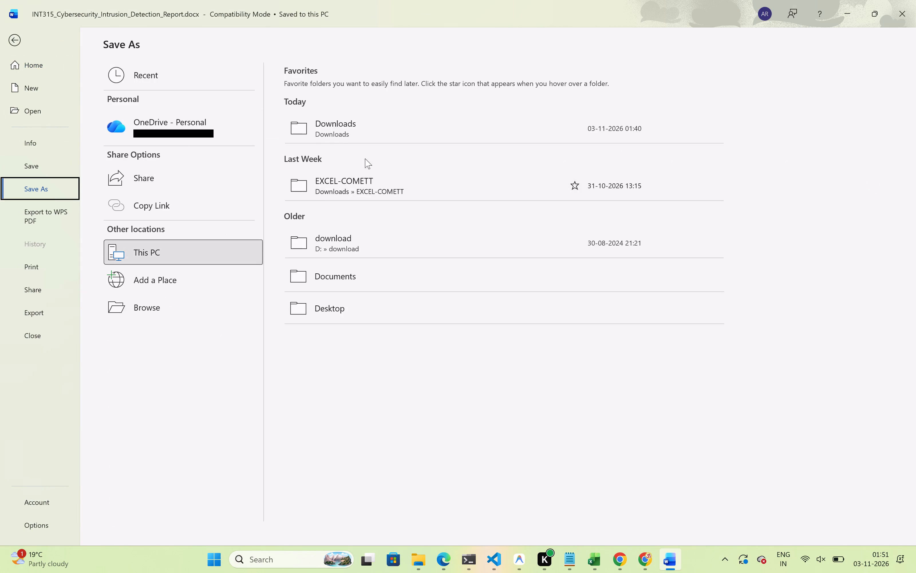
{"action": "left_click", "coordinate": [366, 127]}
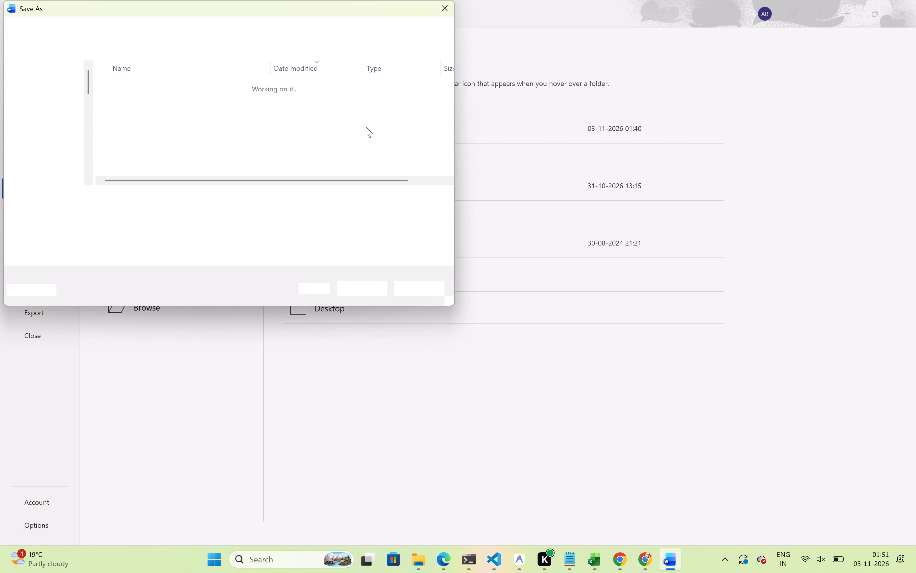
{"action": "left_click", "coordinate": [230, 203]}
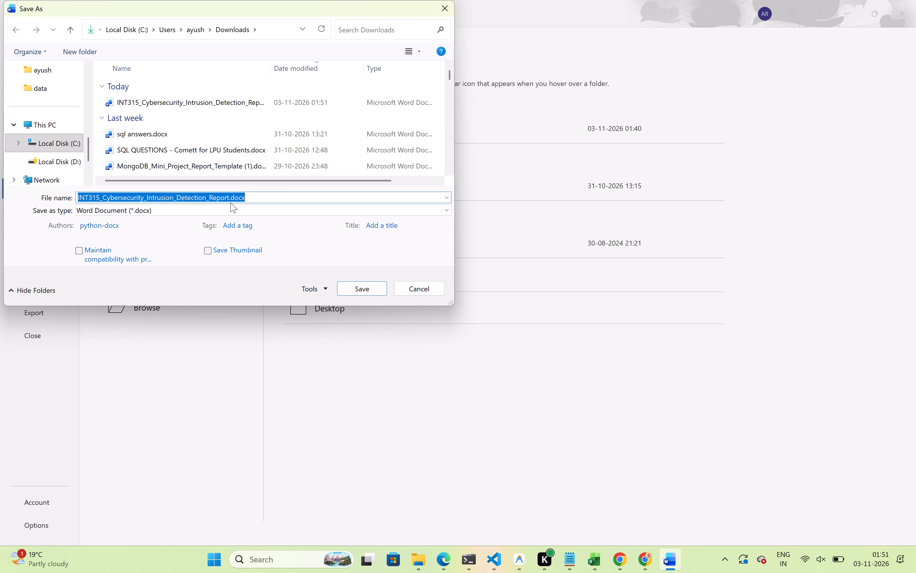
{"action": "left_click", "coordinate": [223, 213]}
{"action": "left_click", "coordinate": [201, 276]}
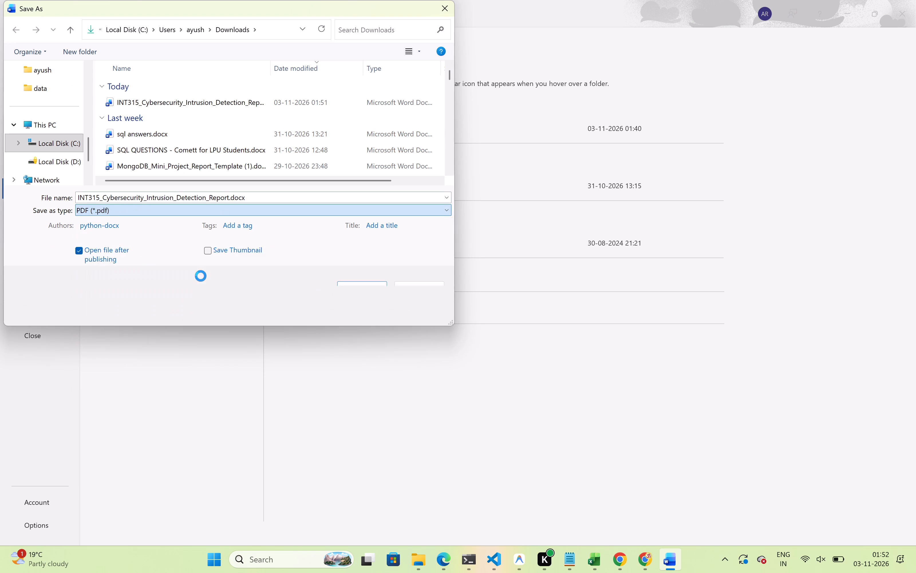
{"action": "left_click", "coordinate": [352, 304]}
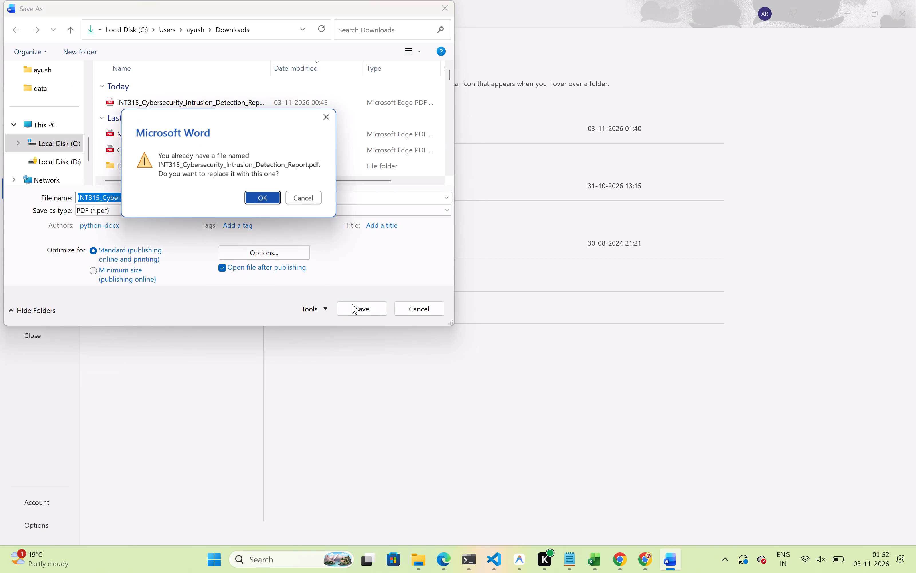
{"action": "left_click", "coordinate": [306, 200]}
Shorten the PDF's file name to INT315_Report.pdf and save it in the Downloads folder.
{"action": "left_click", "coordinate": [229, 197]}
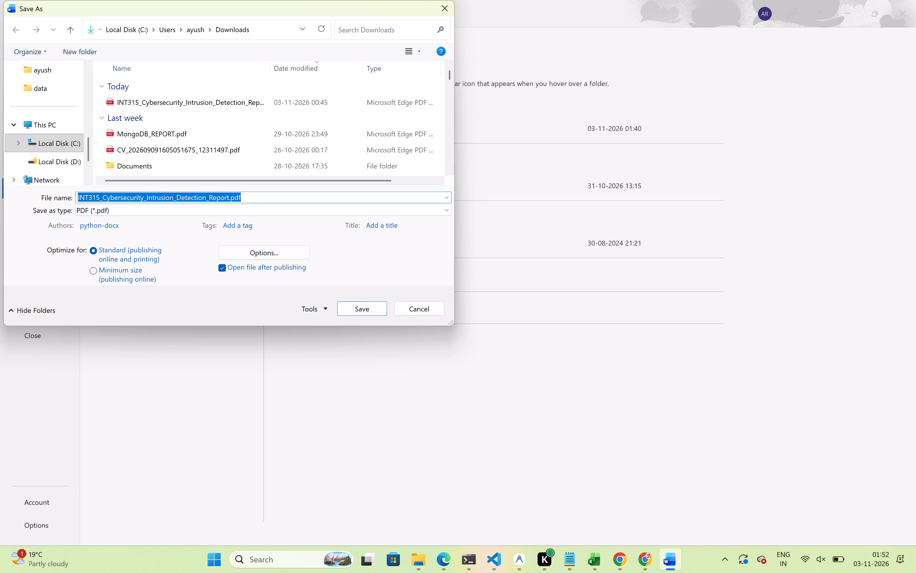
{"action": "left_click", "coordinate": [162, 198]}
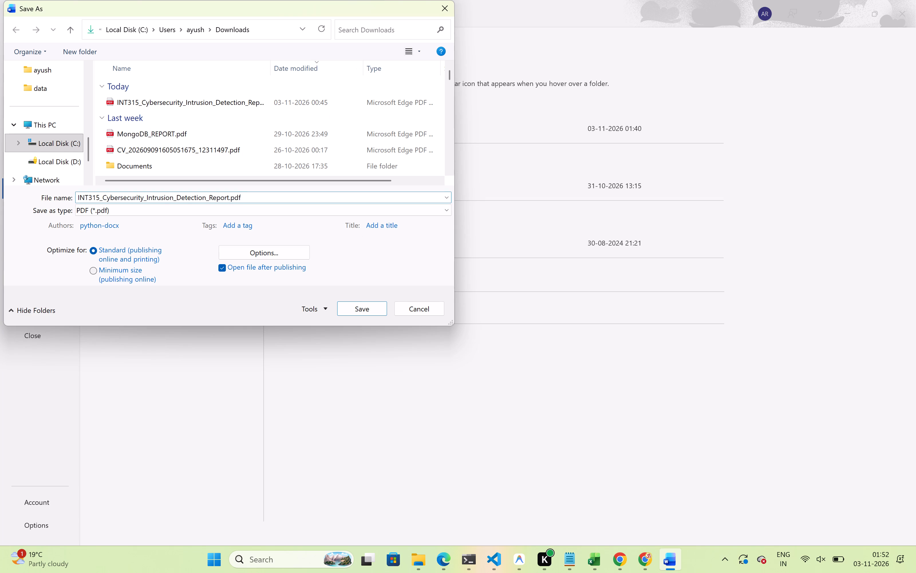
{"action": "left_click_drag", "start_coordinate": [228, 199], "coordinate": [212, 198]}
{"action": "left_click", "coordinate": [212, 198]}
{"action": "left_click_drag", "start_coordinate": [209, 198], "coordinate": [100, 200]}
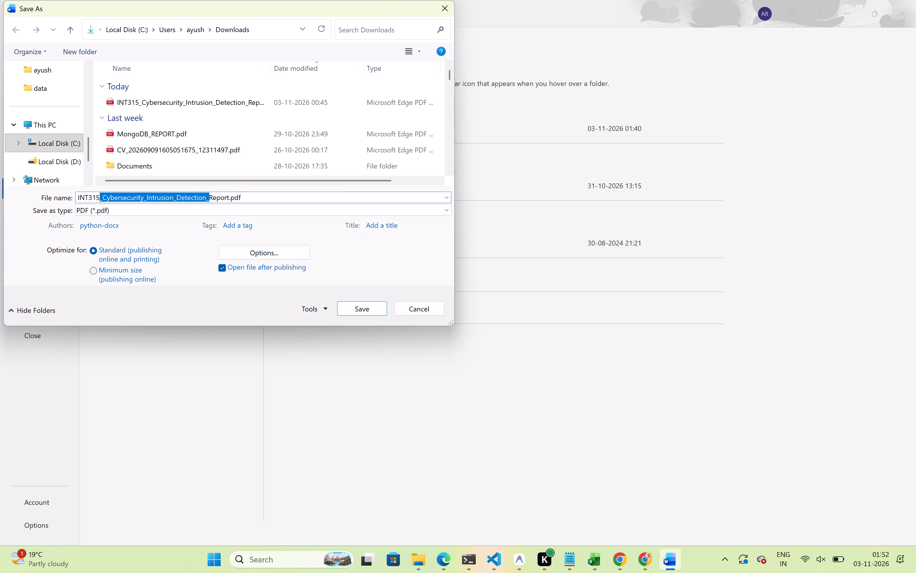
{"action": "key", "text": "equal"}
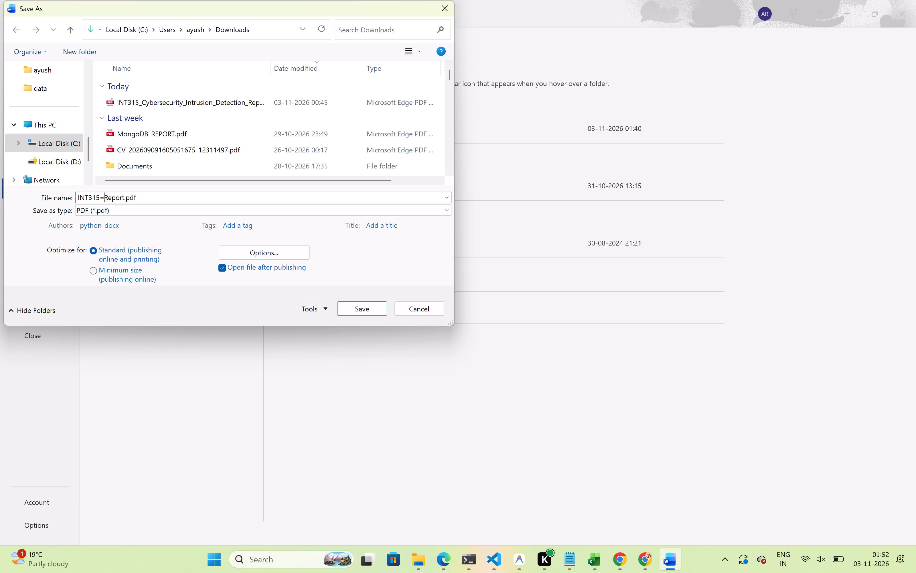
{"action": "key", "text": "BackSpace"}
{"action": "key", "text": "shift+plus"}
{"action": "key", "text": "BackSpace"}
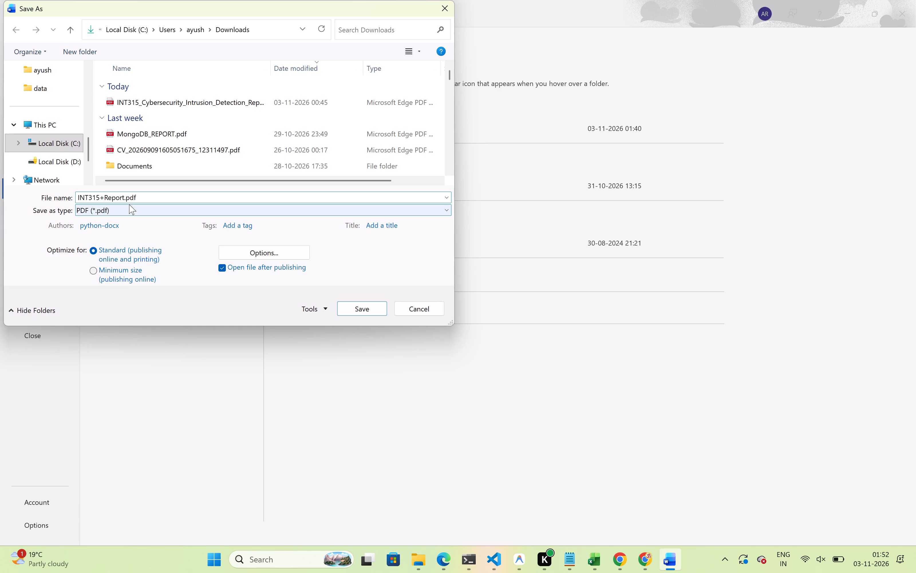
{"action": "key", "text": "shift+underscore"}
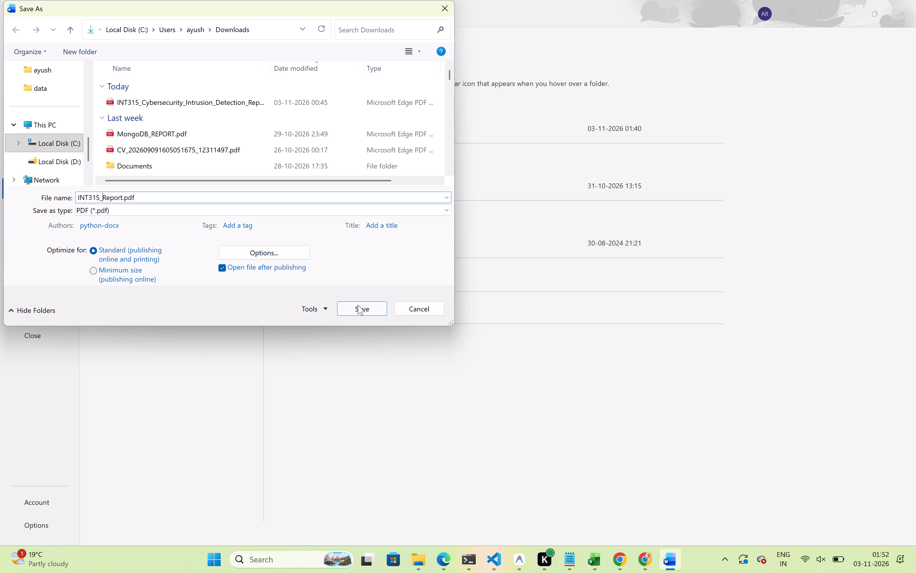
{"action": "left_click", "coordinate": [358, 305]}
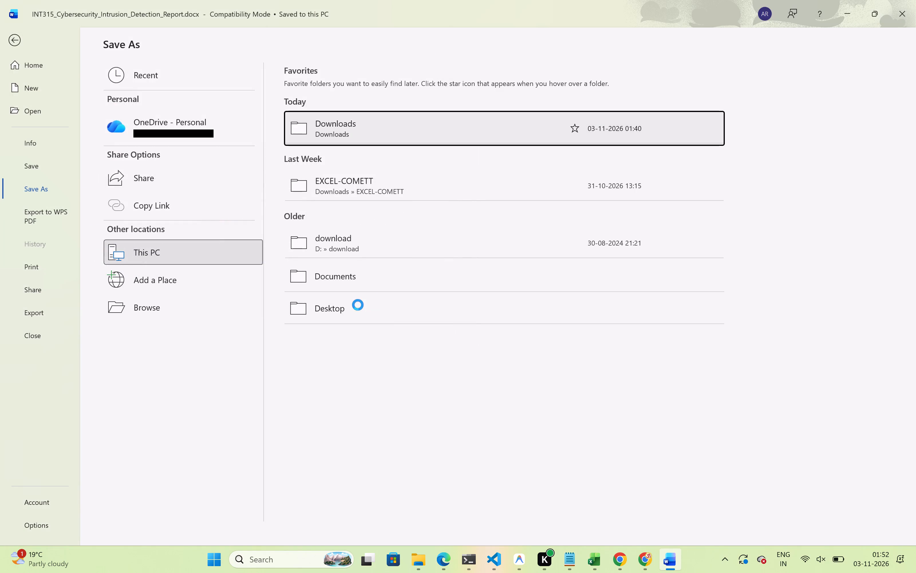
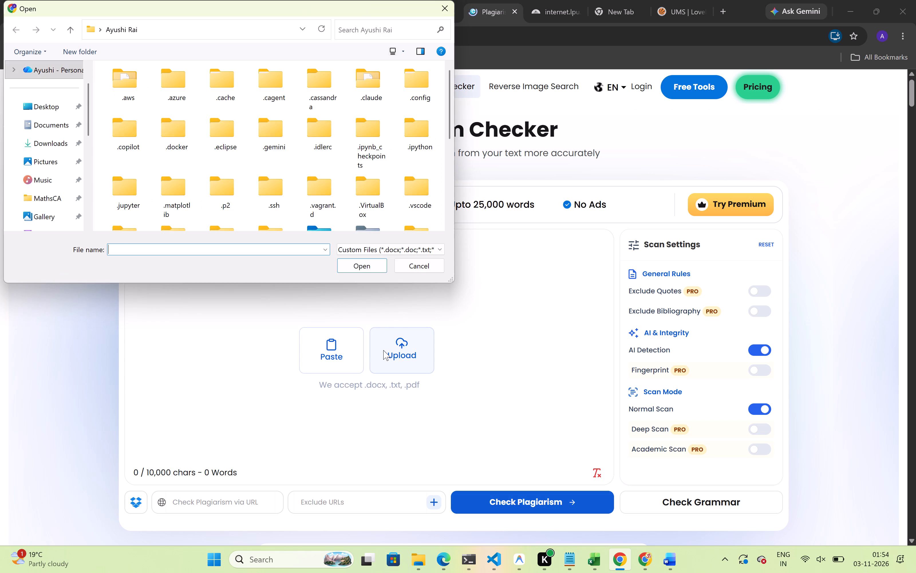
Upload INT315_Report.pdf from the Downloads folder to the plagiarism checker.
{"action": "left_click", "coordinate": [46, 143]}
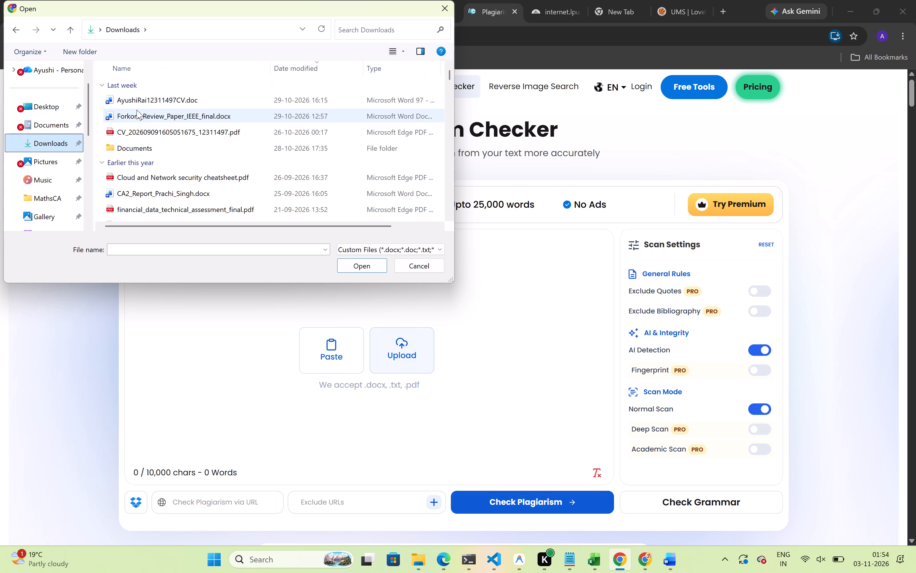
{"action": "left_click", "coordinate": [161, 104]}
{"action": "left_click", "coordinate": [374, 266]}
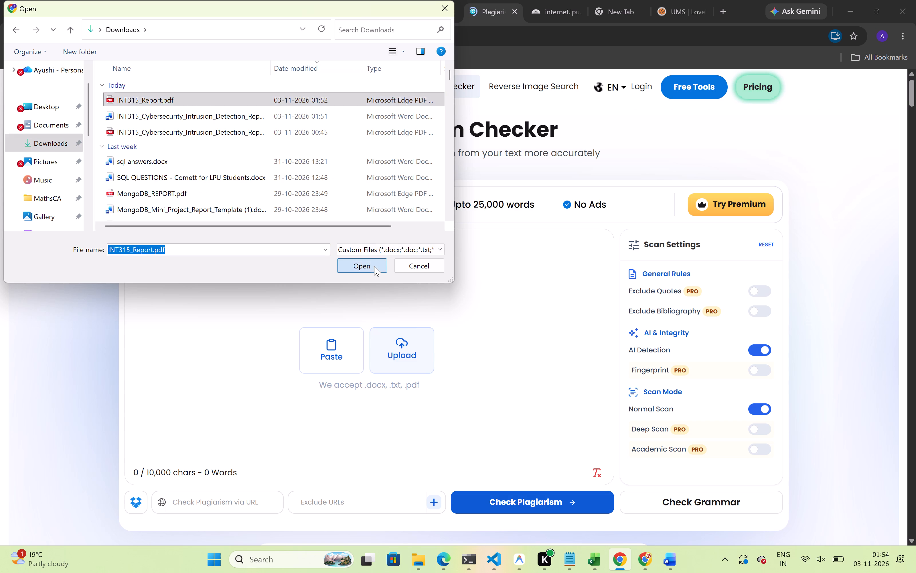
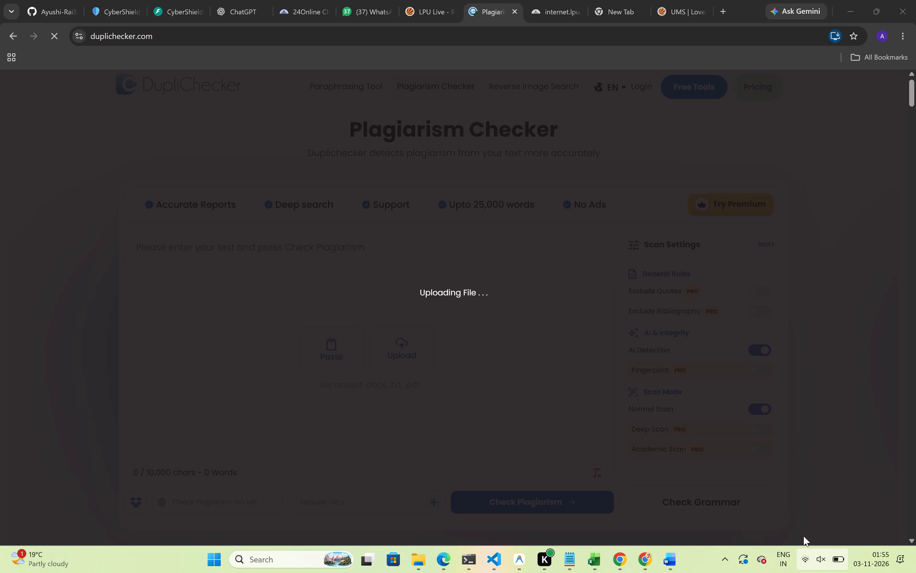
Open the system quick settings to check the Wi-Fi connection while the file uploads.
{"action": "left_click", "coordinate": [809, 556]}
Go back from the DupliChecker page to the Google search results for "plagiarism checker free".
{"action": "scroll", "coordinate": [470, 312], "scroll_direction": "right", "scroll_amount": 9}
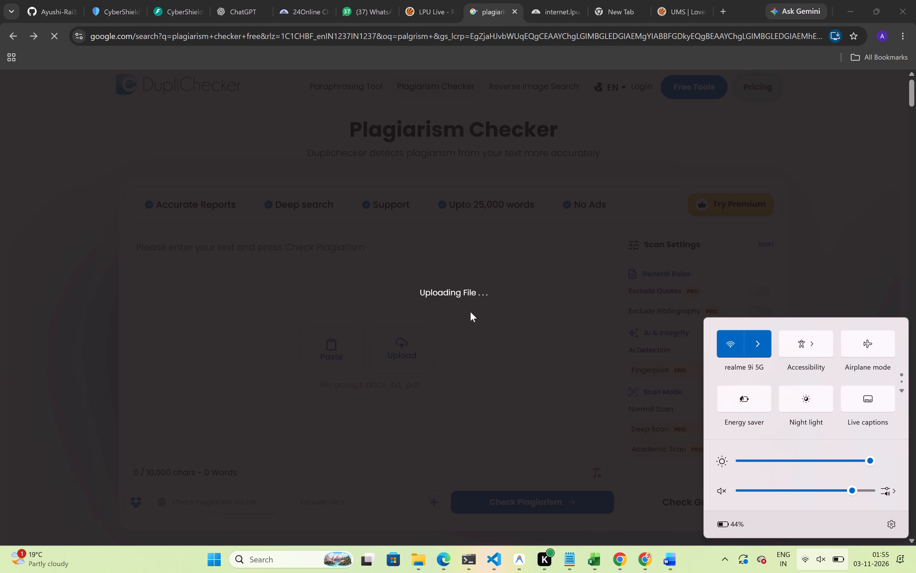
Open the Plagiarismdetector.net result "Plagiarism Checker Free | MOST Accurate with Percentage" from the Google search results.
{"action": "left_click", "coordinate": [277, 197]}
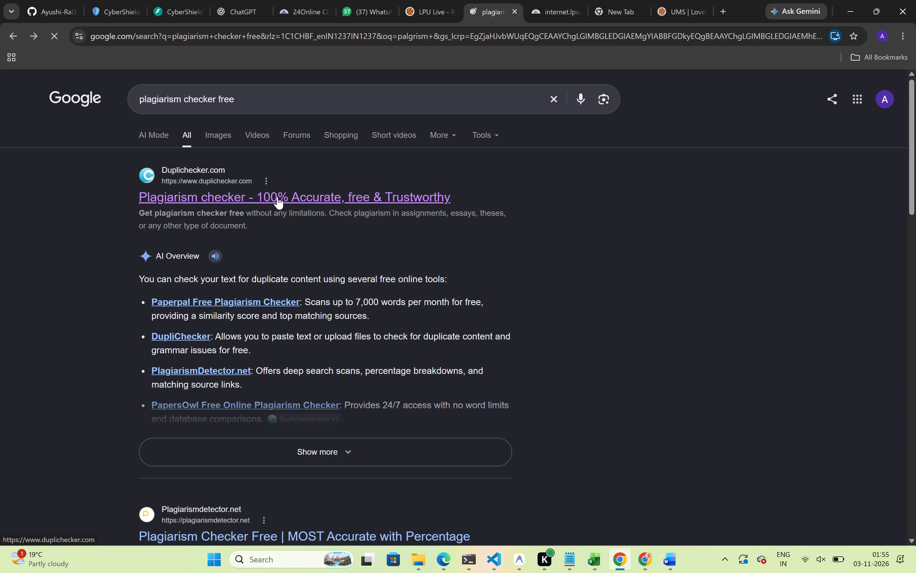
{"action": "scroll", "coordinate": [277, 197], "scroll_direction": "down", "scroll_amount": 3}
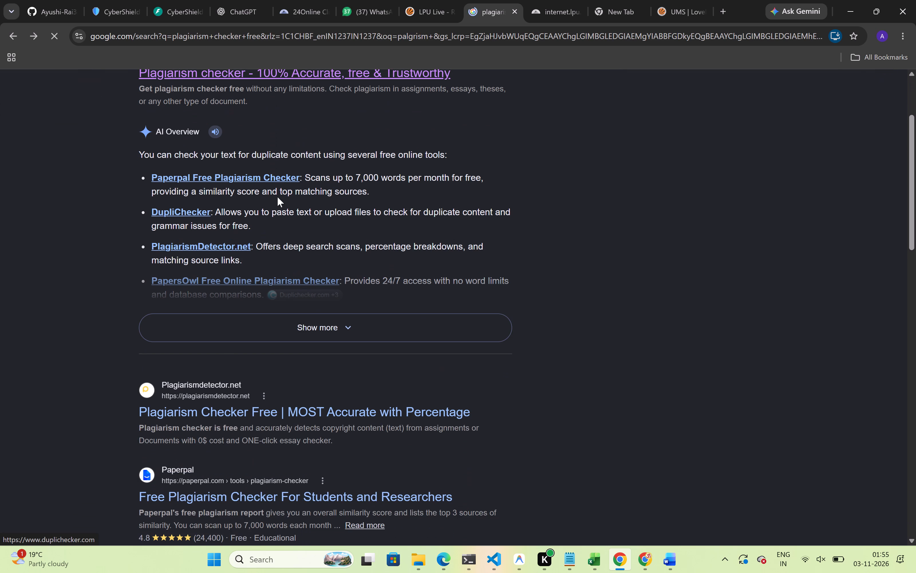
{"action": "left_click", "coordinate": [225, 409]}
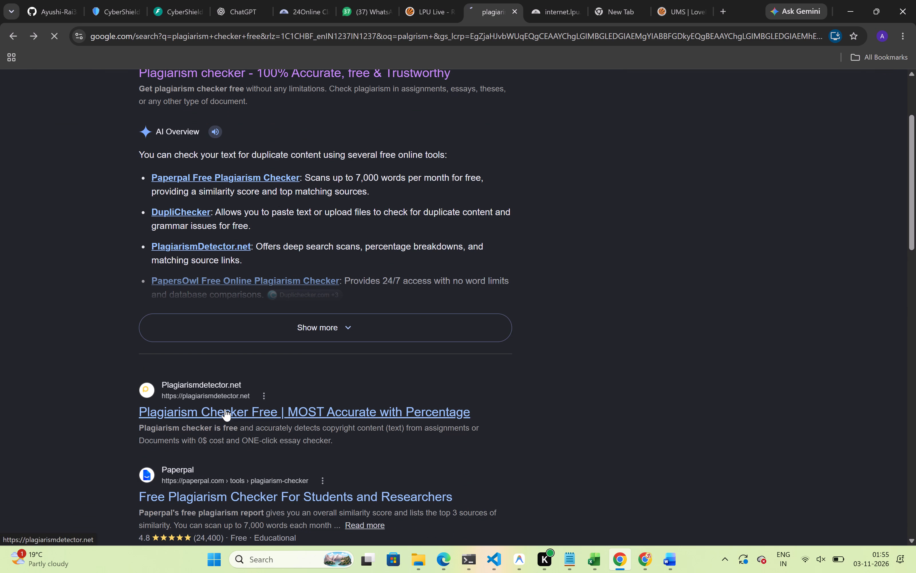
Disconnect the Wi-Fi from the realme 9i 5G network and reconnect to it.
{"action": "left_click", "coordinate": [815, 553]}
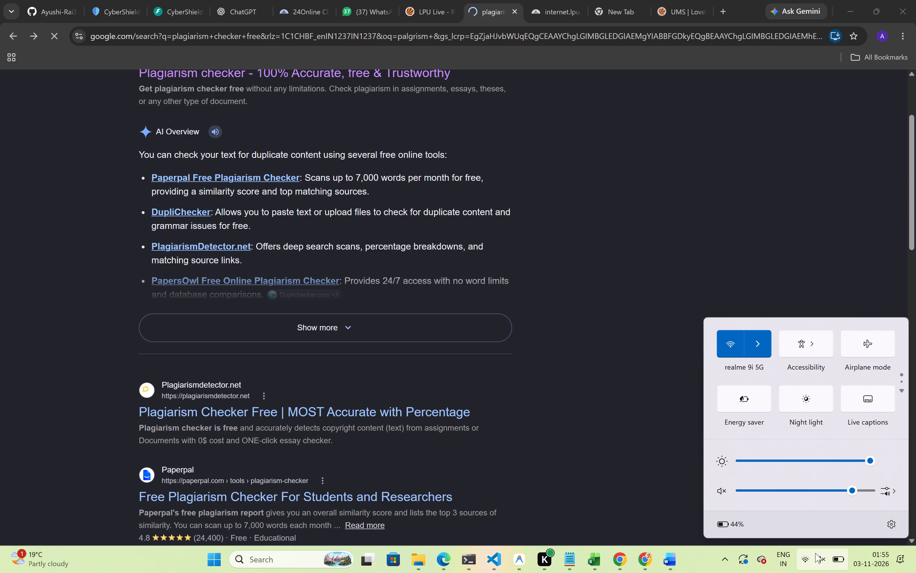
{"action": "left_click", "coordinate": [761, 338]}
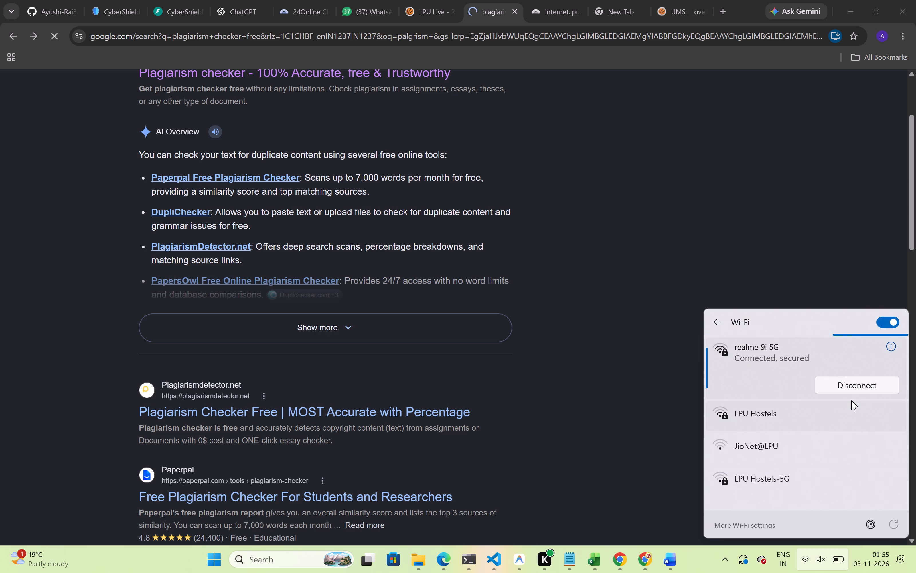
{"action": "left_click", "coordinate": [838, 393]}
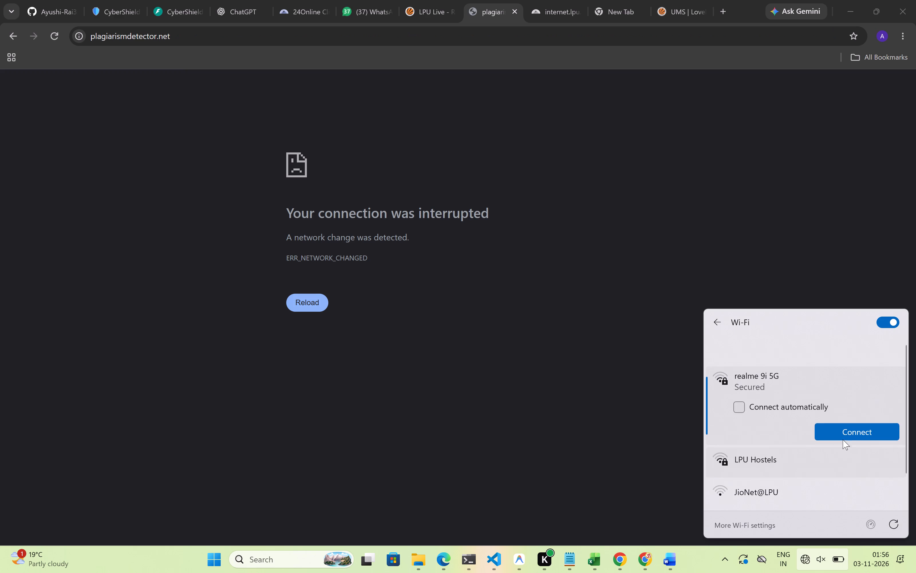
{"action": "left_click", "coordinate": [824, 429]}
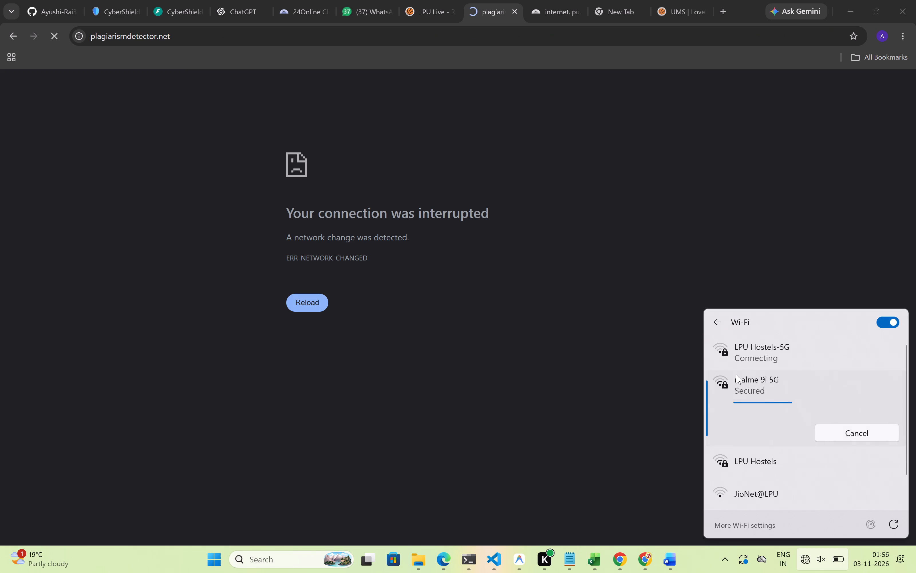
{"action": "left_click", "coordinate": [713, 323]}
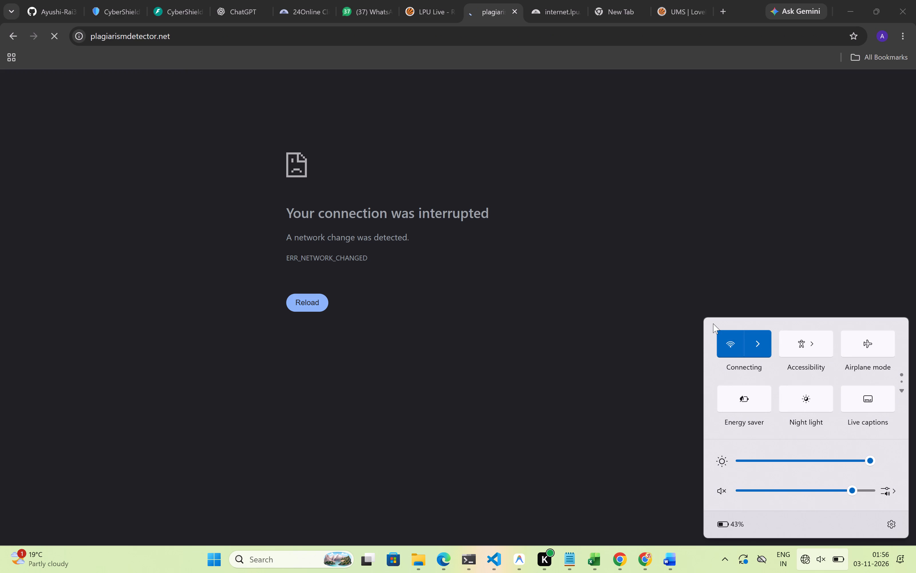
{"action": "left_click", "coordinate": [768, 341]}
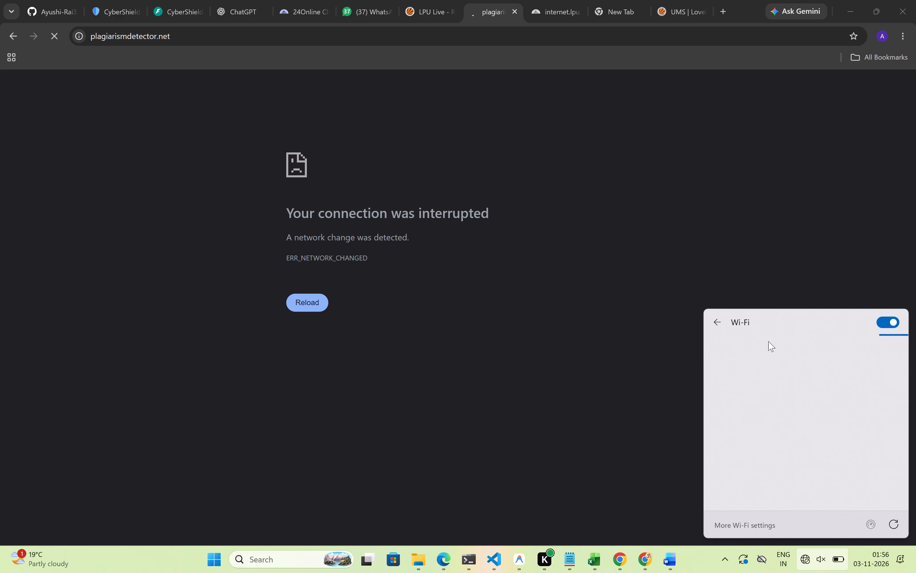
{"action": "left_click", "coordinate": [585, 354]}
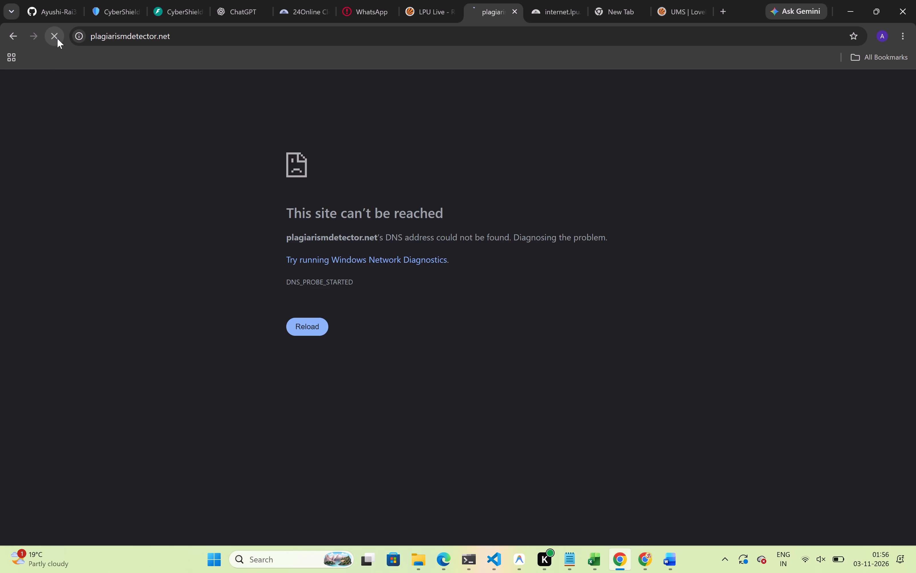
Reload the plagiarismdetector.net page.
{"action": "left_click", "coordinate": [57, 38]}
{"action": "left_click", "coordinate": [57, 38]}
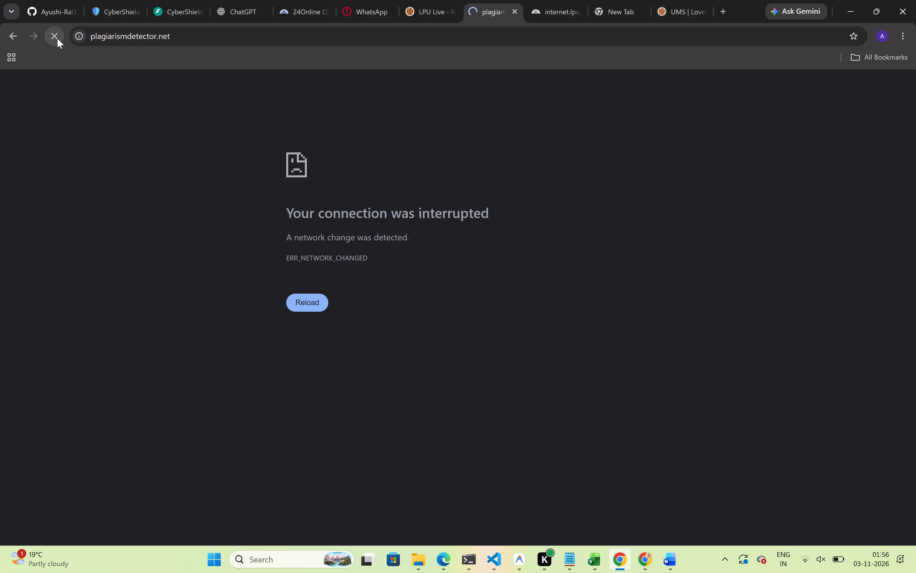
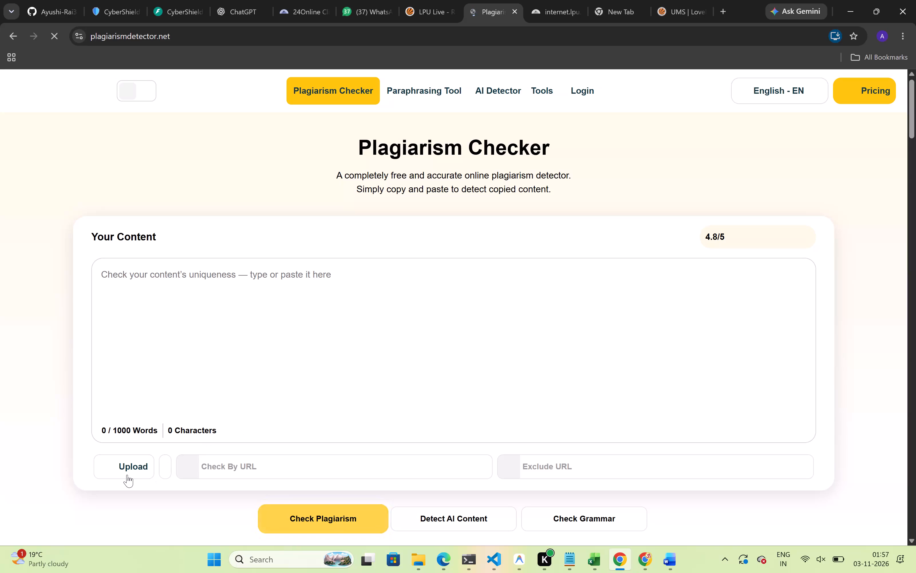
Upload INT315_Report.pdf from the Downloads folder to the plagiarismdetector.net plagiarism checker.
{"action": "left_click", "coordinate": [127, 475]}
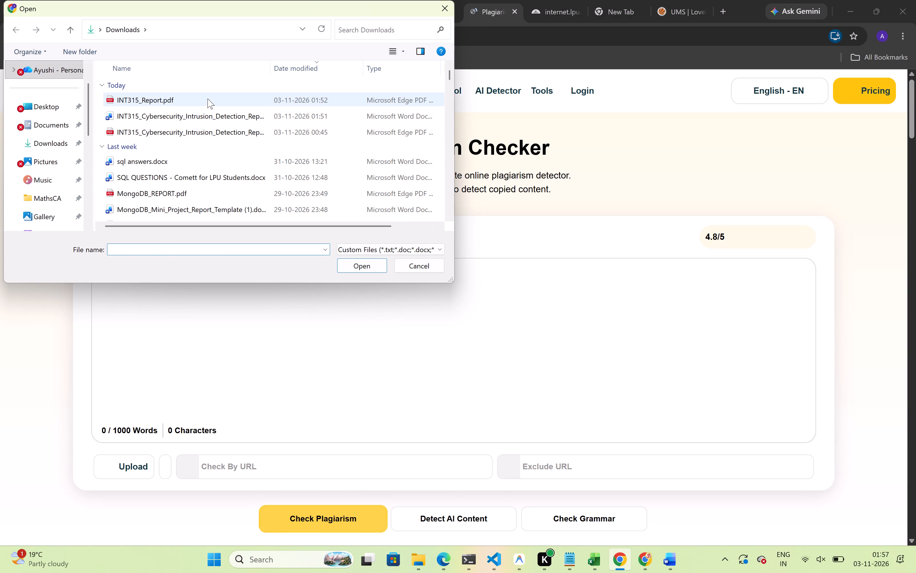
{"action": "left_click", "coordinate": [208, 99]}
{"action": "left_click", "coordinate": [358, 262]}
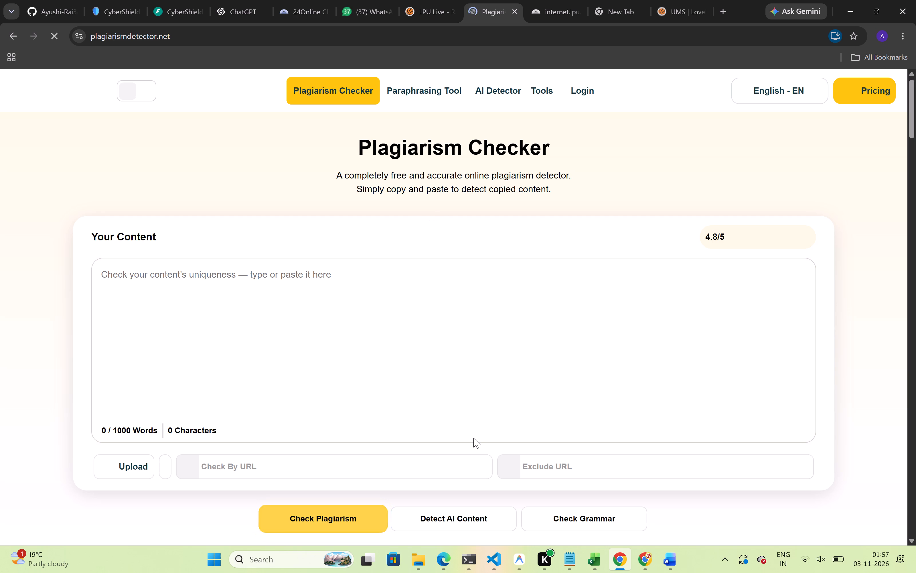
Check the Wi-Fi connection in the system quick settings while the plagiarism checker page loads.
{"action": "left_click", "coordinate": [826, 564]}
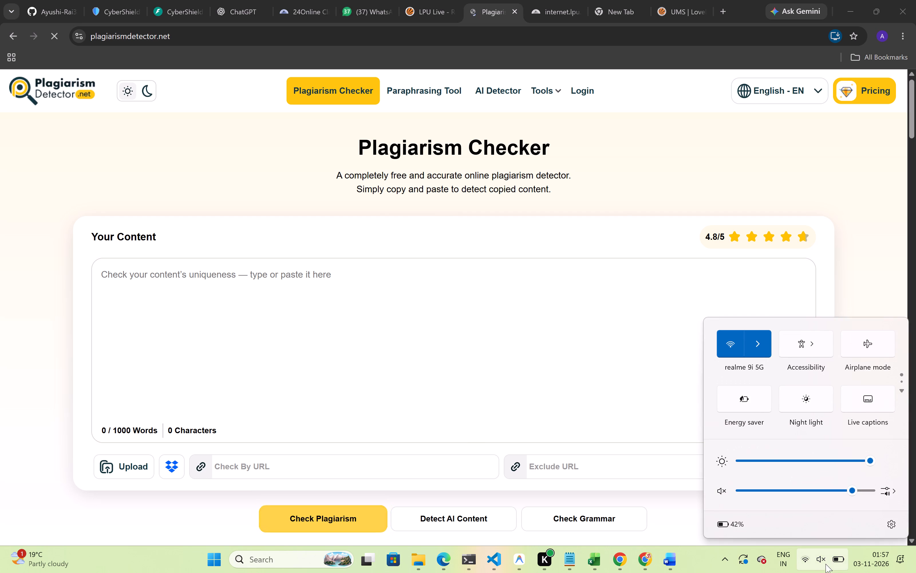
{"action": "left_click", "coordinate": [323, 425]}
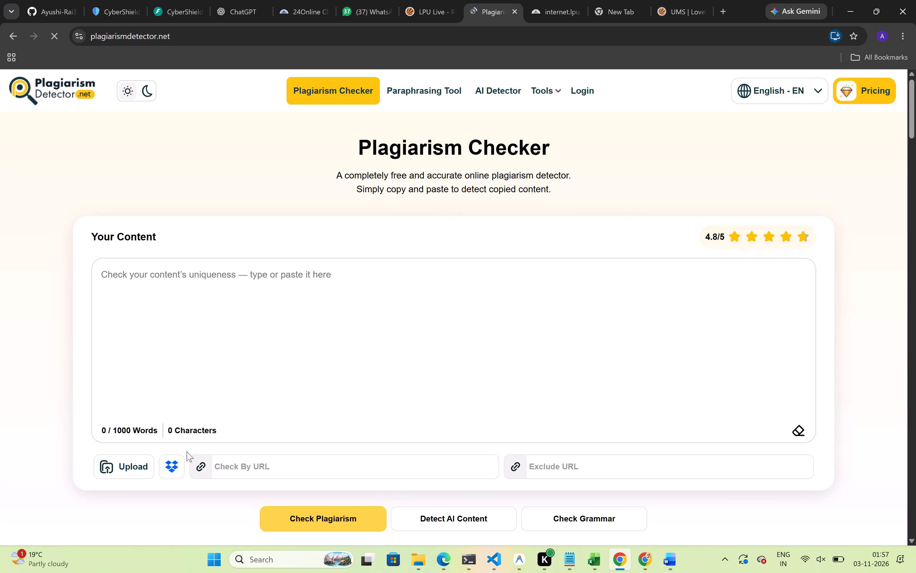
Upload INT315_Report.pdf from the Downloads folder to the plagiarismdetector.net checker again.
{"action": "left_click", "coordinate": [128, 467]}
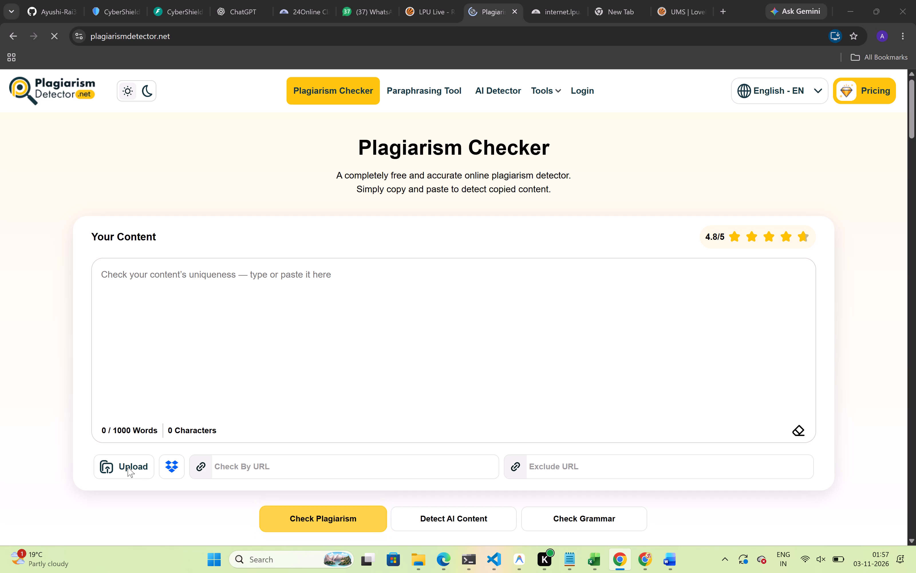
{"action": "left_click", "coordinate": [171, 98]}
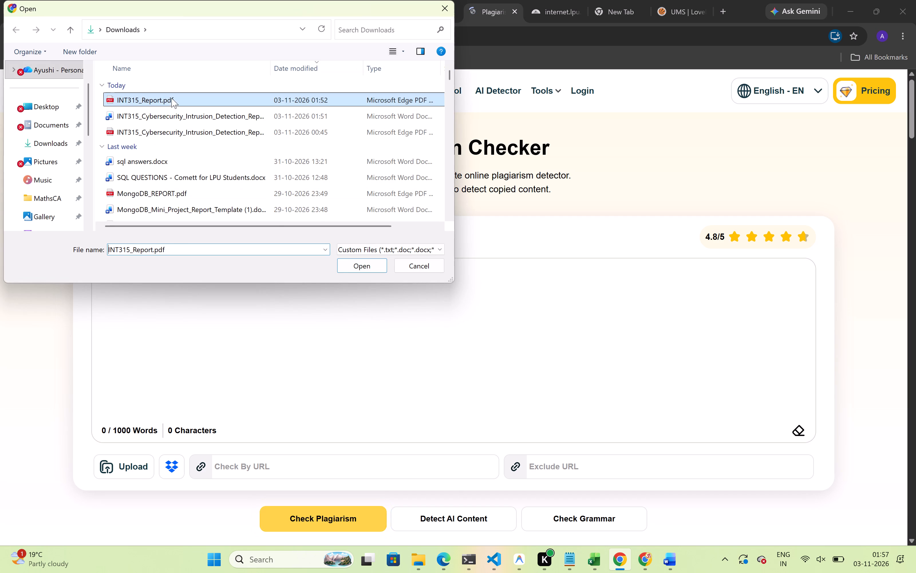
{"action": "left_click", "coordinate": [344, 264]}
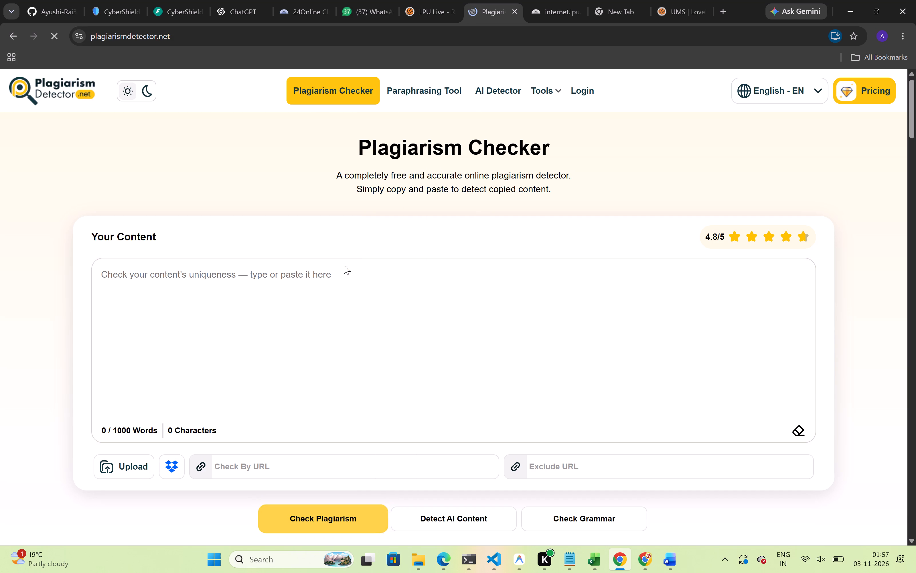
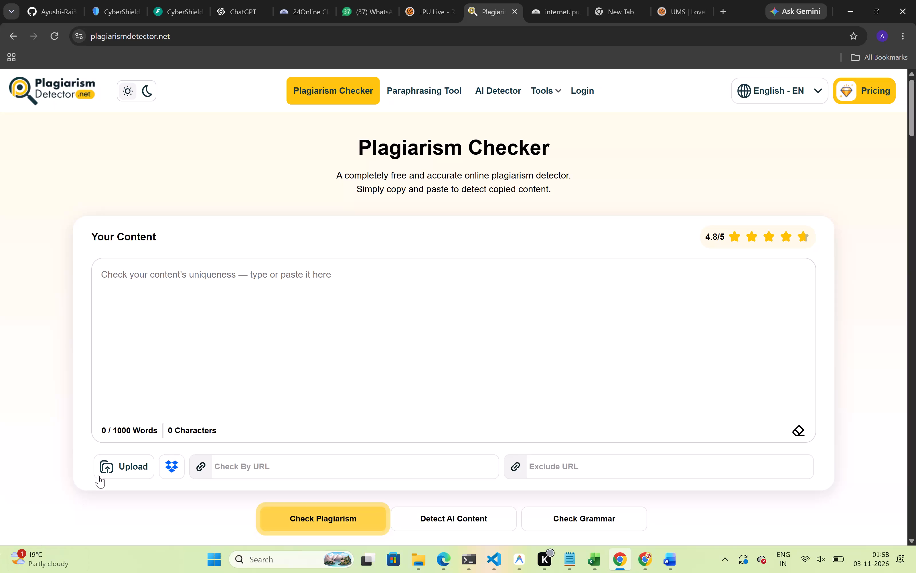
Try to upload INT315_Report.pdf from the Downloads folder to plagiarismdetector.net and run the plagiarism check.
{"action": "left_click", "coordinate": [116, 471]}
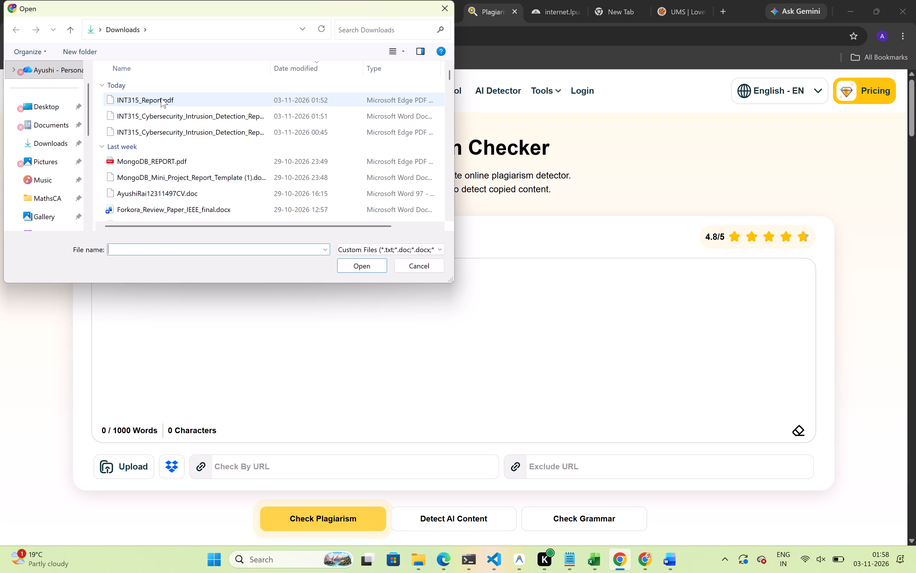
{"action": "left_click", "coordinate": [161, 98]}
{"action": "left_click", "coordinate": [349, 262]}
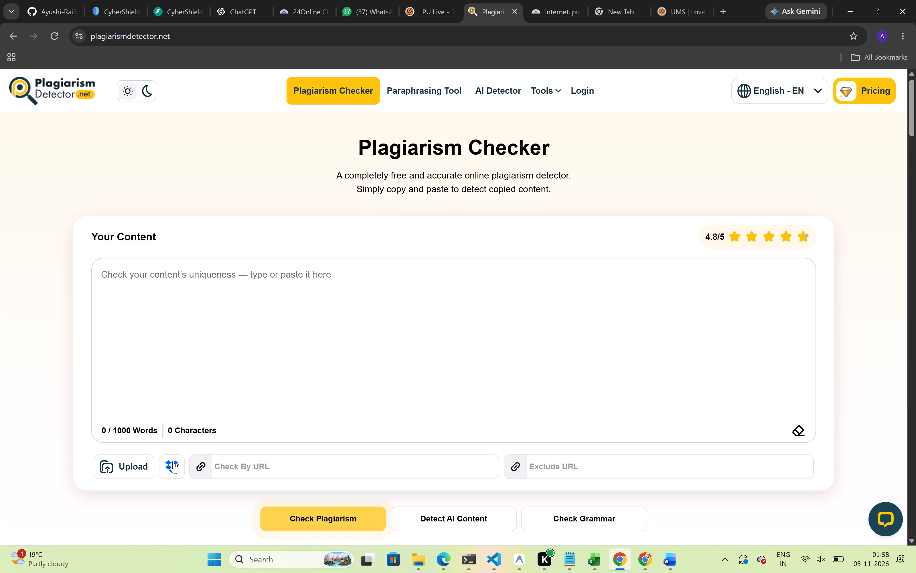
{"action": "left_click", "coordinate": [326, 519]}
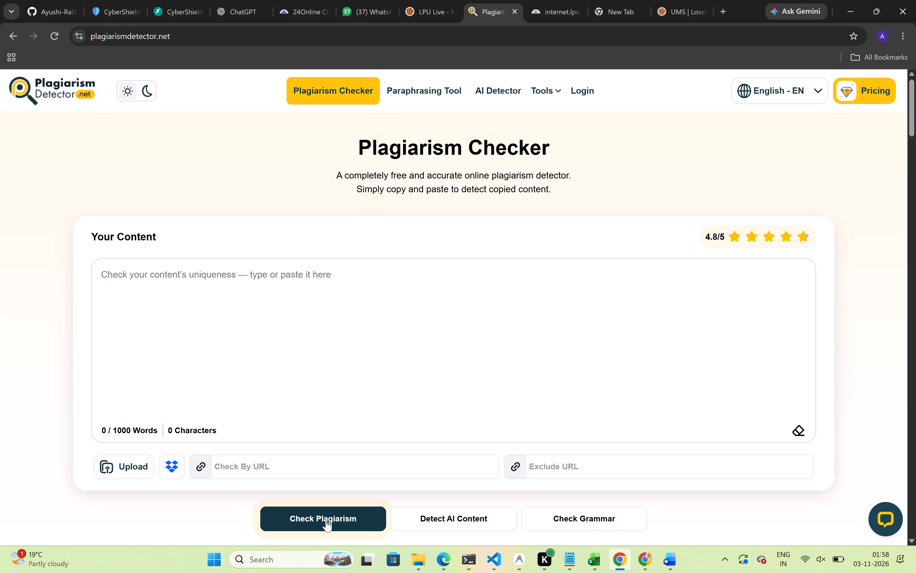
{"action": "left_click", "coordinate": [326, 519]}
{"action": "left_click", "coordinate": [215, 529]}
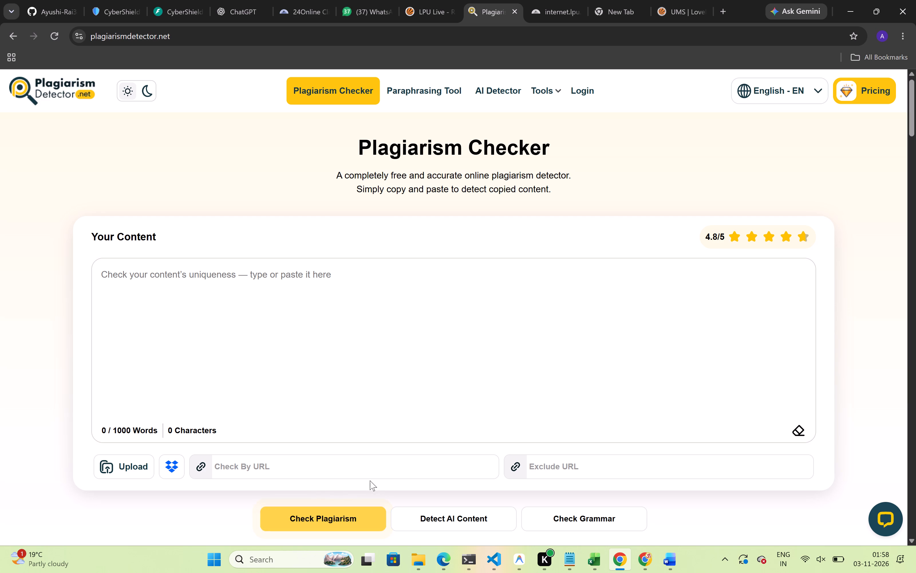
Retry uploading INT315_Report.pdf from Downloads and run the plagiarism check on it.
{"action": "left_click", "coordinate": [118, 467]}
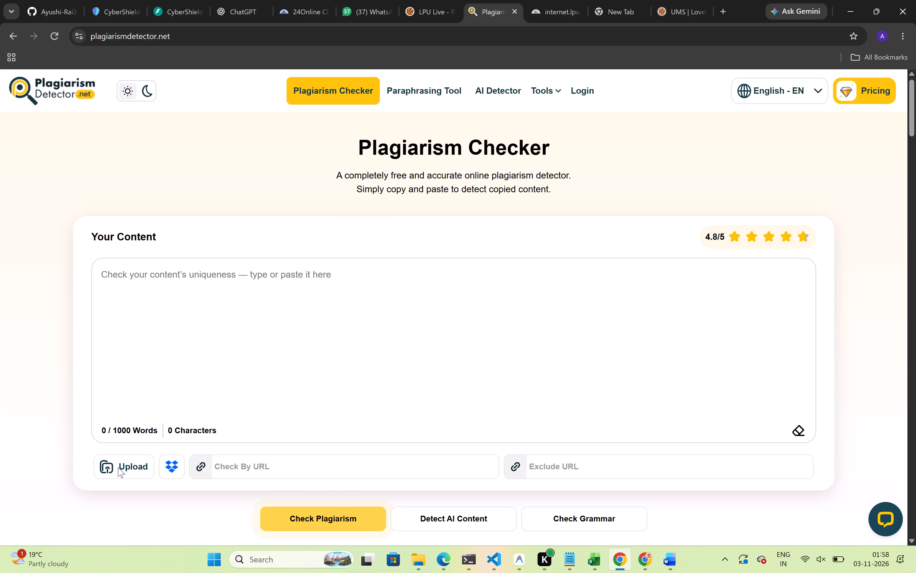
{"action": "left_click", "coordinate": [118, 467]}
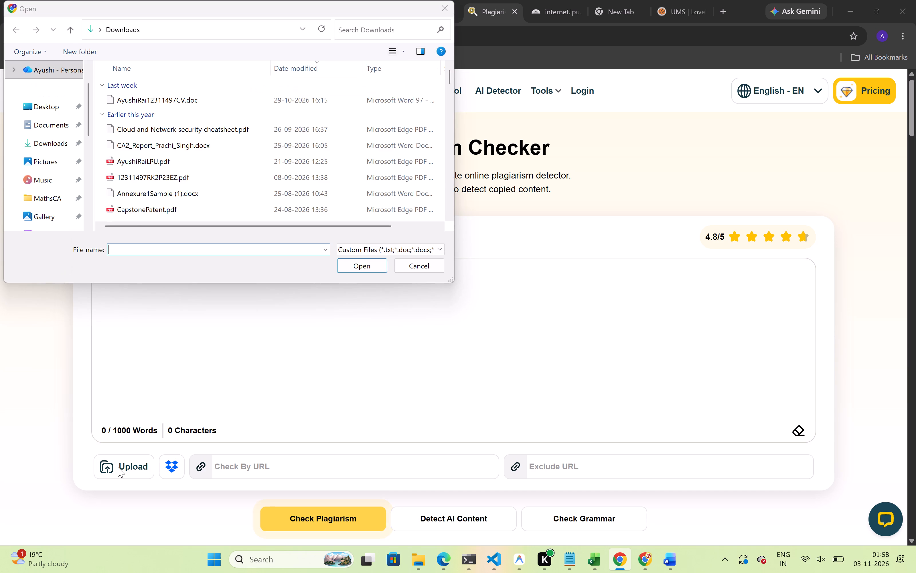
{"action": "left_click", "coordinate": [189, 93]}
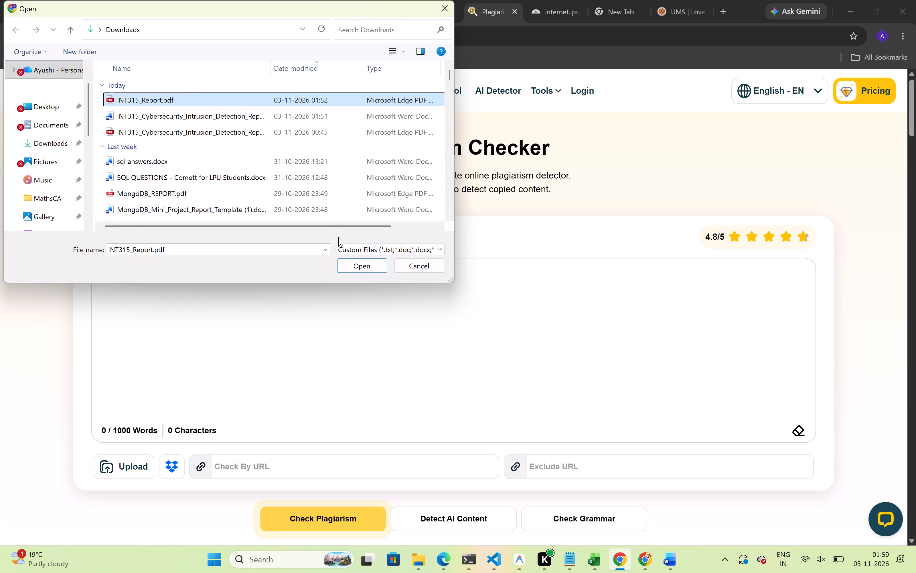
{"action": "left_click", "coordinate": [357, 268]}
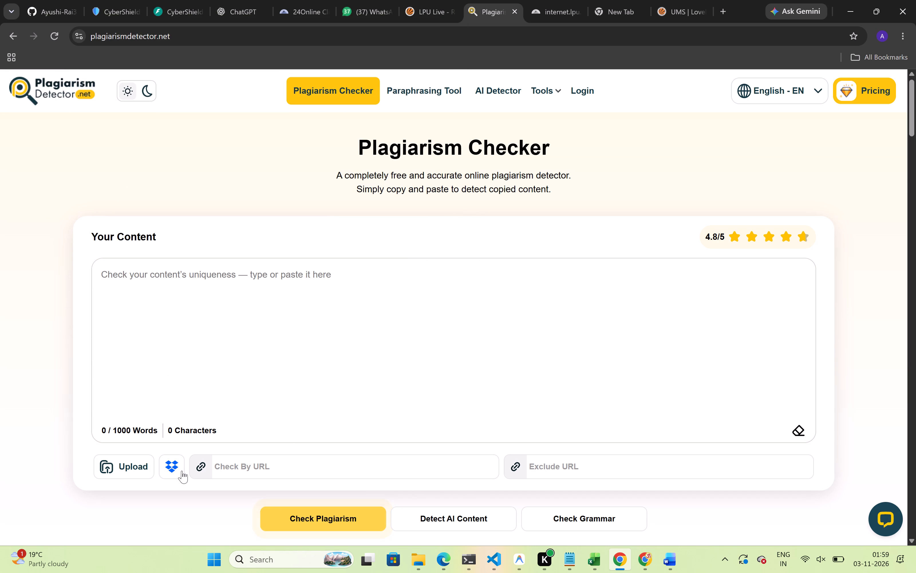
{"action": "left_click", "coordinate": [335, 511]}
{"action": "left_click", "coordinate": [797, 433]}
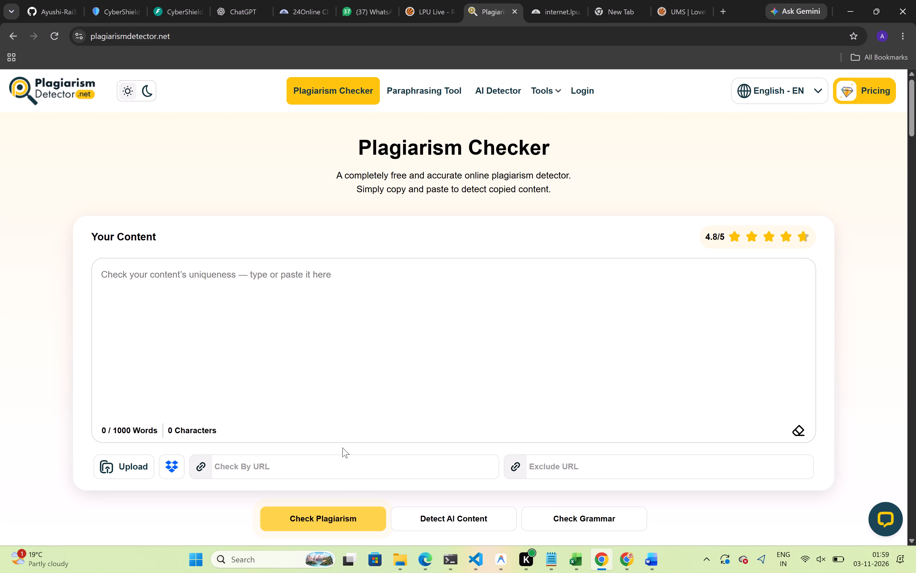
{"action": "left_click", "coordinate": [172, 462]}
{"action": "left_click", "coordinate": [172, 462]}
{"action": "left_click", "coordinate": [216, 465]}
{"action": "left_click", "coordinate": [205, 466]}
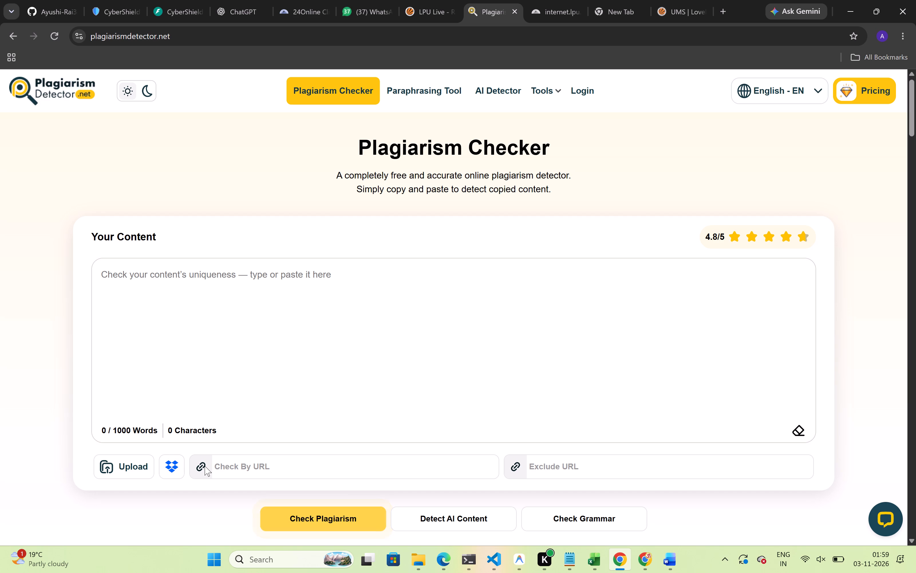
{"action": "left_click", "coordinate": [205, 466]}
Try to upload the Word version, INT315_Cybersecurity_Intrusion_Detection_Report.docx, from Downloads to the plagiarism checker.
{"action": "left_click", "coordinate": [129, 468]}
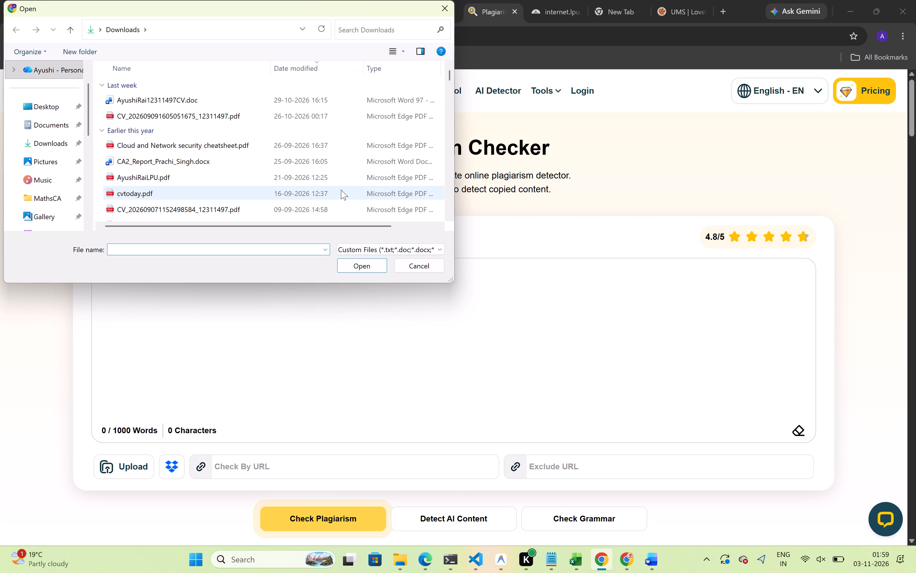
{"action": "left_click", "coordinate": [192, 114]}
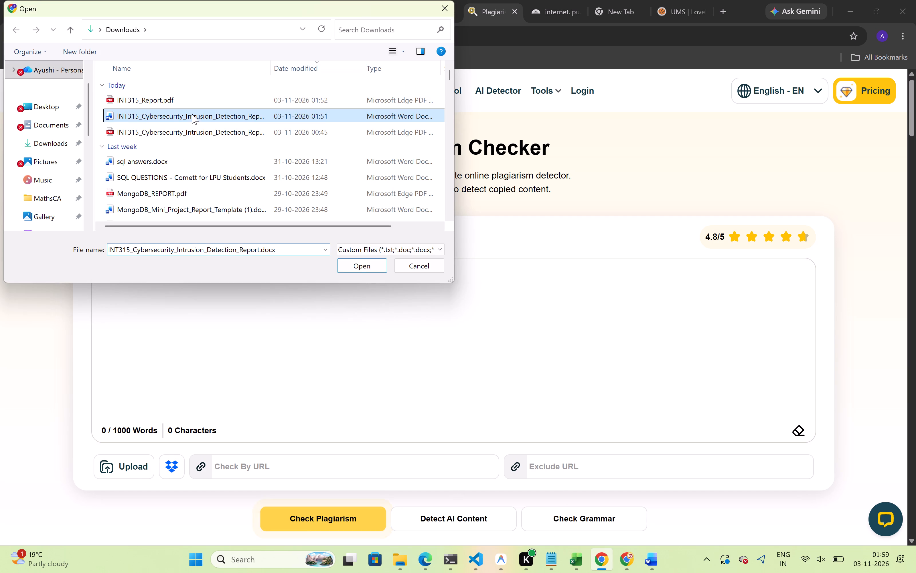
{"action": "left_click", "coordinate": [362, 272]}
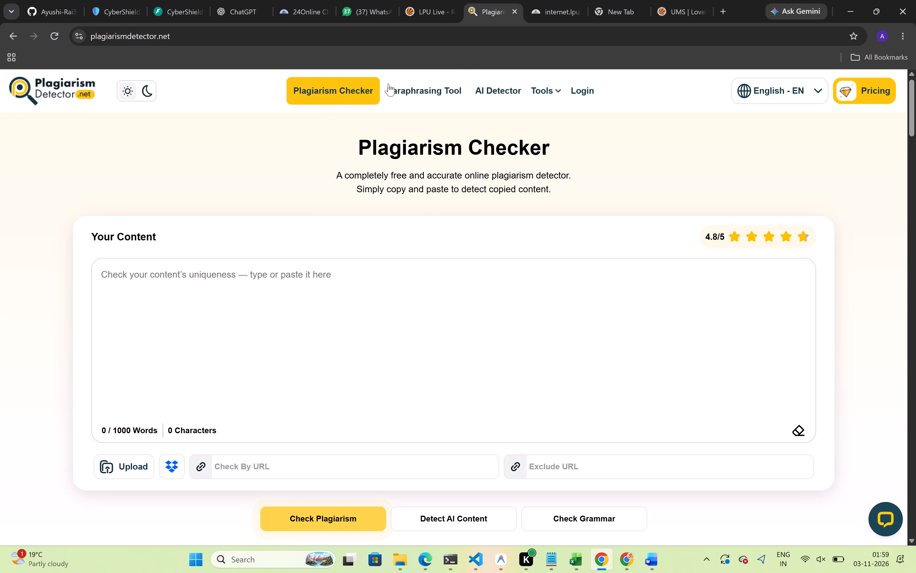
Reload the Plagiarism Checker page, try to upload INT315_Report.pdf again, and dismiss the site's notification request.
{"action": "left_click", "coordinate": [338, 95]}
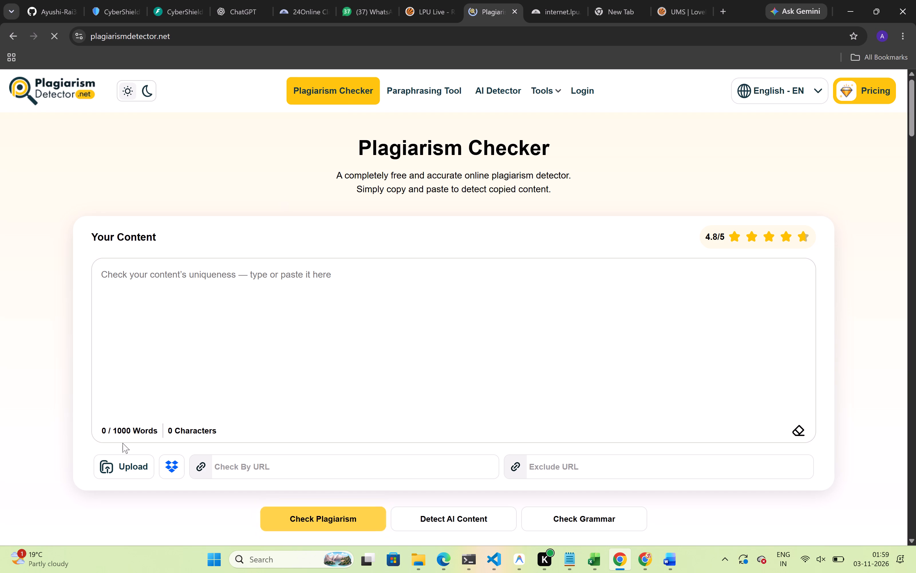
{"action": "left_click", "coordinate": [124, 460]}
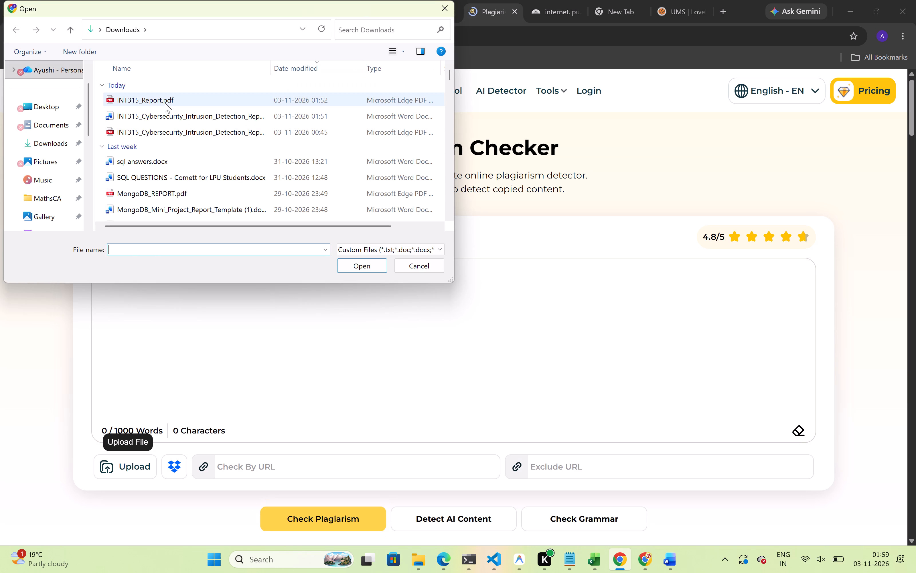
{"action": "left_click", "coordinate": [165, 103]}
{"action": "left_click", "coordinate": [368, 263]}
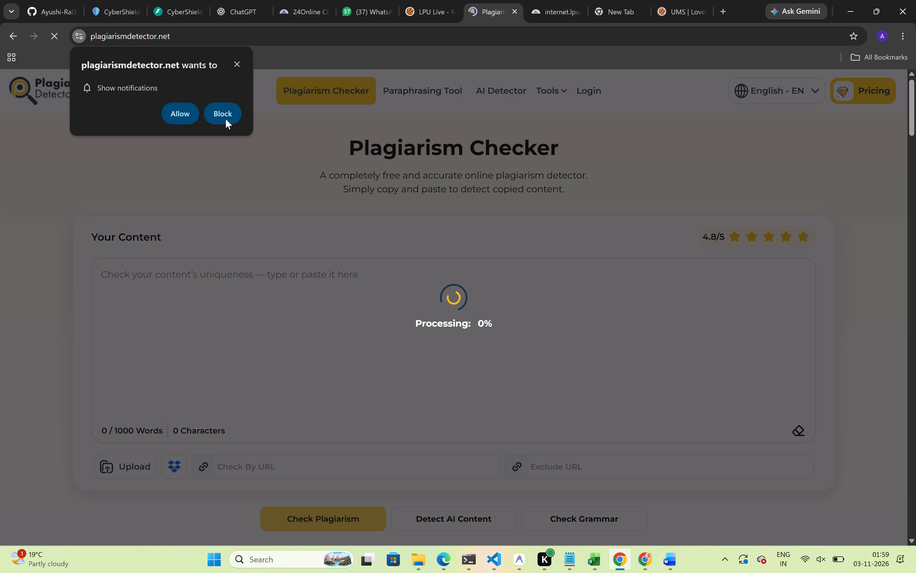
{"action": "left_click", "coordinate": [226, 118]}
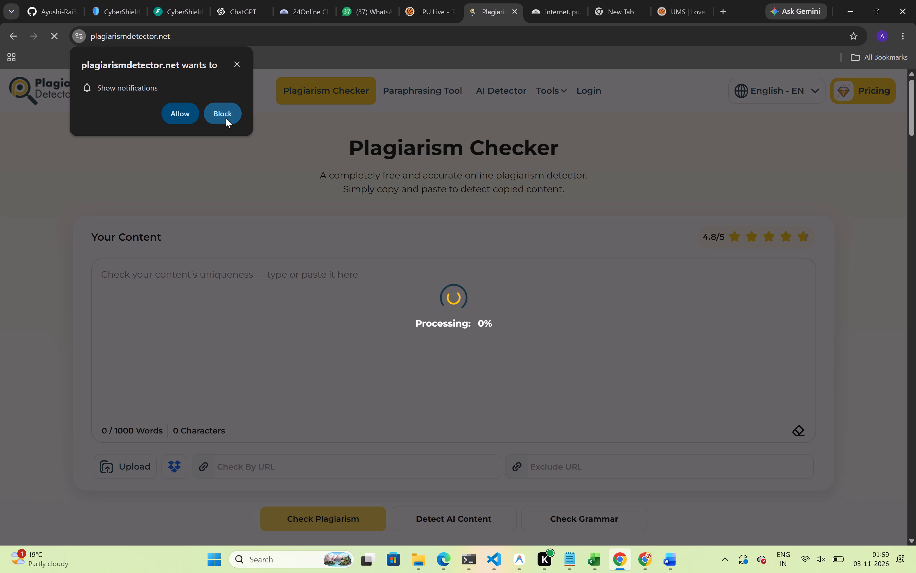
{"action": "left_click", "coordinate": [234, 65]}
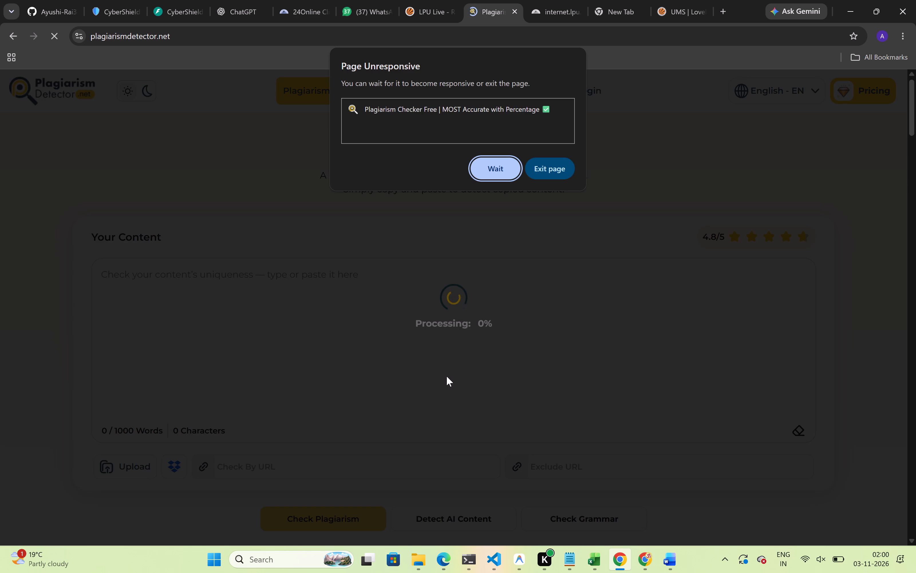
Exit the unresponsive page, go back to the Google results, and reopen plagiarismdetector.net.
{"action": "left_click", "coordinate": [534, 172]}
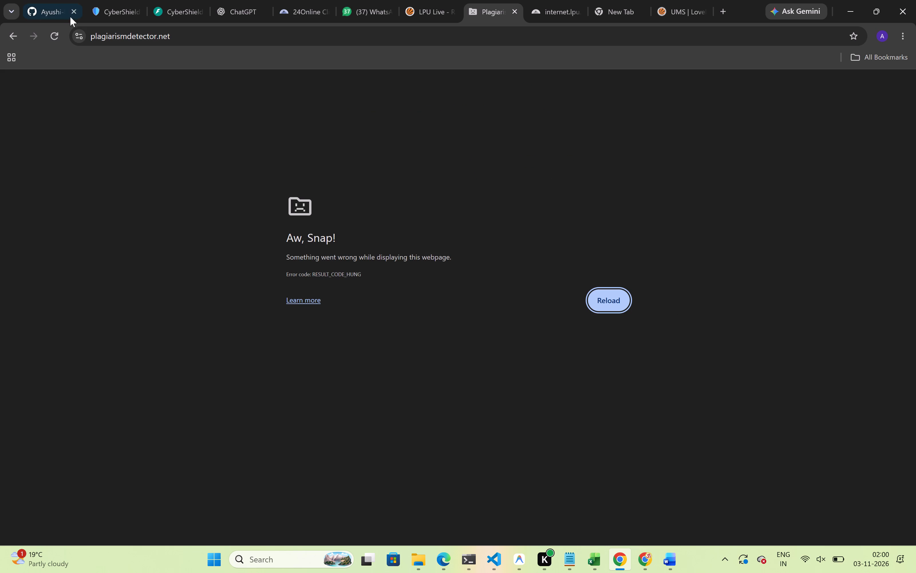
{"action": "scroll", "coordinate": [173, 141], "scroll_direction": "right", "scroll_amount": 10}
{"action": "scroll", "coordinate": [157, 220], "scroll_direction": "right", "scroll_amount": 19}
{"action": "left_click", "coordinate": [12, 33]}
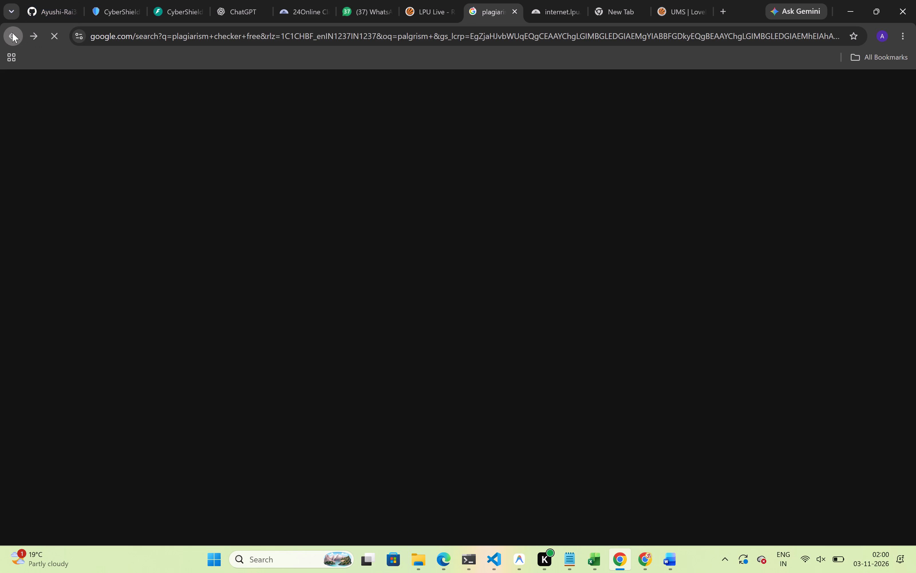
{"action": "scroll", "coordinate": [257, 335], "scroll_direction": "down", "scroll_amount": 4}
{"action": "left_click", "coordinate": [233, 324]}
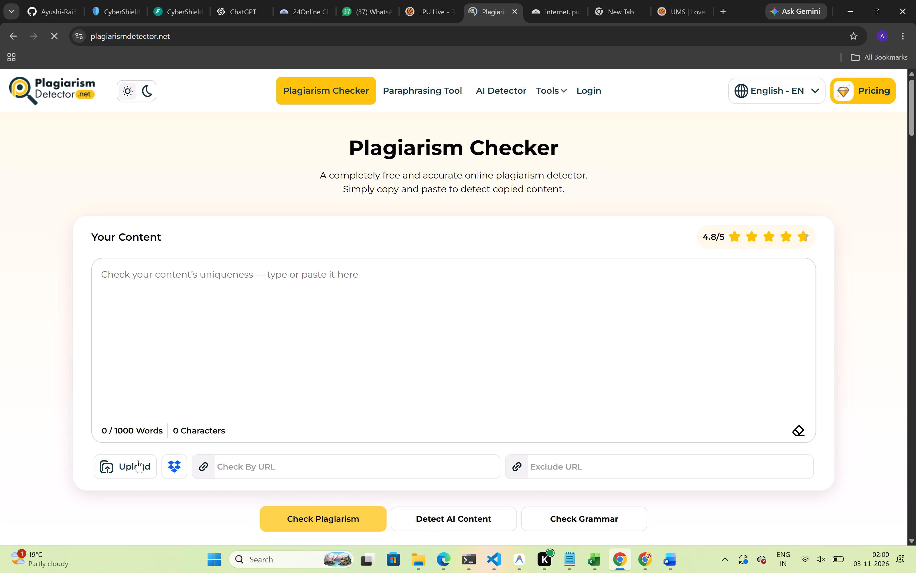
Block the plagiarism site's notification request and close the Grammarly advertisement covering the checker.
{"action": "left_click", "coordinate": [333, 91]}
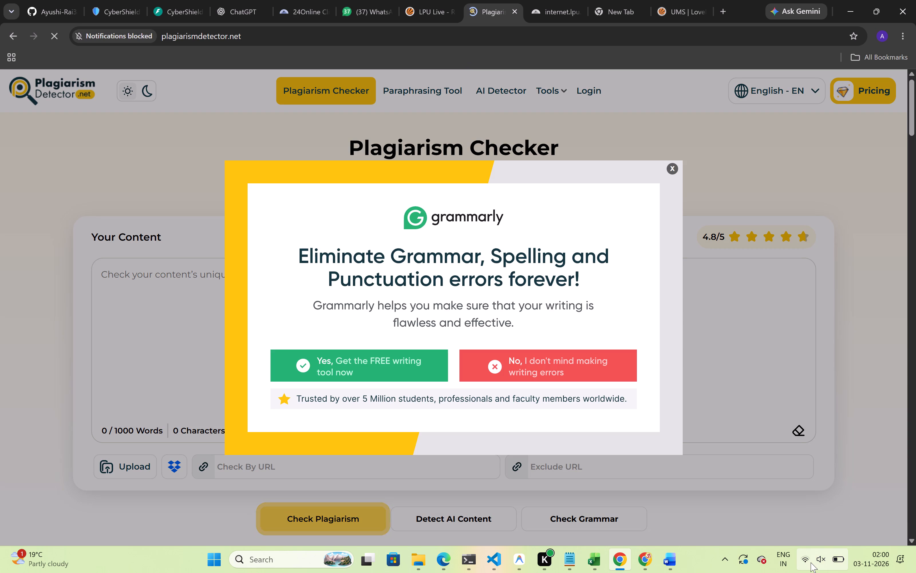
{"action": "left_click", "coordinate": [670, 168]}
Open the Windows quick settings for the network connection.
{"action": "left_click", "coordinate": [826, 568]}
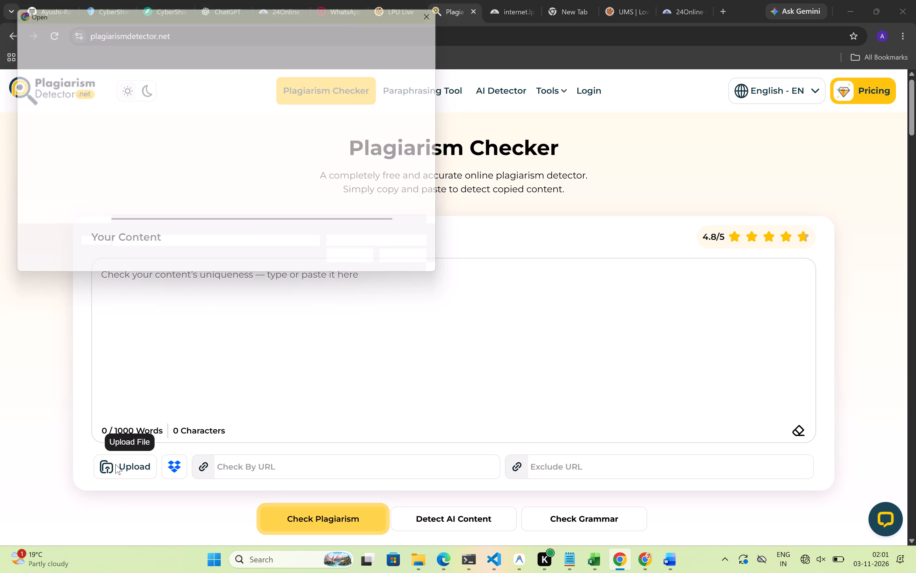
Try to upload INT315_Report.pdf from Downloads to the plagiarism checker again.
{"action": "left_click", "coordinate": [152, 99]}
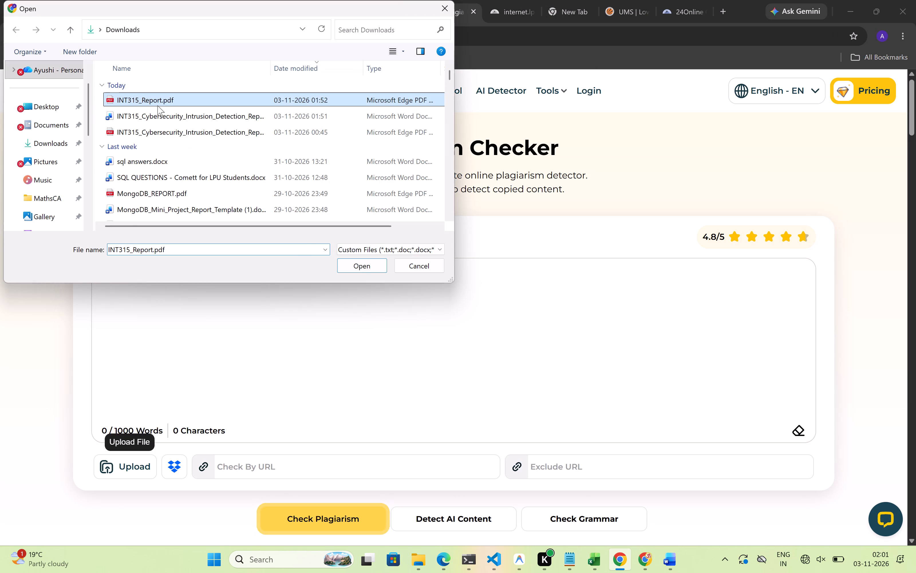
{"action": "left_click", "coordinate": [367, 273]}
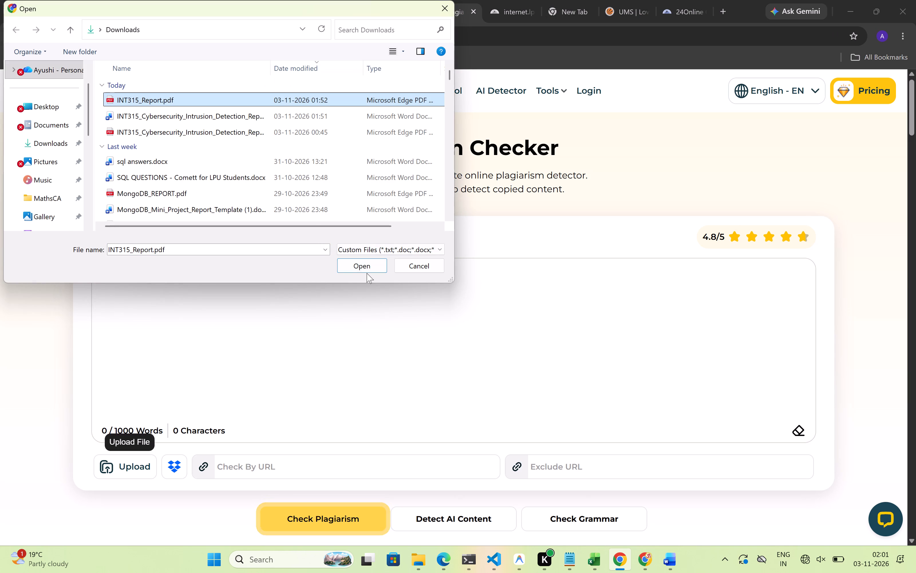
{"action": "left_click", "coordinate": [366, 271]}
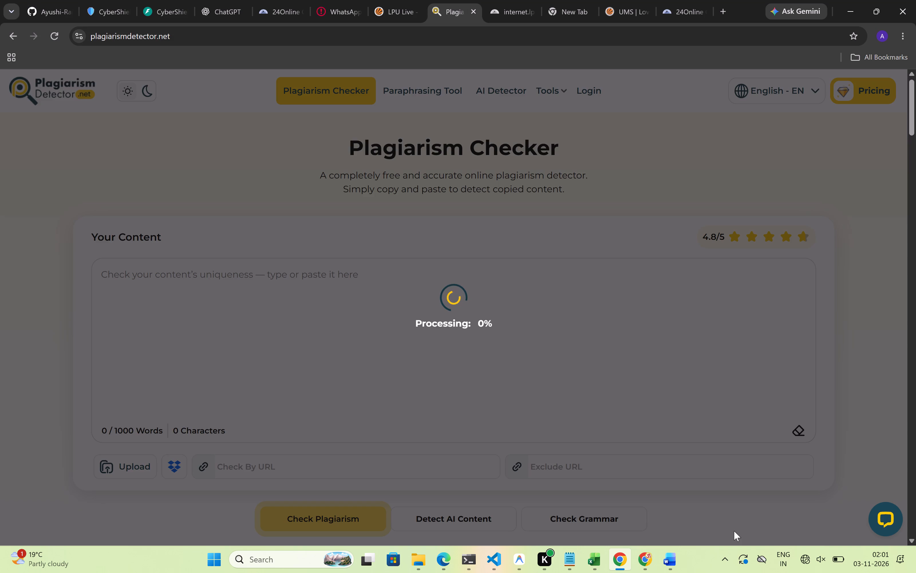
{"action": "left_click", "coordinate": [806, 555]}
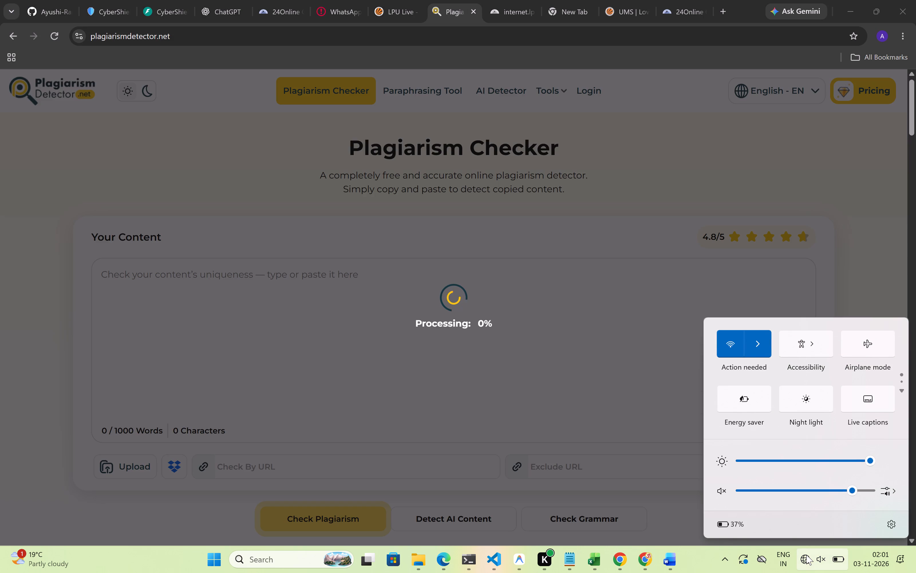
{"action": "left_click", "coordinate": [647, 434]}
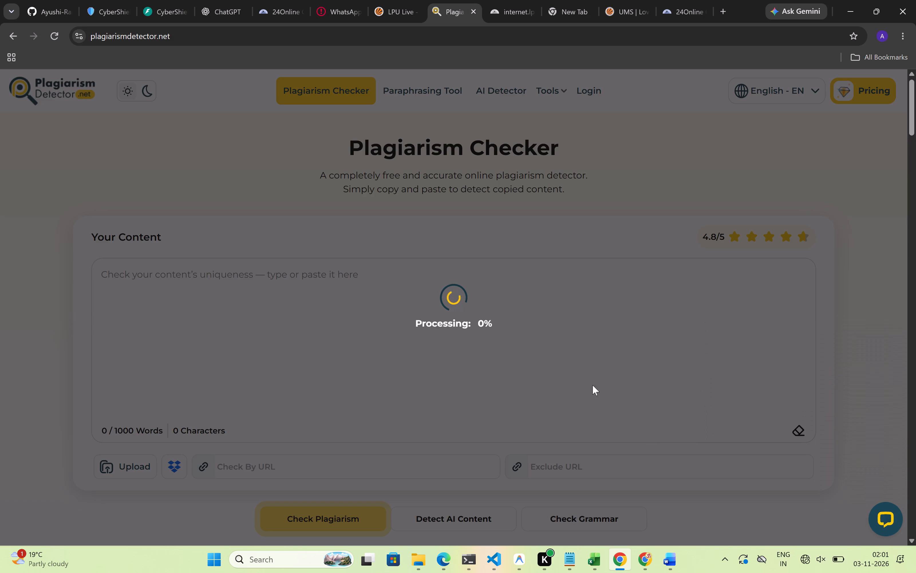
Open the LPU UMS portal in a new tab, and return to the plagiarism checker page.
{"action": "left_click", "coordinate": [726, 8]}
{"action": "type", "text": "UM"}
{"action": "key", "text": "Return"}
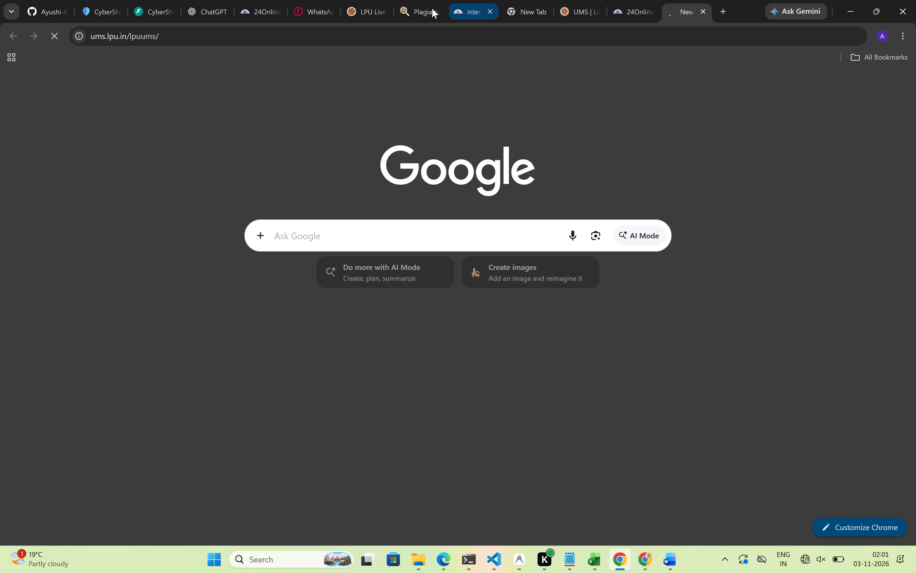
{"action": "left_click", "coordinate": [422, 10]}
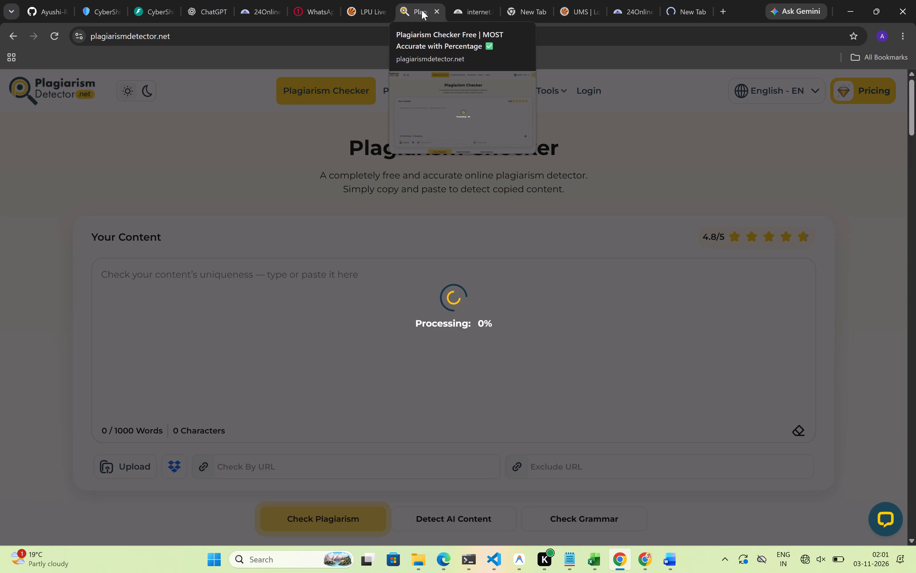
Switch the Wi-Fi connection from LPU Hostels-5G to the realme 9i 5G network.
{"action": "left_click", "coordinate": [821, 564]}
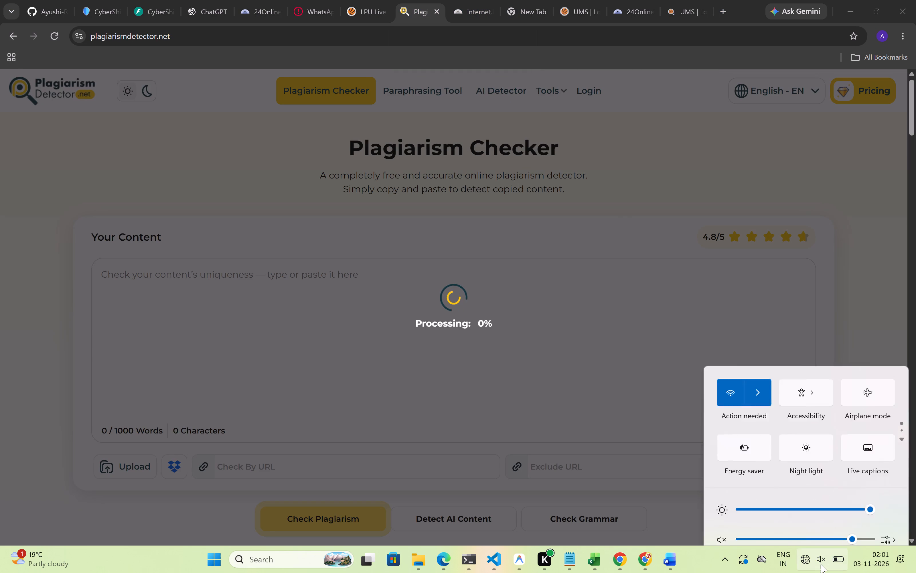
{"action": "left_click", "coordinate": [762, 341]}
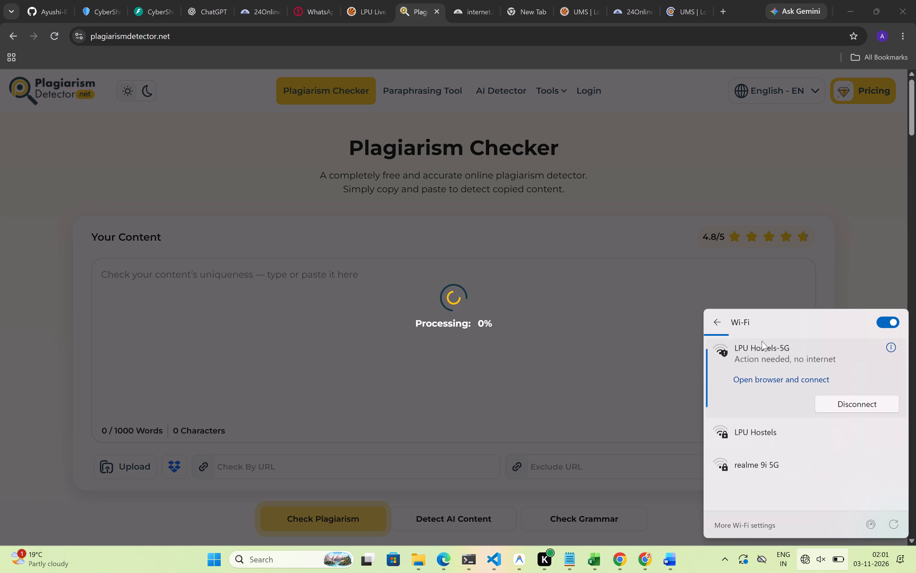
{"action": "left_click", "coordinate": [789, 454]}
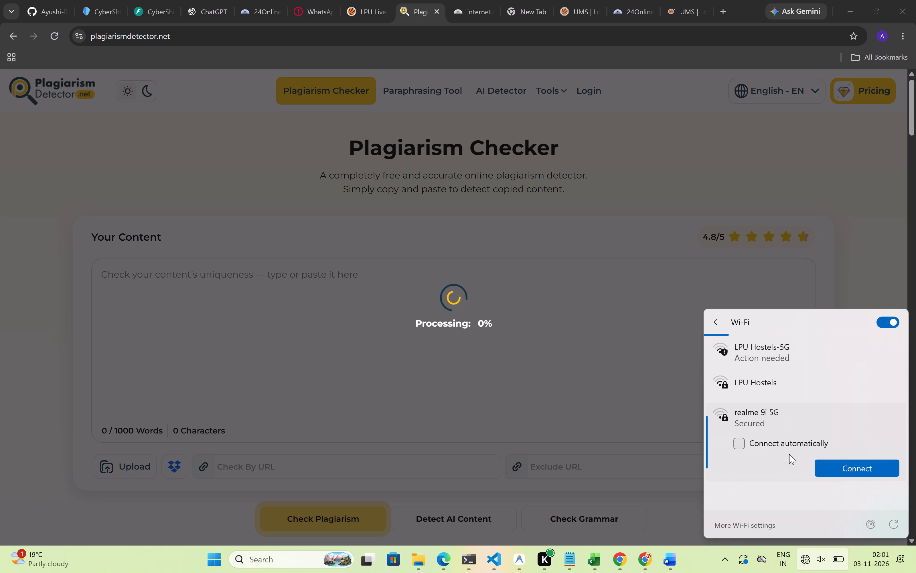
{"action": "left_click", "coordinate": [827, 469]}
{"action": "left_click", "coordinate": [716, 324]}
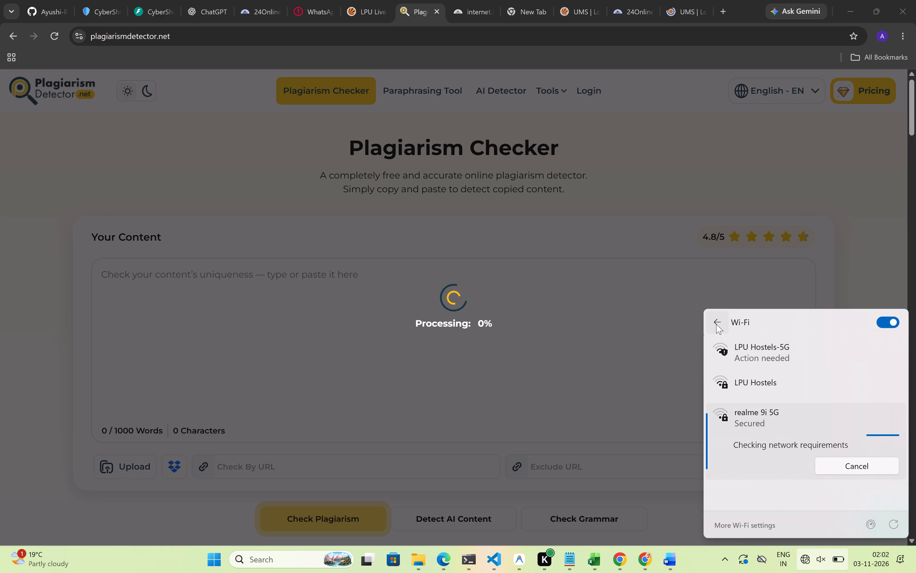
{"action": "left_click", "coordinate": [755, 340]}
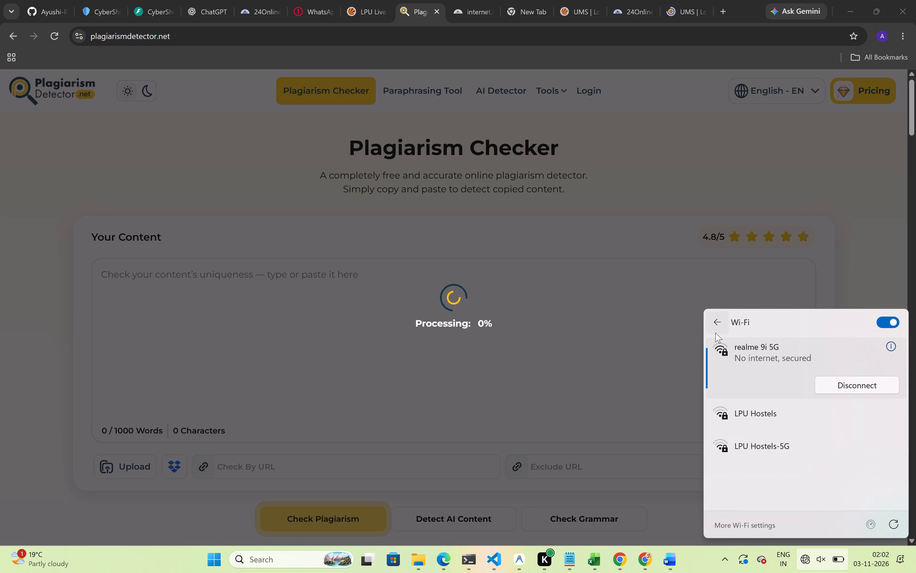
{"action": "left_click", "coordinate": [488, 382]}
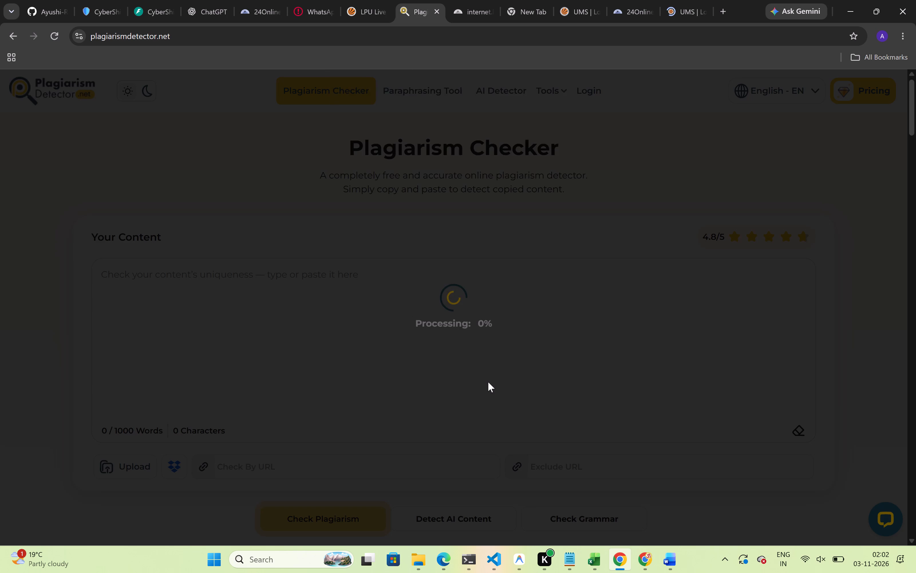
Leave the stalled upload page and return to the Google results to find another free plagiarism checker.
{"action": "left_click", "coordinate": [508, 165]}
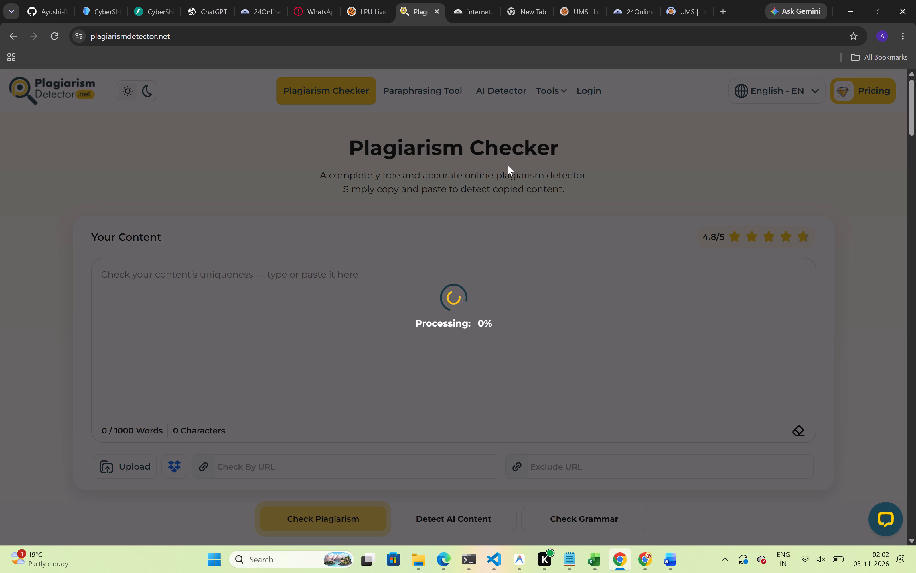
{"action": "scroll", "coordinate": [318, 245], "scroll_direction": "right", "scroll_amount": 7}
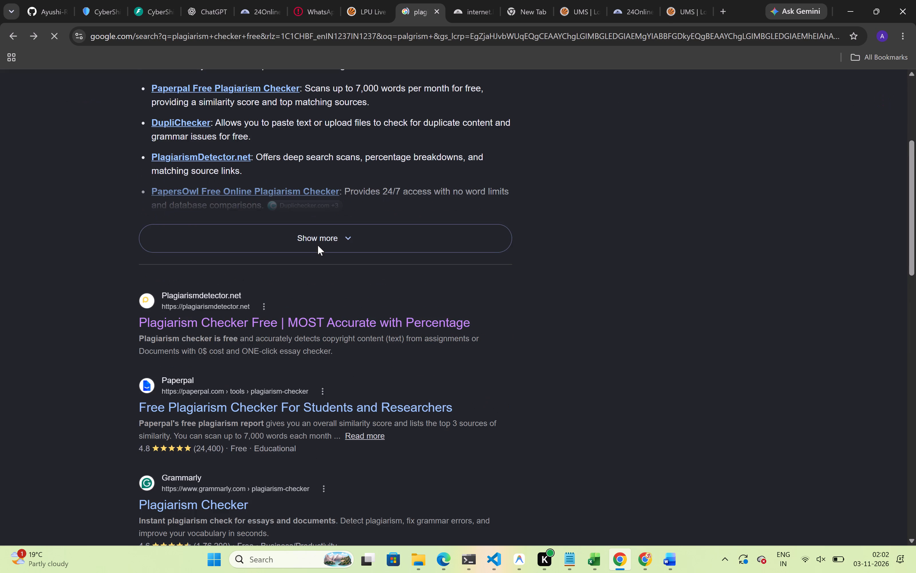
{"action": "scroll", "coordinate": [318, 245], "scroll_direction": "down", "scroll_amount": 1}
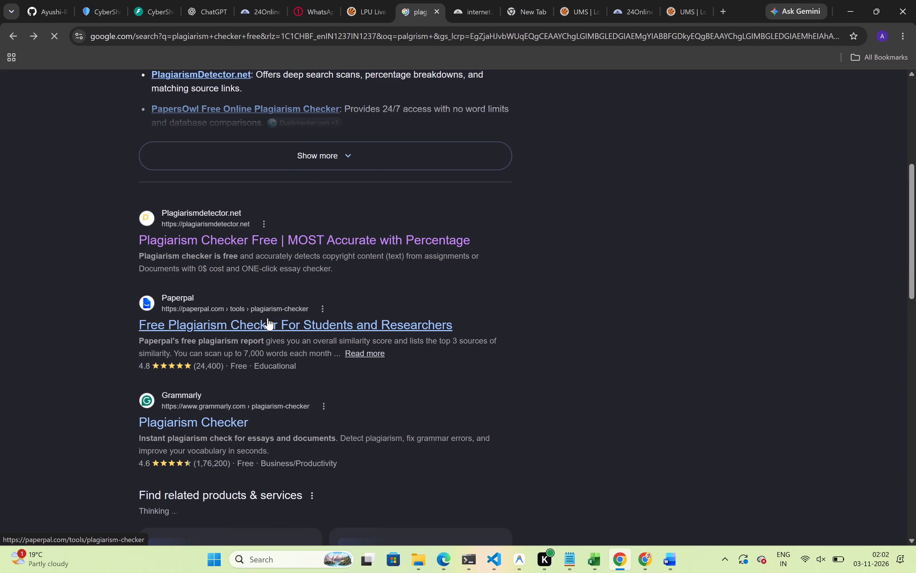
Open the Duplichecker.com plagiarism checker from the Google results for "plagiarism checker free".
{"action": "scroll", "coordinate": [268, 318], "scroll_direction": "down", "scroll_amount": 1}
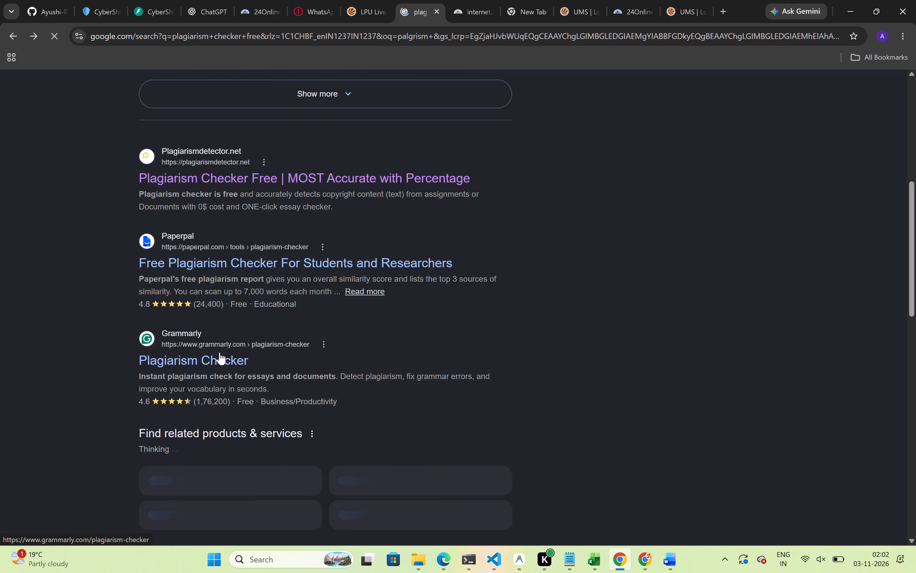
{"action": "scroll", "coordinate": [240, 265], "scroll_direction": "up", "scroll_amount": 6}
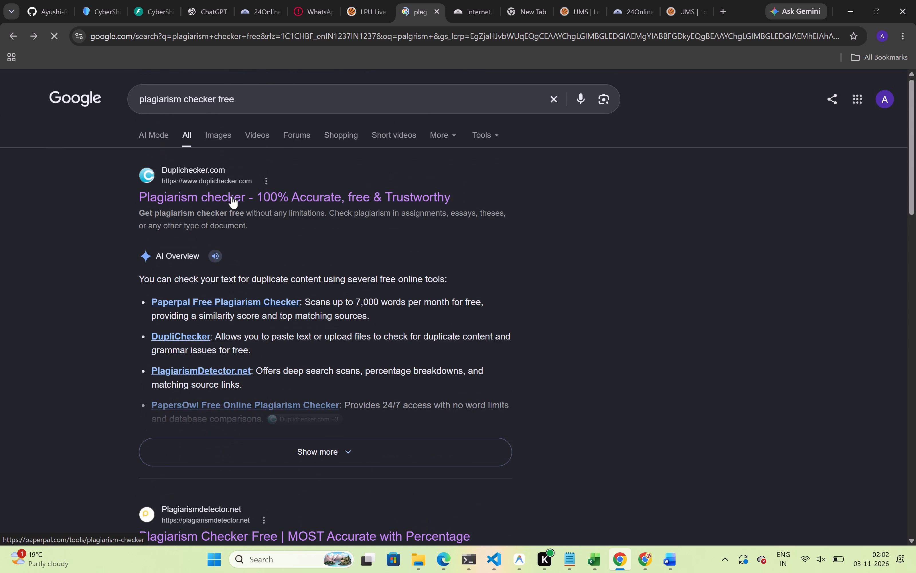
{"action": "left_click", "coordinate": [231, 195]}
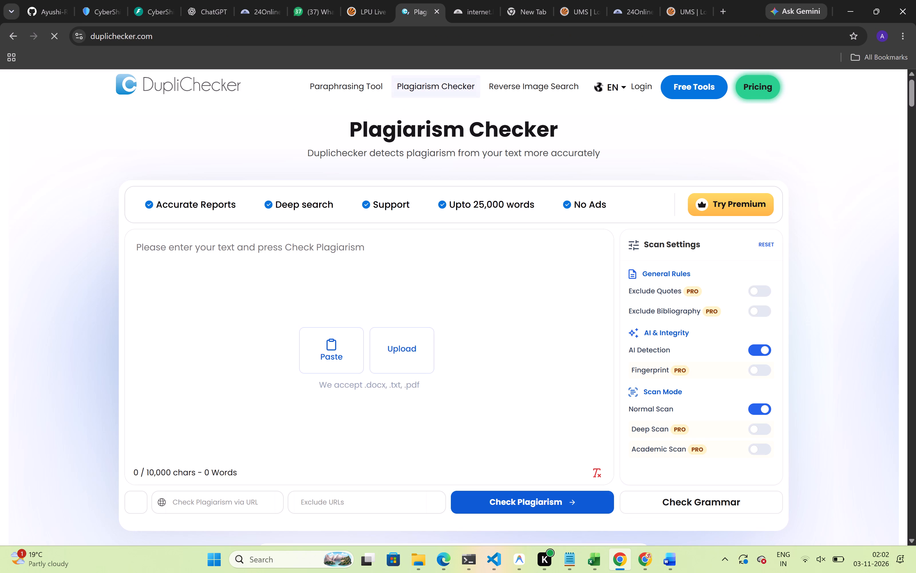
Upload INT315_Report.pdf from the Downloads folder to the DupliChecker plagiarism checker.
{"action": "left_click", "coordinate": [384, 364]}
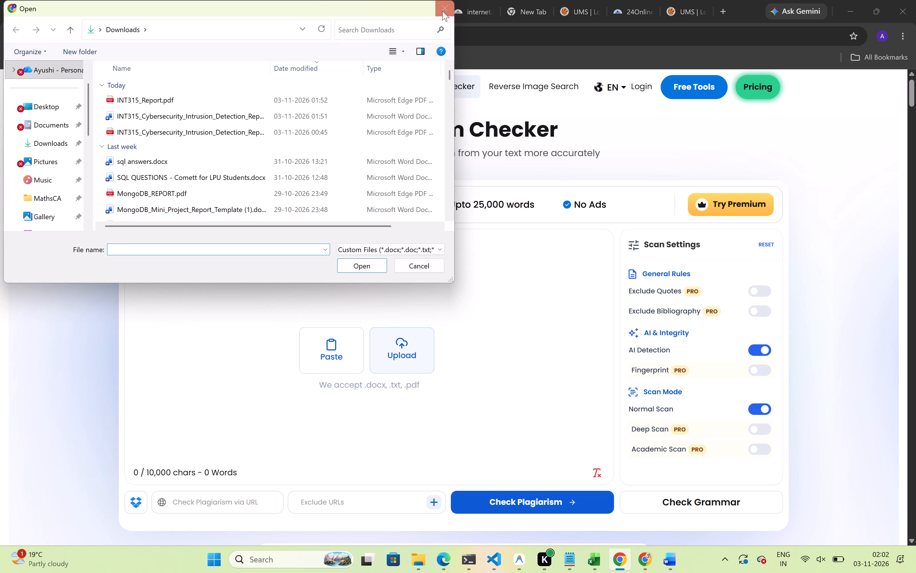
{"action": "left_click", "coordinate": [443, 8]}
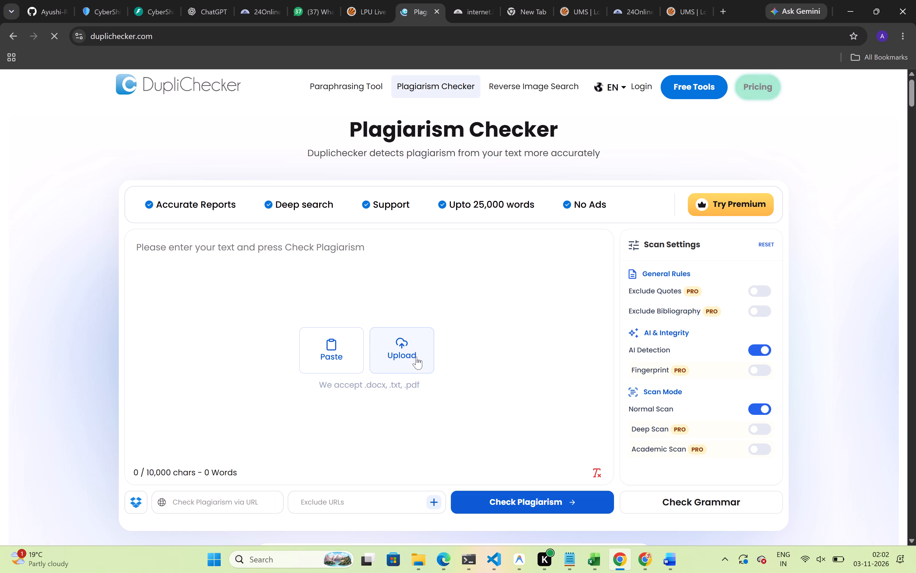
{"action": "left_click", "coordinate": [416, 357]}
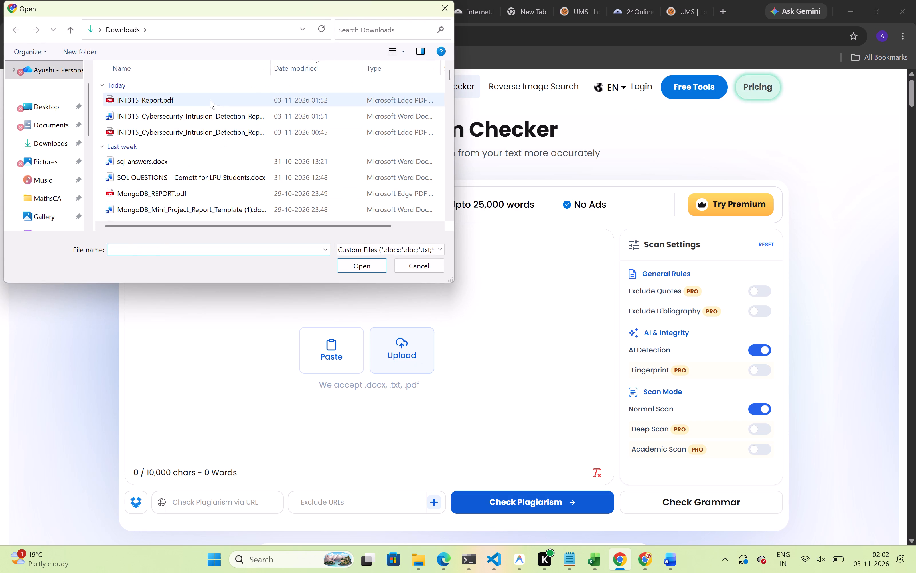
{"action": "left_click", "coordinate": [210, 99]}
{"action": "left_click", "coordinate": [356, 269]}
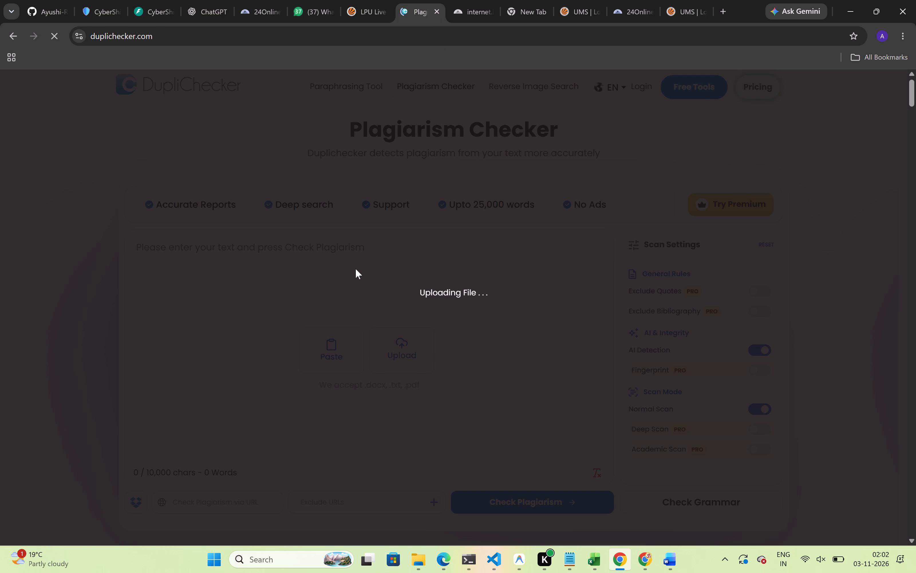
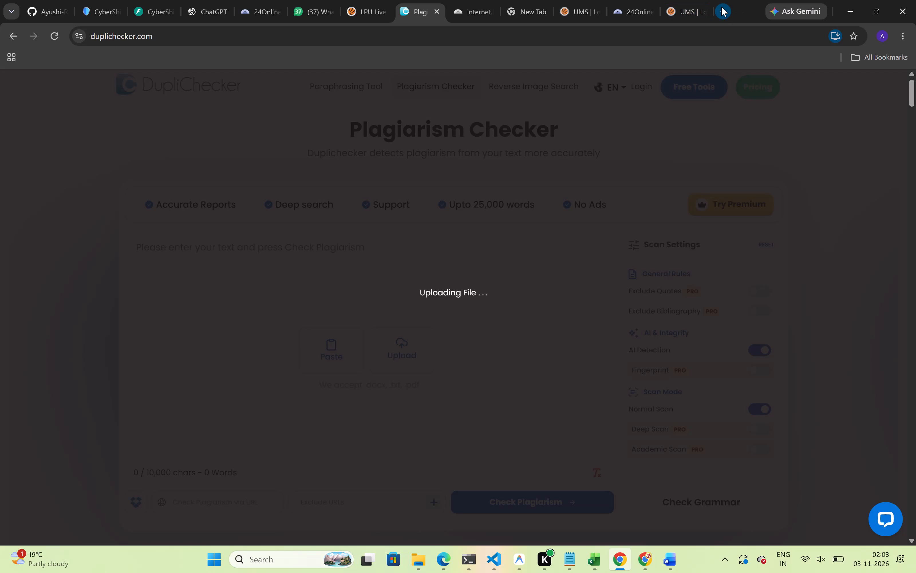
Search Google for "plagiarism checker free" in a new tab and open the PapersOwl Free Online Plagiarism Checker from the AI Overview.
{"action": "type", "text": "PL"}
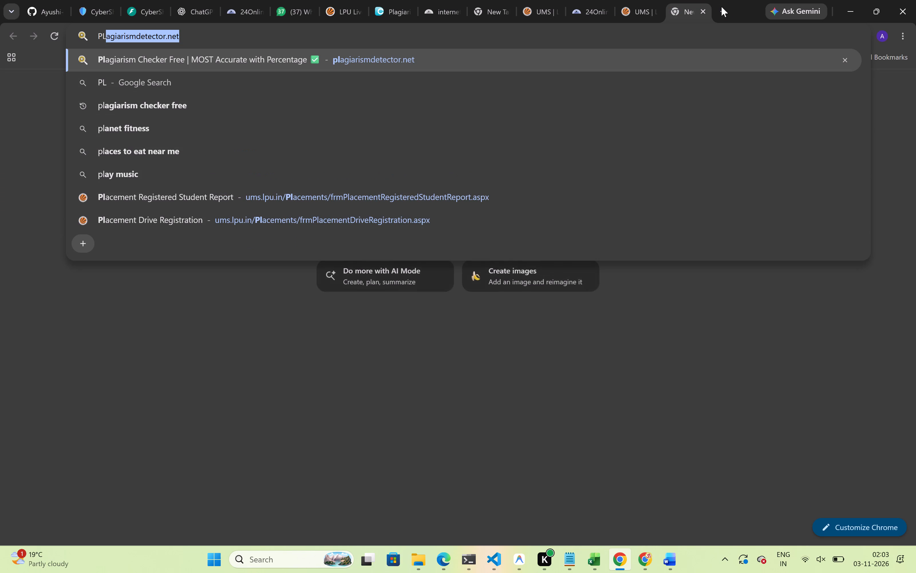
{"action": "left_click", "coordinate": [227, 103]}
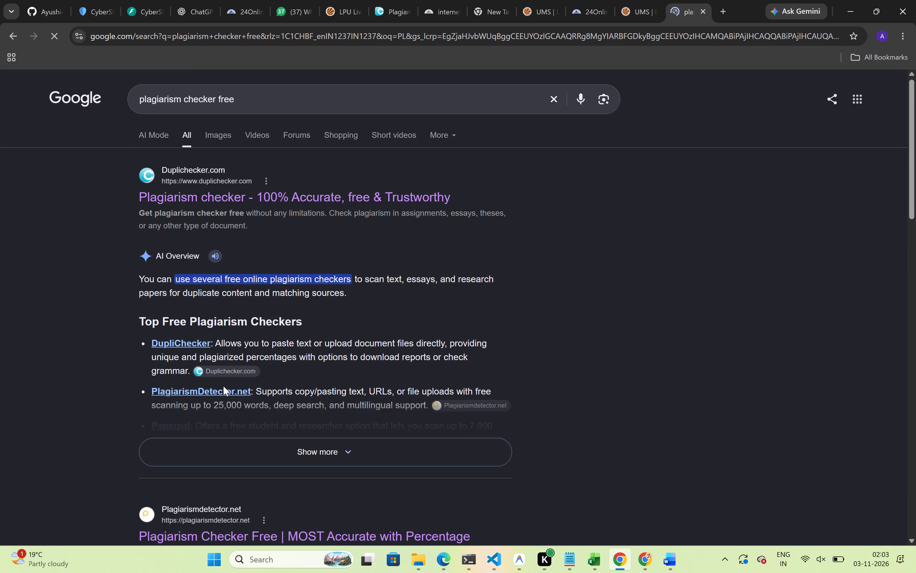
{"action": "scroll", "coordinate": [223, 386], "scroll_direction": "down", "scroll_amount": 1}
{"action": "left_click", "coordinate": [245, 412]}
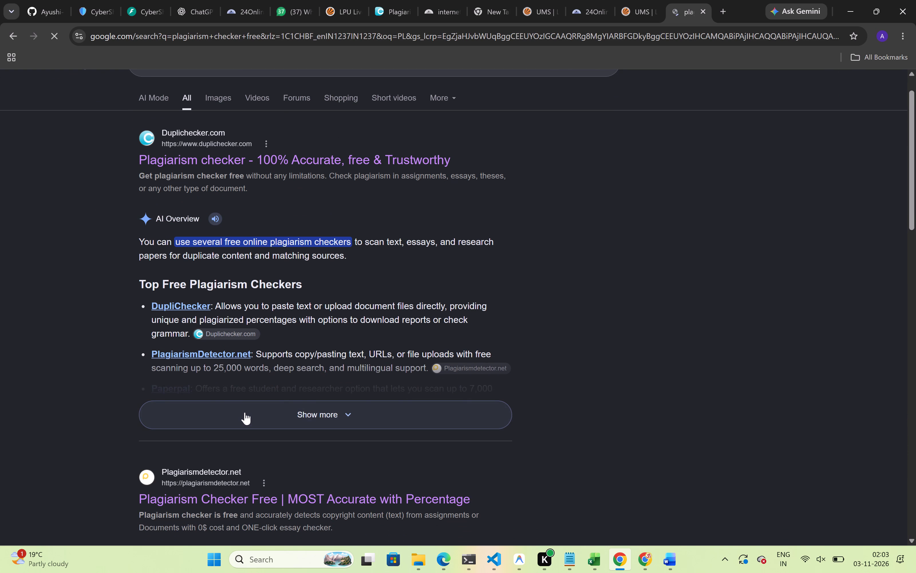
{"action": "scroll", "coordinate": [245, 412], "scroll_direction": "down", "scroll_amount": 1}
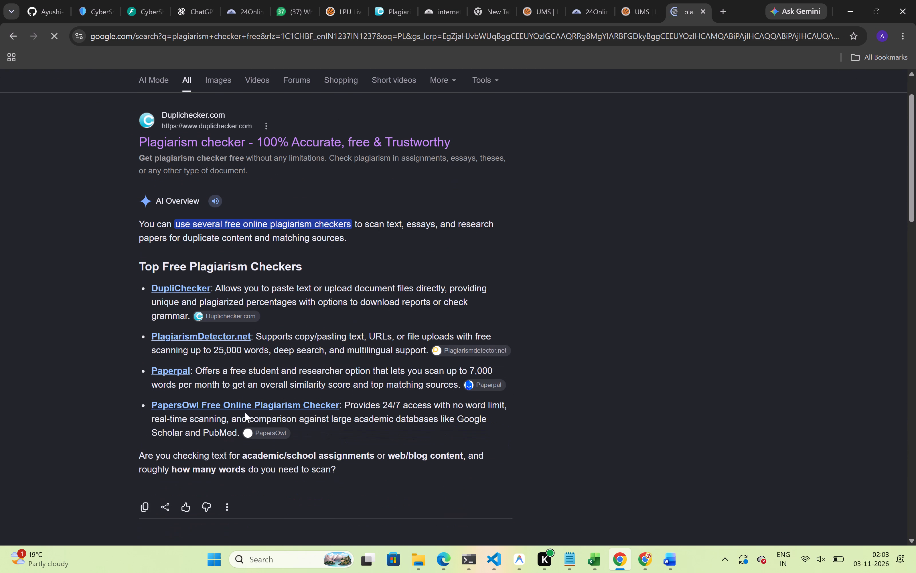
{"action": "scroll", "coordinate": [245, 412], "scroll_direction": "down", "scroll_amount": 1}
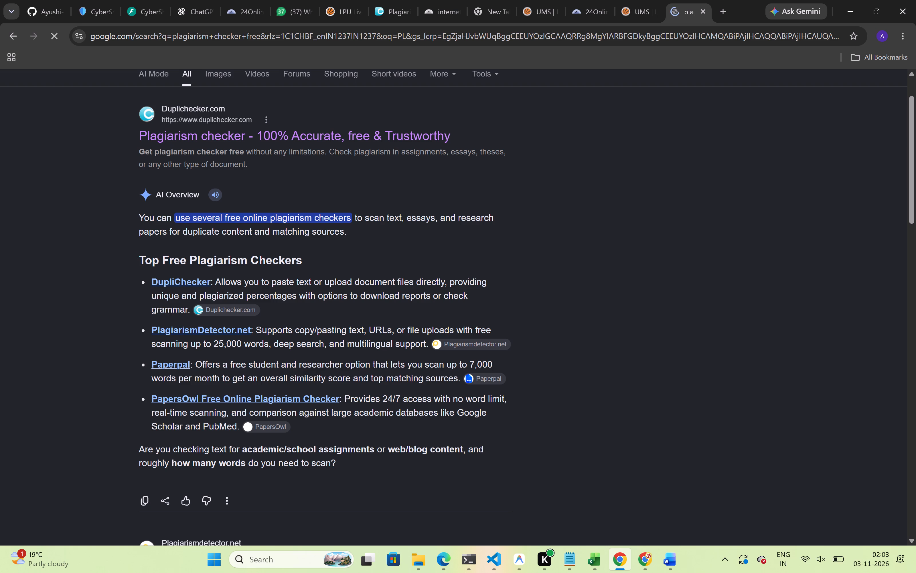
{"action": "left_click", "coordinate": [222, 393]}
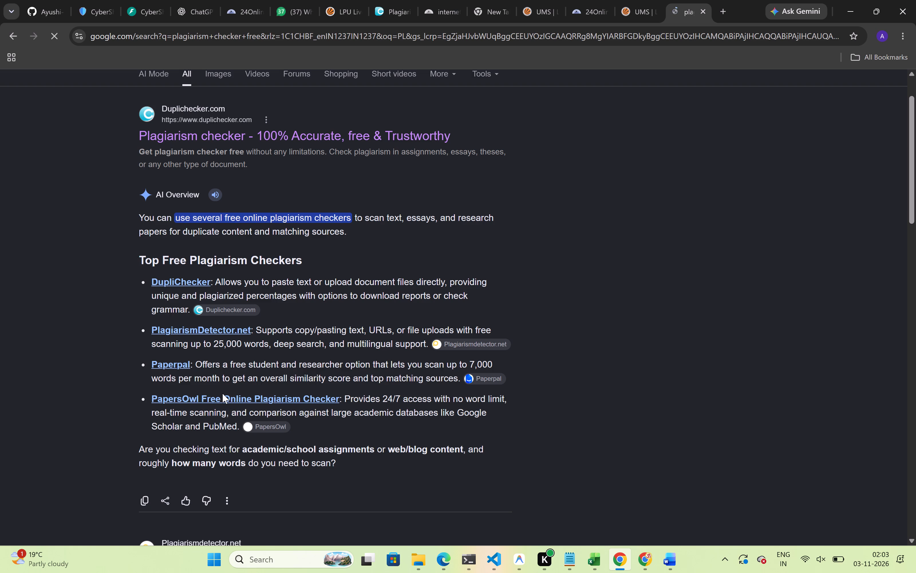
{"action": "left_click", "coordinate": [216, 396]}
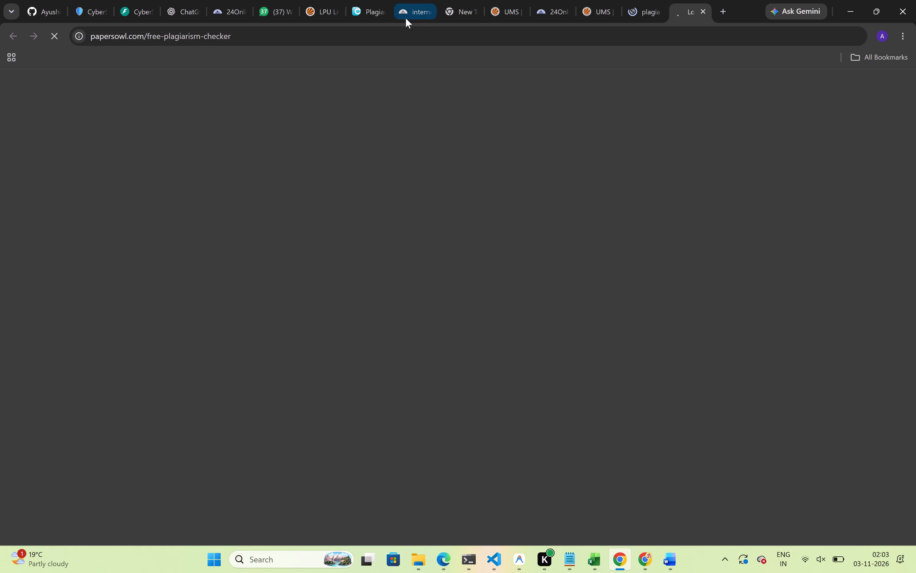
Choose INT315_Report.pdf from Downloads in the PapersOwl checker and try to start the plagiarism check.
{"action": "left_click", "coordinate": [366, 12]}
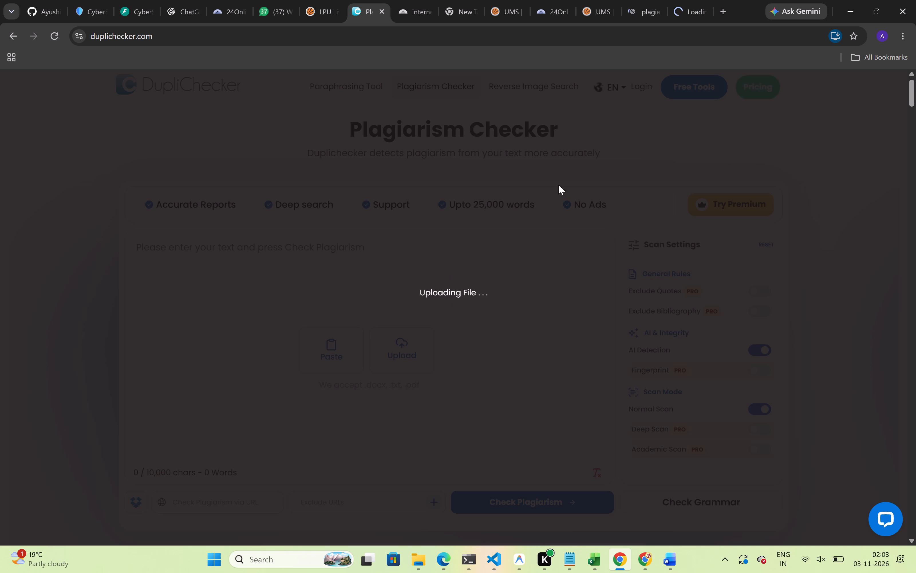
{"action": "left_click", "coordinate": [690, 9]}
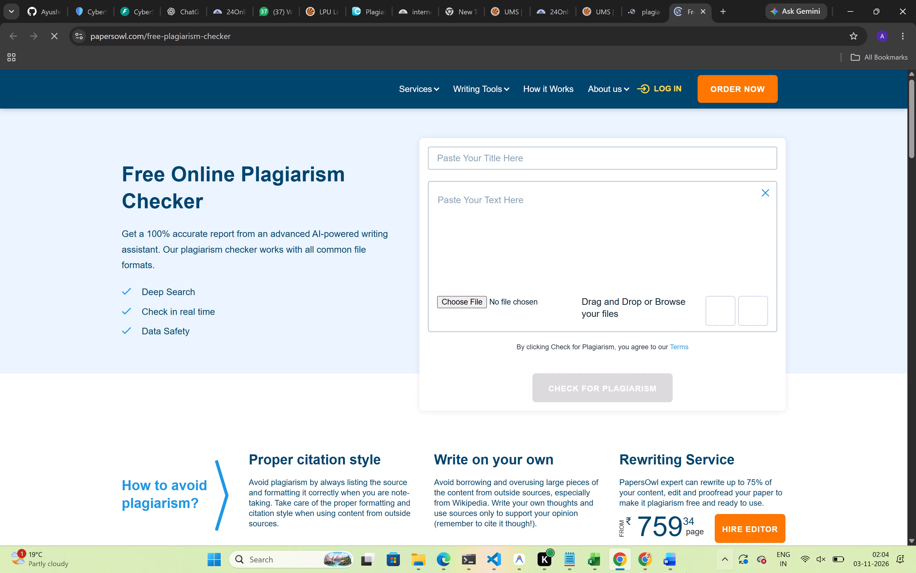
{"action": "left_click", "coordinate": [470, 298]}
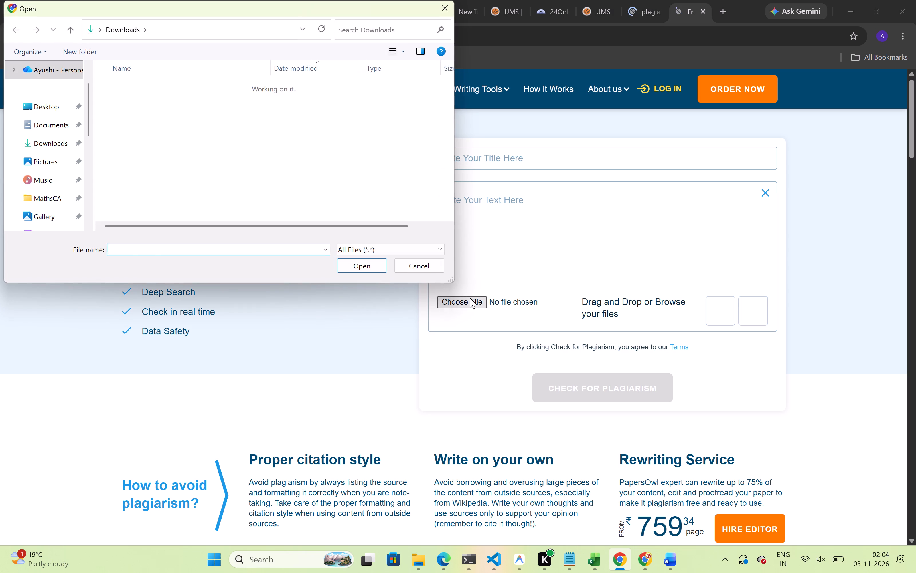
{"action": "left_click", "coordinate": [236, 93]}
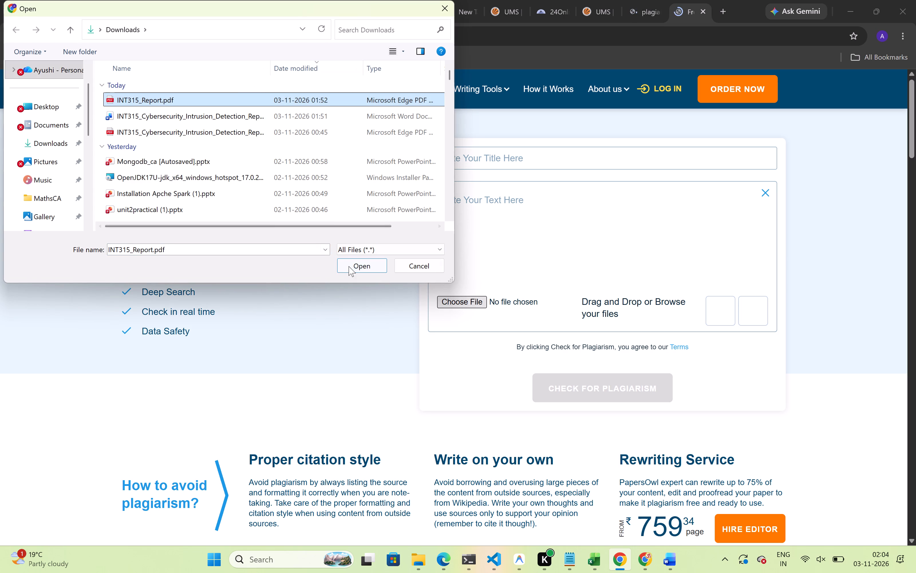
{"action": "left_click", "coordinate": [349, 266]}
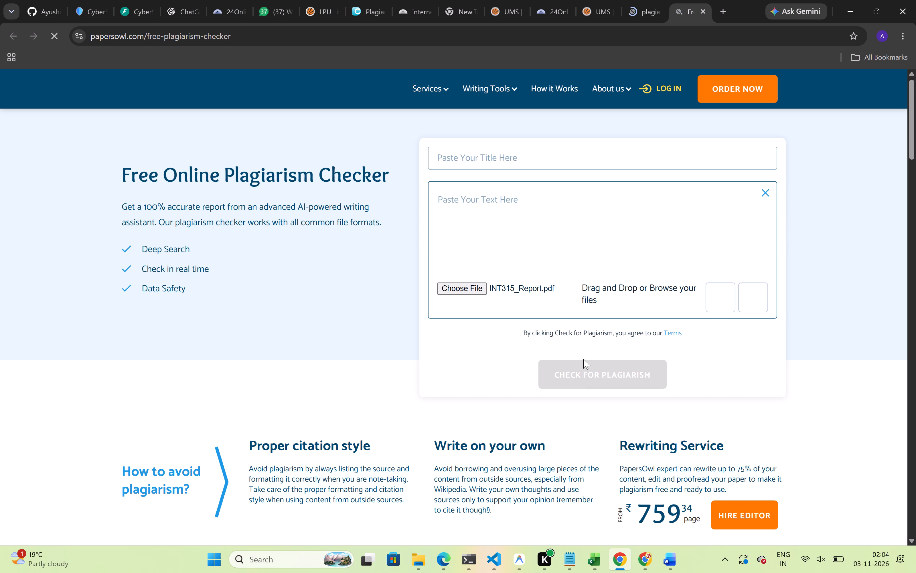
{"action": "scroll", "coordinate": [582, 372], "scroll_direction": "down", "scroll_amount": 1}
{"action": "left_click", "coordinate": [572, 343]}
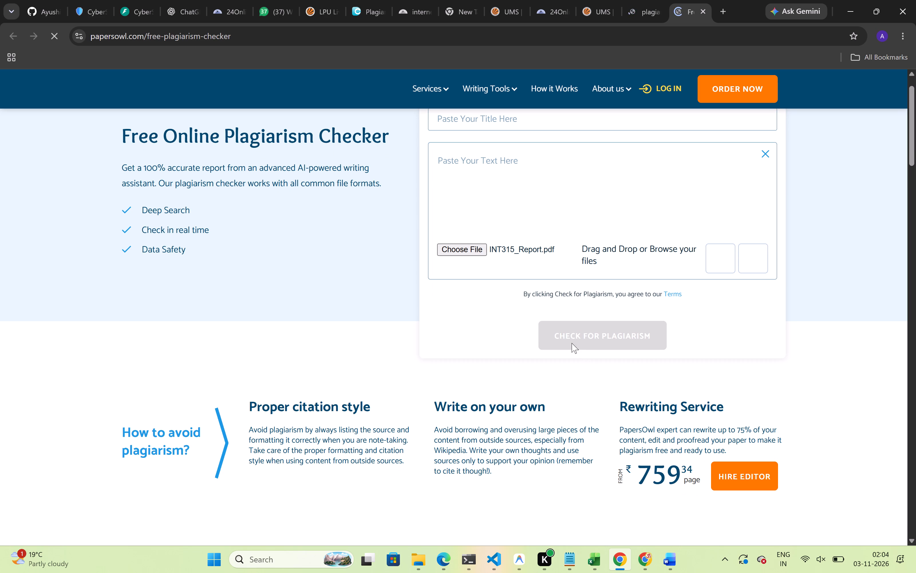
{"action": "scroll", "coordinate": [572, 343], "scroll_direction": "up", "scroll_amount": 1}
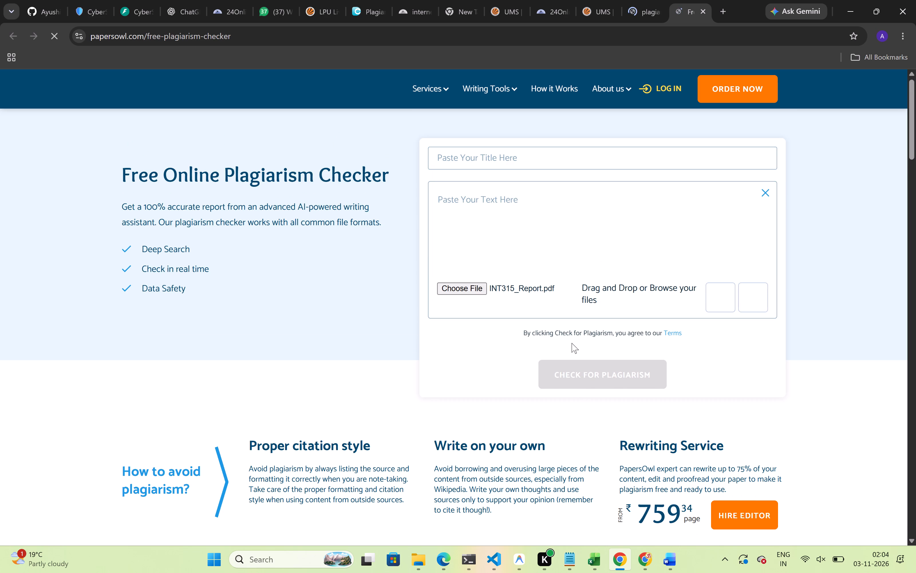
Return to DupliChecker, start the plagiarism check on the uploaded report, and complete the human verification.
{"action": "left_click", "coordinate": [364, 7]}
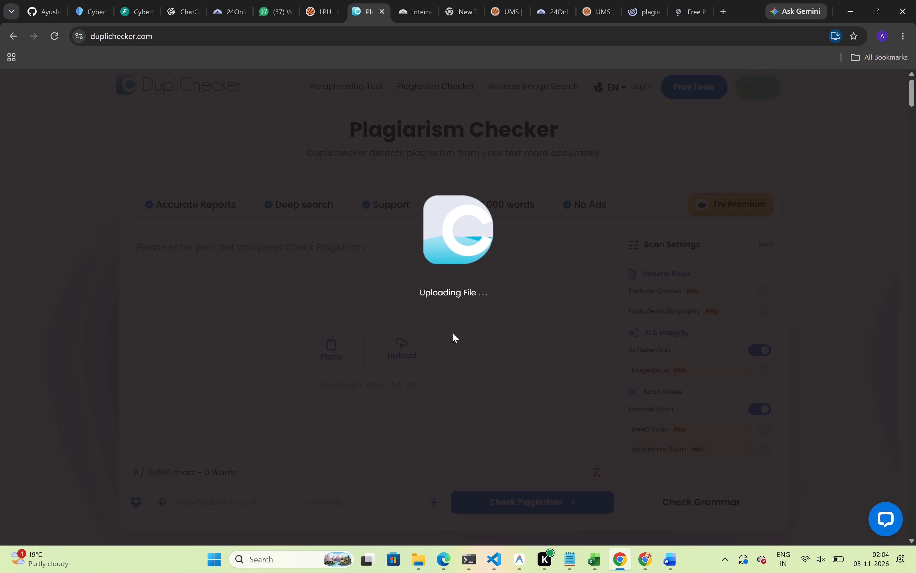
{"action": "left_click", "coordinate": [682, 4]}
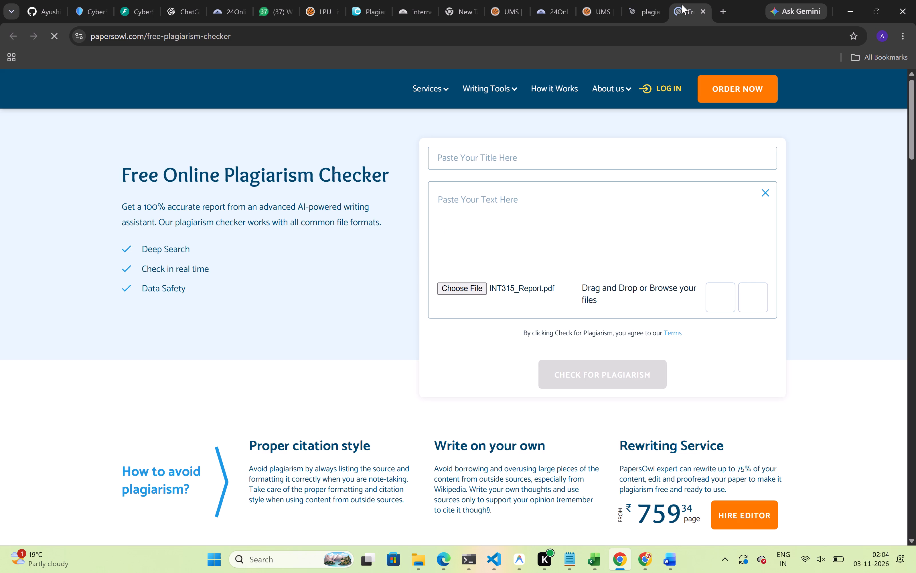
{"action": "left_click", "coordinate": [632, 9]}
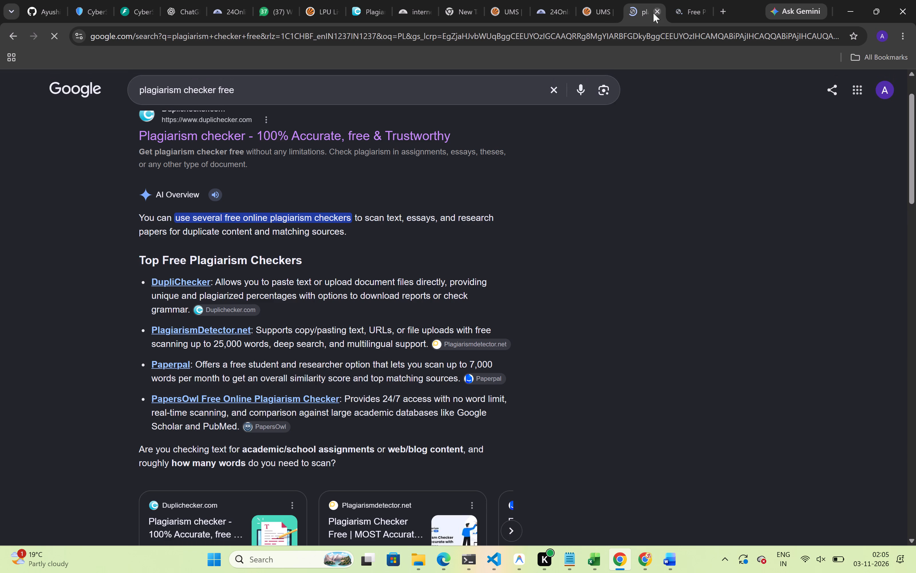
{"action": "left_click", "coordinate": [368, 6]}
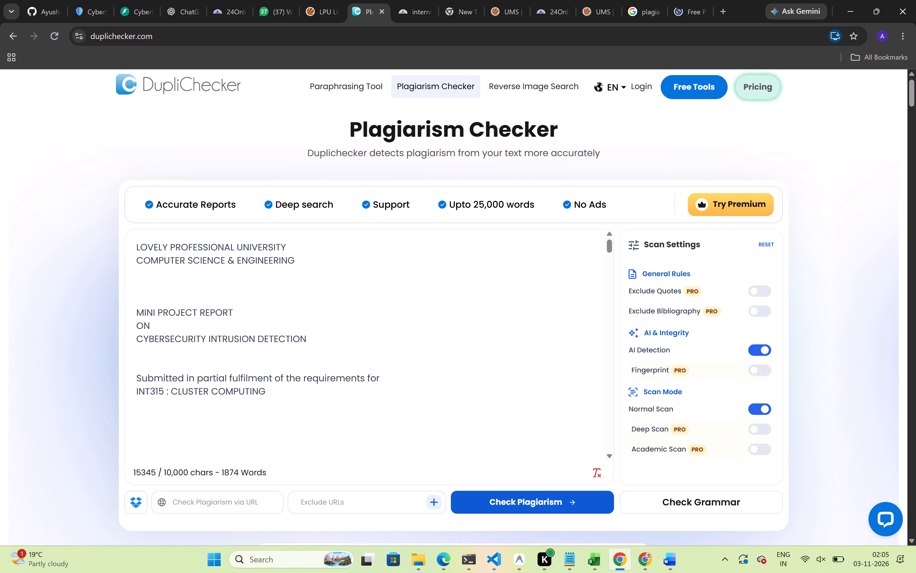
{"action": "left_click", "coordinate": [500, 499]}
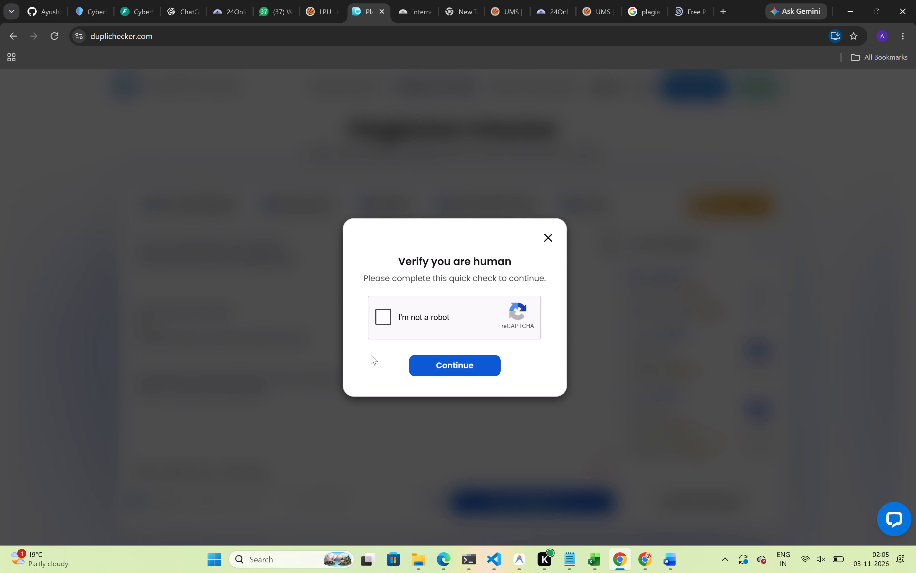
{"action": "left_click", "coordinate": [388, 318]}
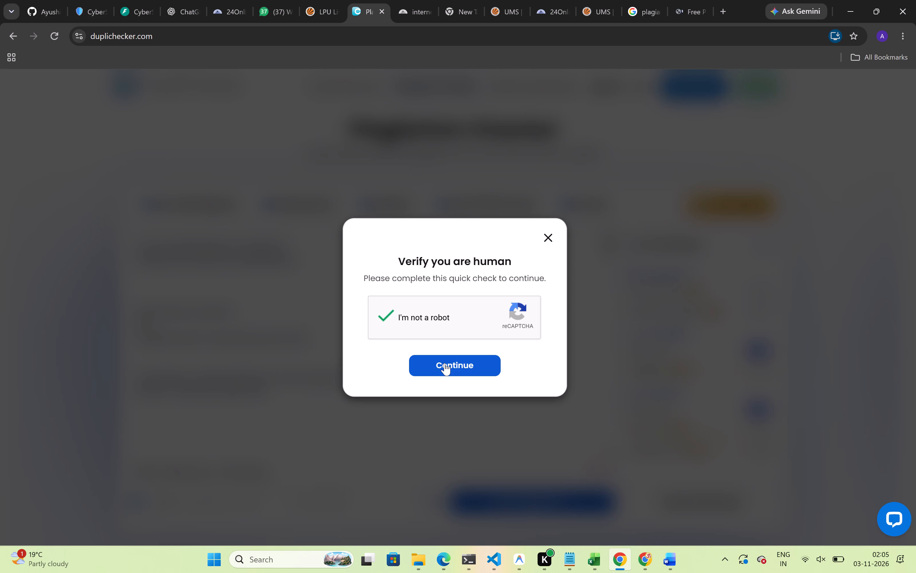
{"action": "left_click", "coordinate": [445, 363]}
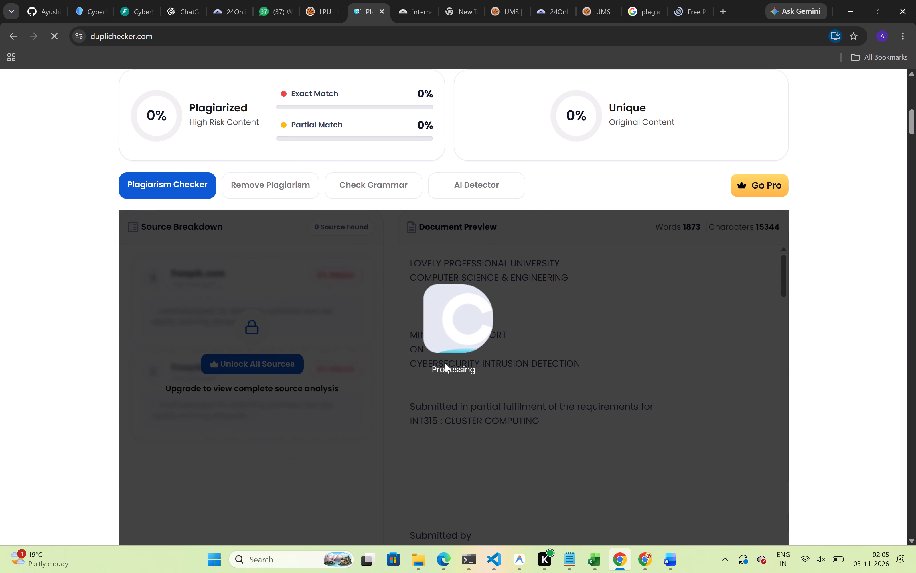
Examine the DupliChecker scan's progress, plagiarized and unique scores, source breakdown and report download options.
{"action": "scroll", "coordinate": [445, 363], "scroll_direction": "up", "scroll_amount": 1}
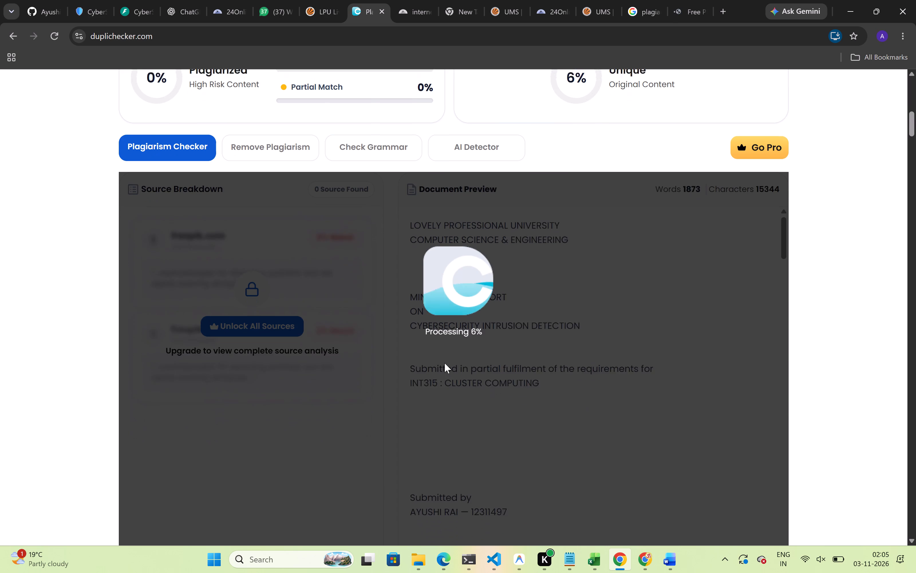
{"action": "scroll", "coordinate": [445, 363], "scroll_direction": "up", "scroll_amount": 3}
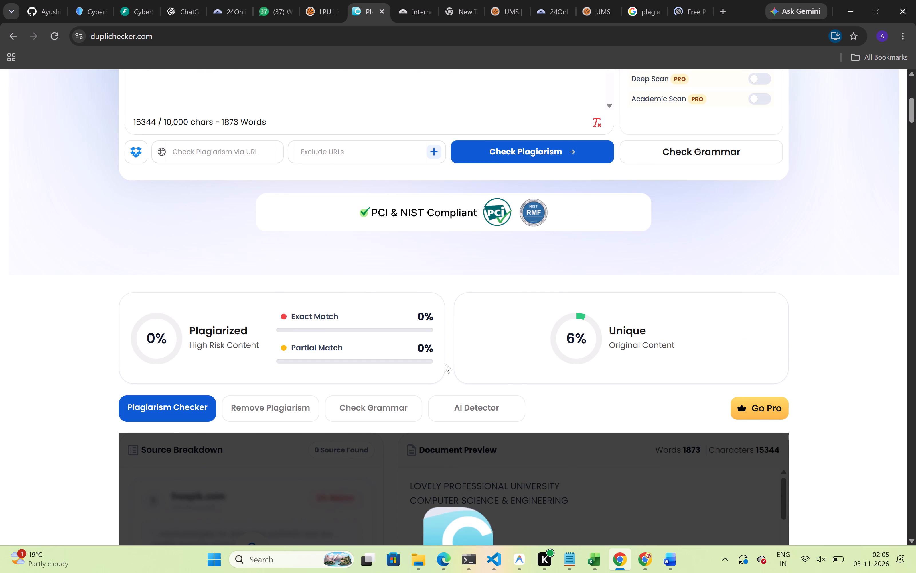
{"action": "scroll", "coordinate": [445, 363], "scroll_direction": "down", "scroll_amount": 1}
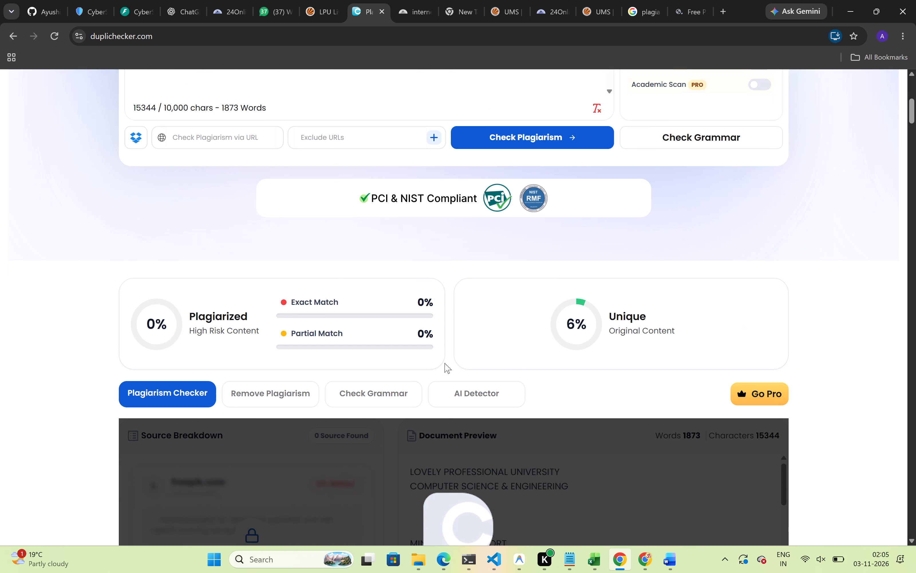
{"action": "scroll", "coordinate": [445, 363], "scroll_direction": "down", "scroll_amount": 2}
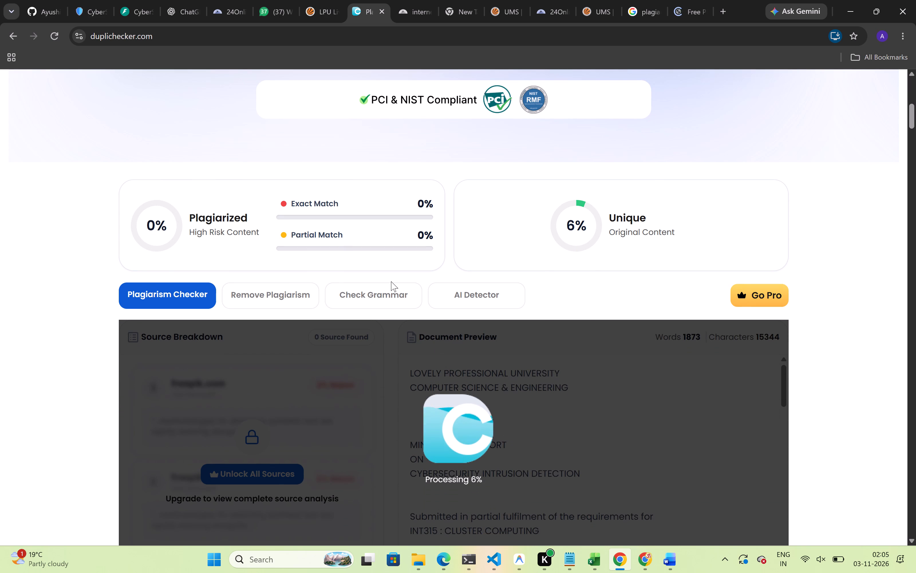
{"action": "scroll", "coordinate": [549, 296], "scroll_direction": "down", "scroll_amount": 2}
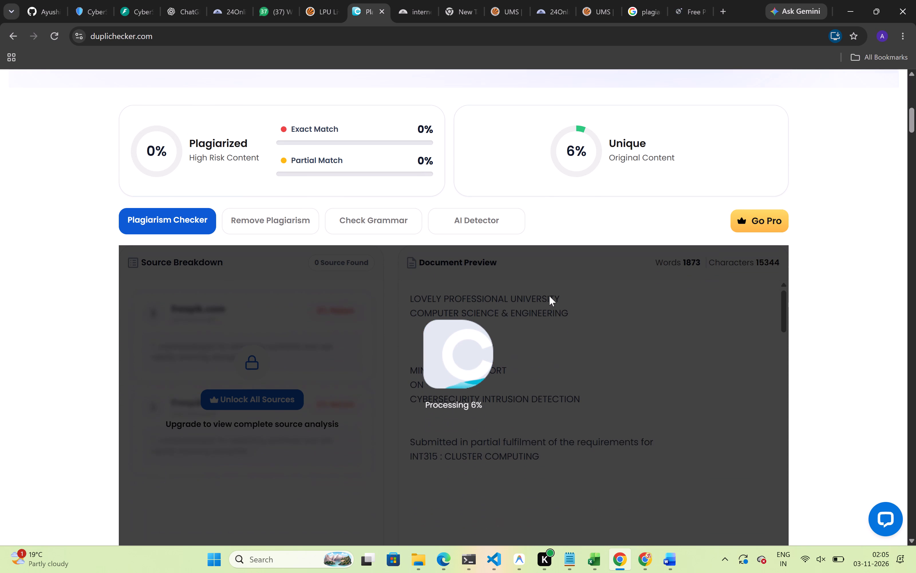
{"action": "scroll", "coordinate": [549, 296], "scroll_direction": "down", "scroll_amount": 4}
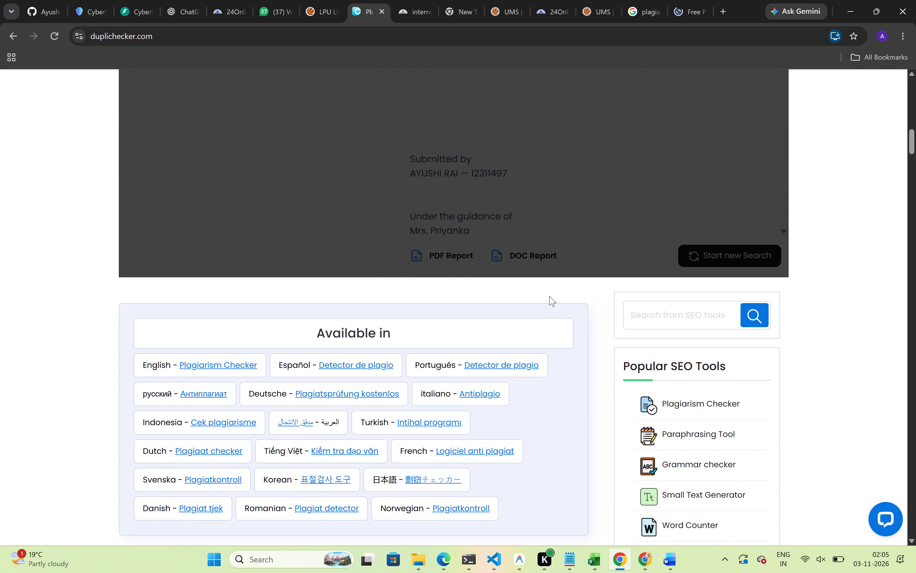
{"action": "scroll", "coordinate": [549, 296], "scroll_direction": "up", "scroll_amount": 6}
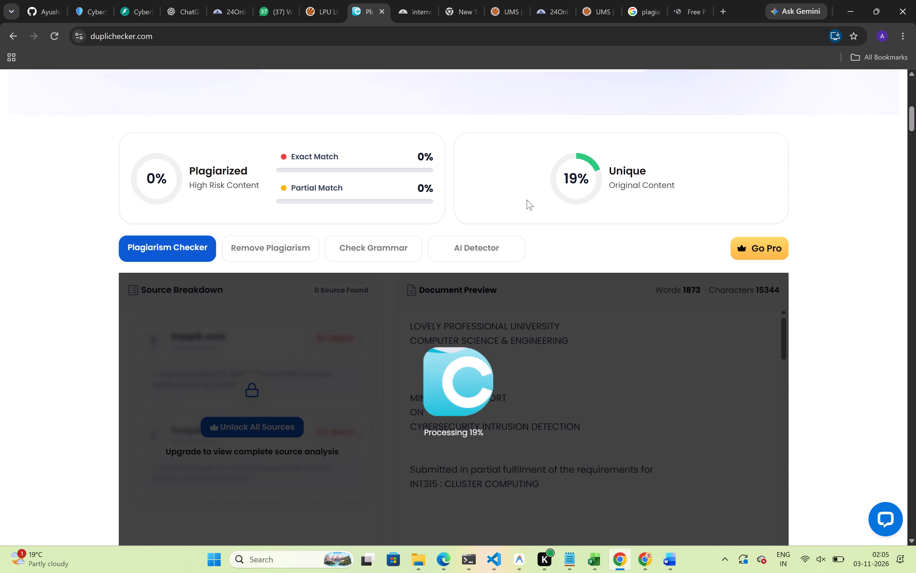
{"action": "scroll", "coordinate": [527, 200], "scroll_direction": "down", "scroll_amount": 2}
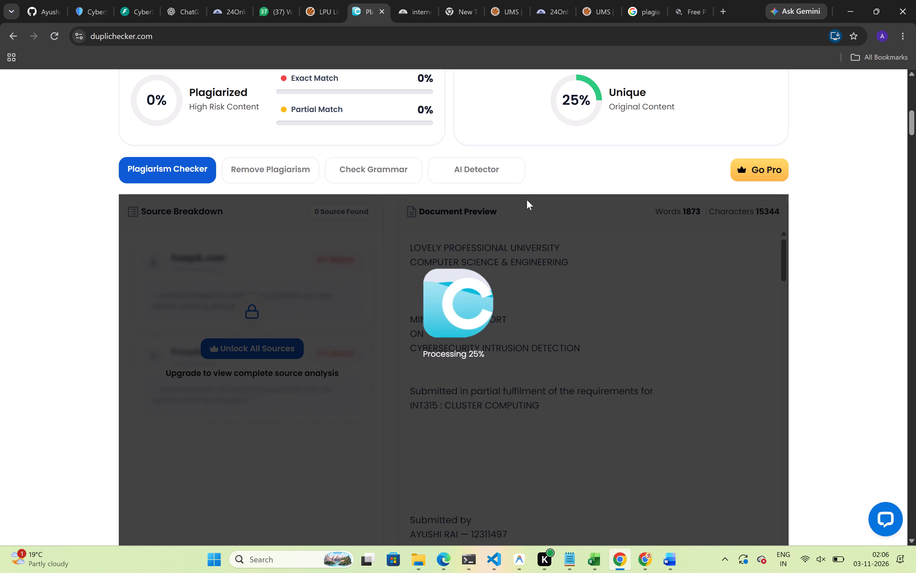
{"action": "scroll", "coordinate": [527, 200], "scroll_direction": "down", "scroll_amount": 1}
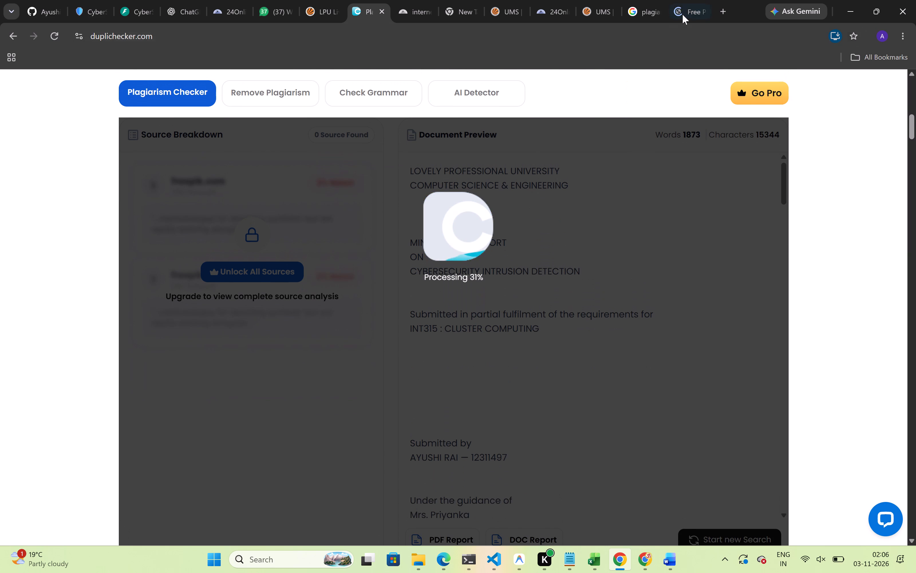
Go back to the PapersOwl checker and choose INT315_Report.pdf from the Downloads folder again.
{"action": "left_click", "coordinate": [682, 14]}
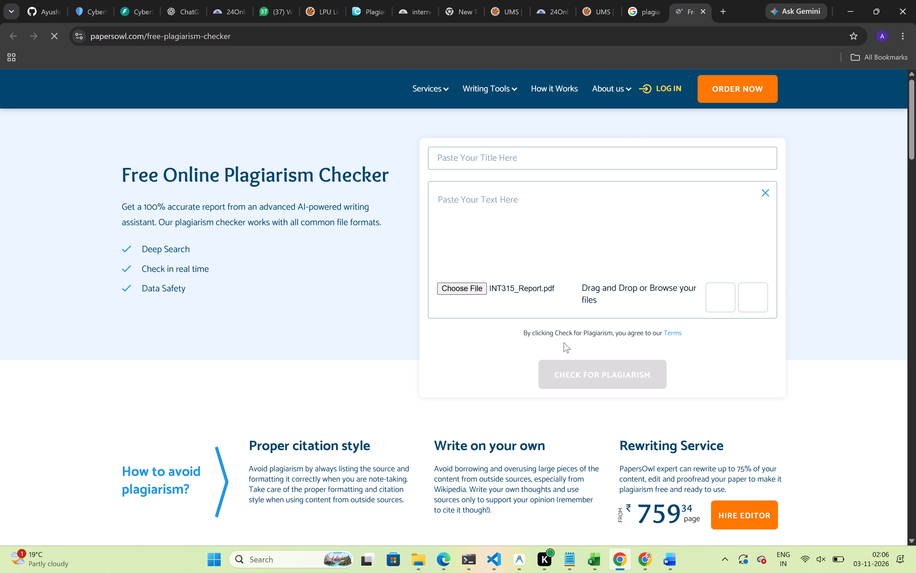
{"action": "left_click", "coordinate": [619, 251]}
{"action": "left_click", "coordinate": [532, 298]}
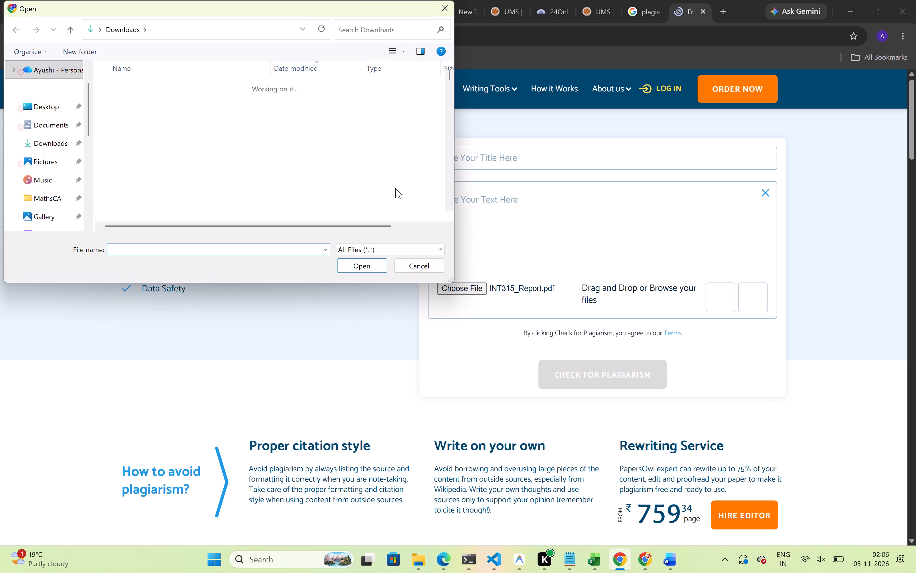
{"action": "left_click", "coordinate": [348, 94]}
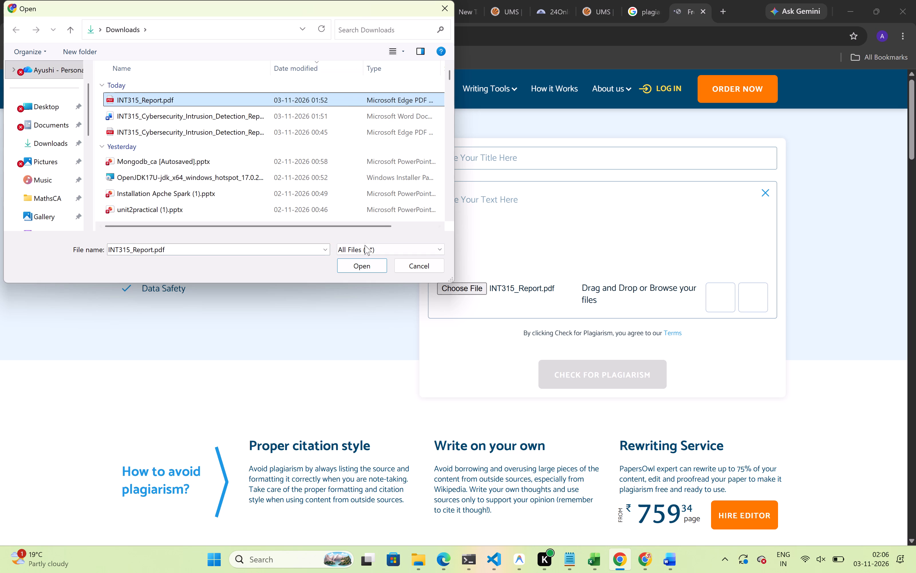
{"action": "left_click", "coordinate": [364, 261]}
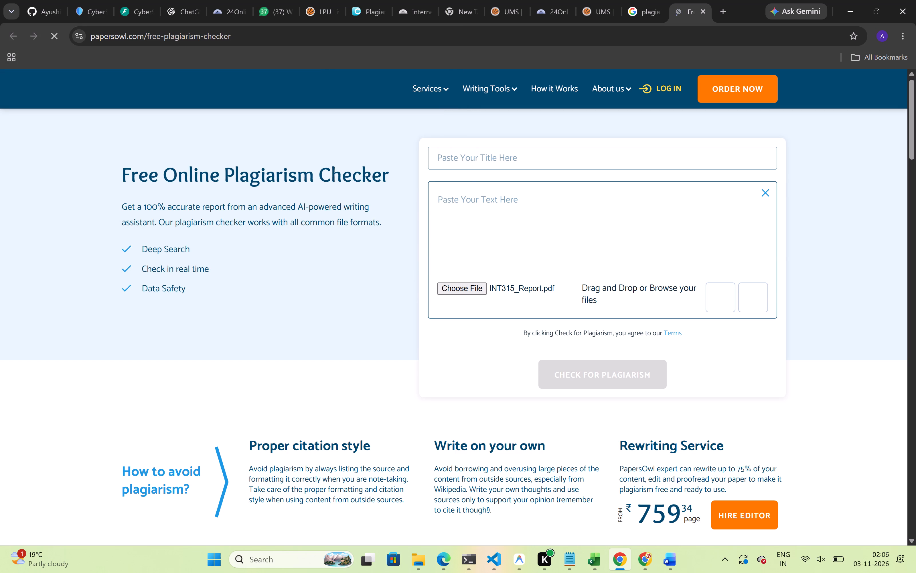
Switch to Word and copy the entire text of the INT315 cybersecurity intrusion detection report.
{"action": "left_click", "coordinate": [664, 563]}
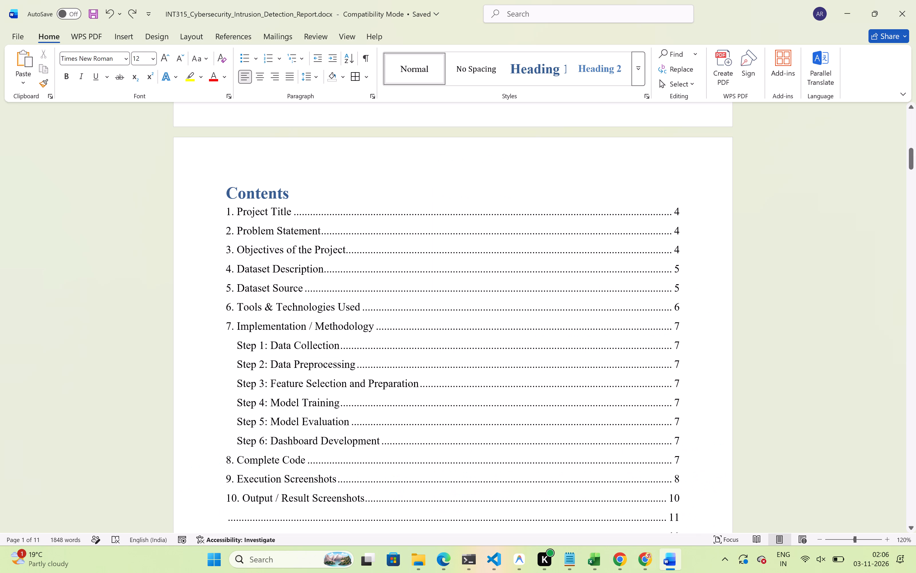
{"action": "scroll", "coordinate": [273, 153], "scroll_direction": "up", "scroll_amount": 4}
{"action": "scroll", "coordinate": [273, 153], "scroll_direction": "down", "scroll_amount": 1, "text": "ctrl"}
{"action": "scroll", "coordinate": [273, 153], "scroll_direction": "up", "scroll_amount": 2, "text": "ctrl"}
{"action": "scroll", "coordinate": [273, 153], "scroll_direction": "down", "scroll_amount": 1, "text": "ctrl"}
{"action": "scroll", "coordinate": [273, 153], "scroll_direction": "up", "scroll_amount": 1, "text": "ctrl"}
{"action": "scroll", "coordinate": [273, 153], "scroll_direction": "down", "scroll_amount": 1, "text": "ctrl"}
{"action": "scroll", "coordinate": [273, 153], "scroll_direction": "up", "scroll_amount": 1, "text": "ctrl"}
{"action": "scroll", "coordinate": [273, 153], "scroll_direction": "down", "scroll_amount": 1}
{"action": "scroll", "coordinate": [273, 153], "scroll_direction": "up", "scroll_amount": 1}
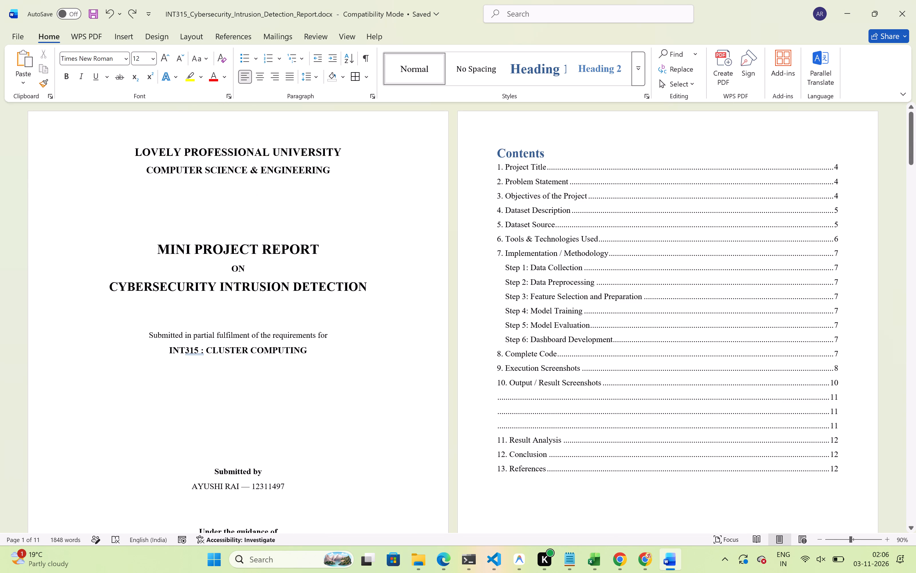
{"action": "left_click", "coordinate": [313, 203]}
{"action": "scroll", "coordinate": [313, 203], "scroll_direction": "up", "scroll_amount": 5, "text": "ctrl"}
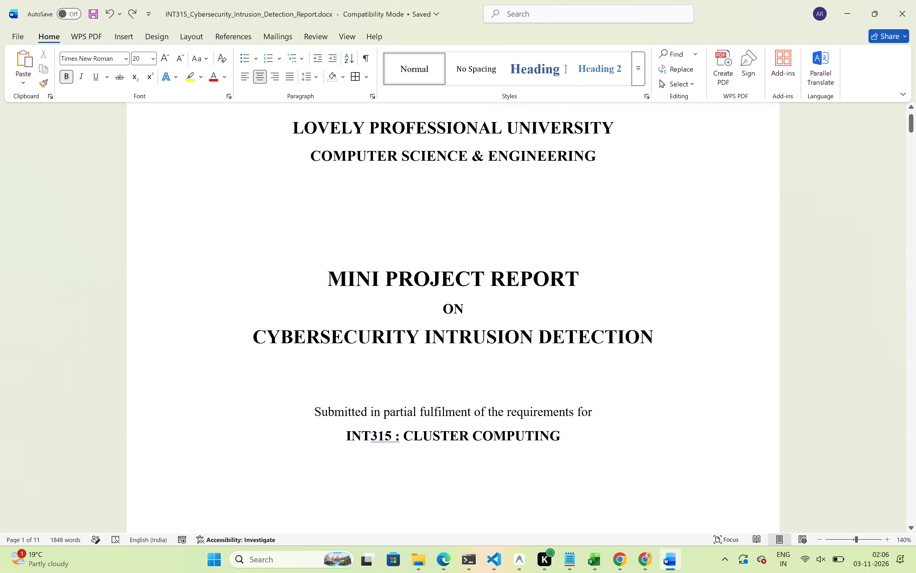
{"action": "key", "text": "ctrl+a"}
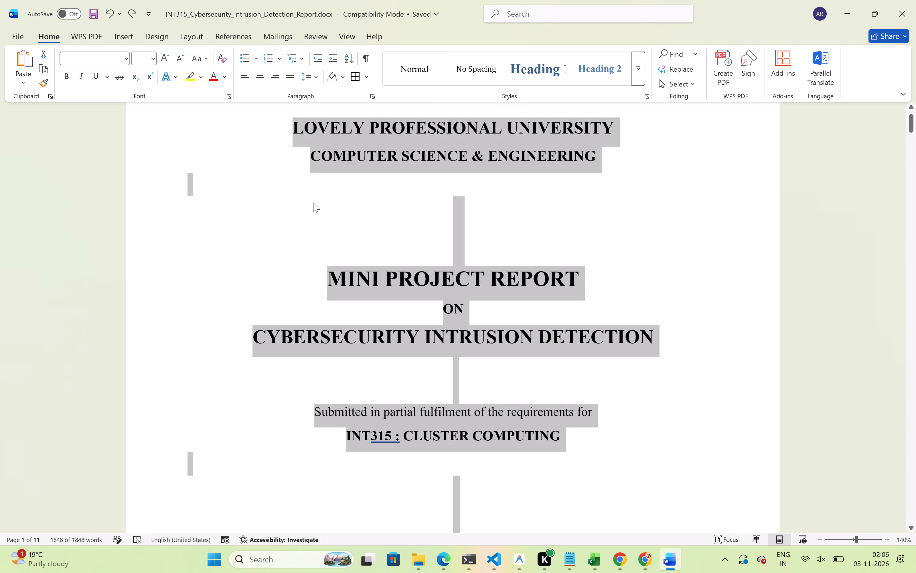
{"action": "key", "text": "ctrl+c"}
{"action": "left_click", "coordinate": [668, 262]}
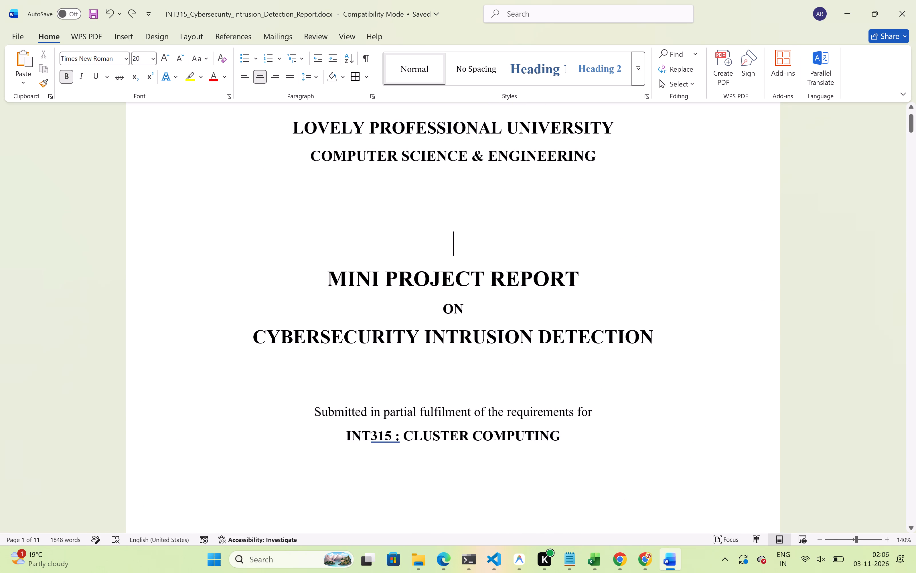
Switch back to Chrome and paste the copied report text into the PapersOwl checker's text box.
{"action": "left_click", "coordinate": [615, 560]}
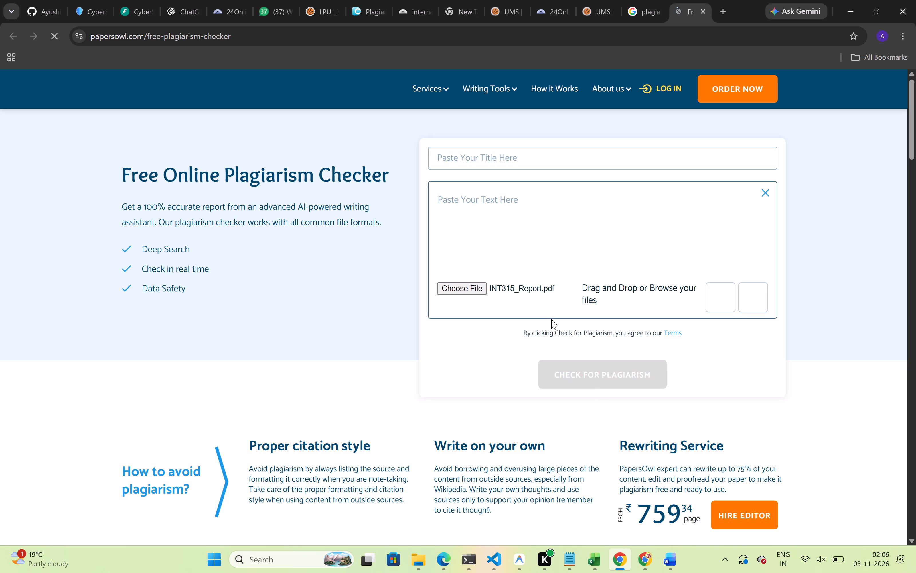
{"action": "left_click", "coordinate": [513, 229]}
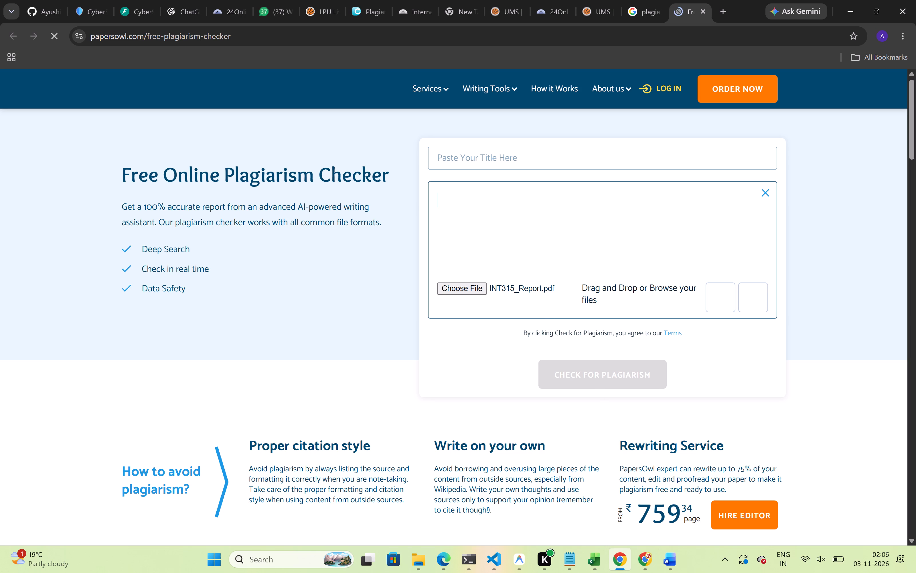
{"action": "key", "text": "ctrl+v"}
{"action": "left_click", "coordinate": [459, 207]}
{"action": "scroll", "coordinate": [469, 272], "scroll_direction": "down", "scroll_amount": 1}
{"action": "scroll", "coordinate": [469, 272], "scroll_direction": "up", "scroll_amount": 3}
{"action": "left_click", "coordinate": [481, 248]}
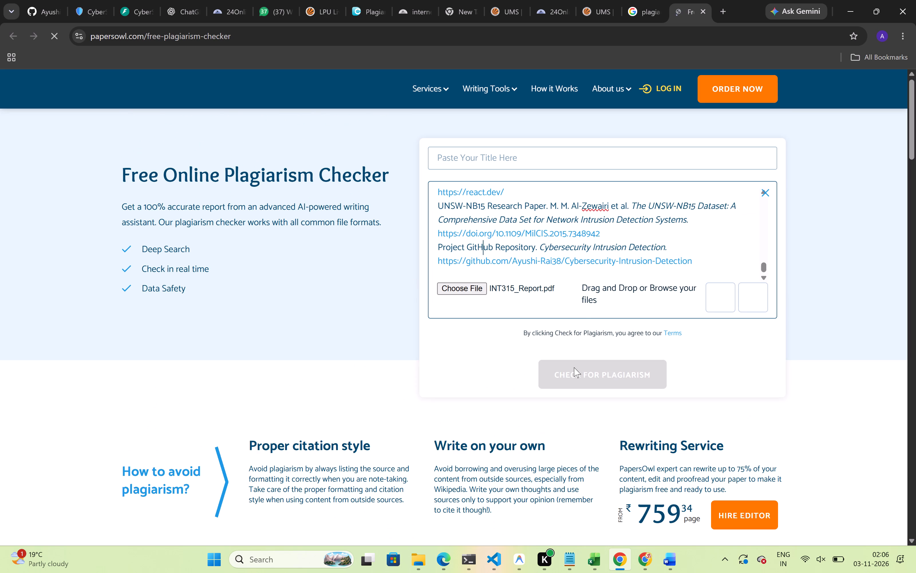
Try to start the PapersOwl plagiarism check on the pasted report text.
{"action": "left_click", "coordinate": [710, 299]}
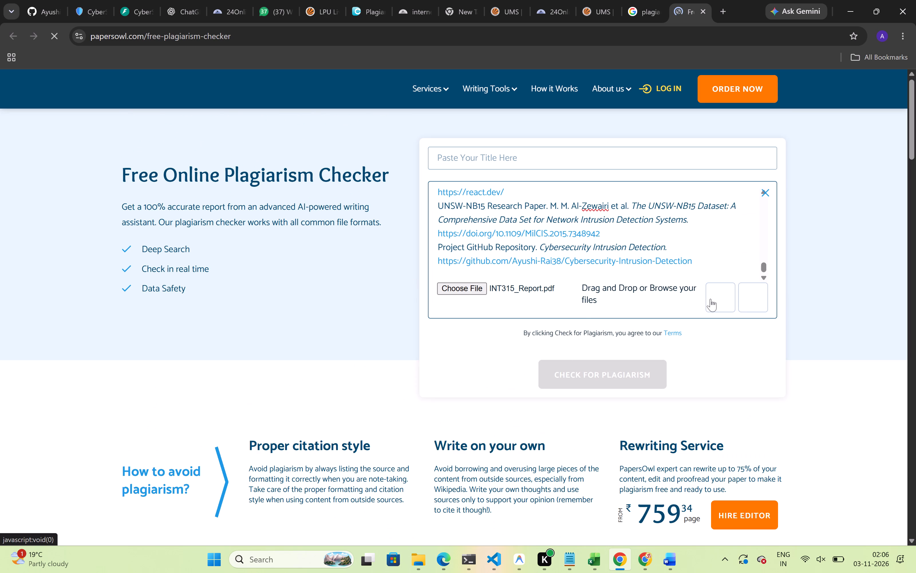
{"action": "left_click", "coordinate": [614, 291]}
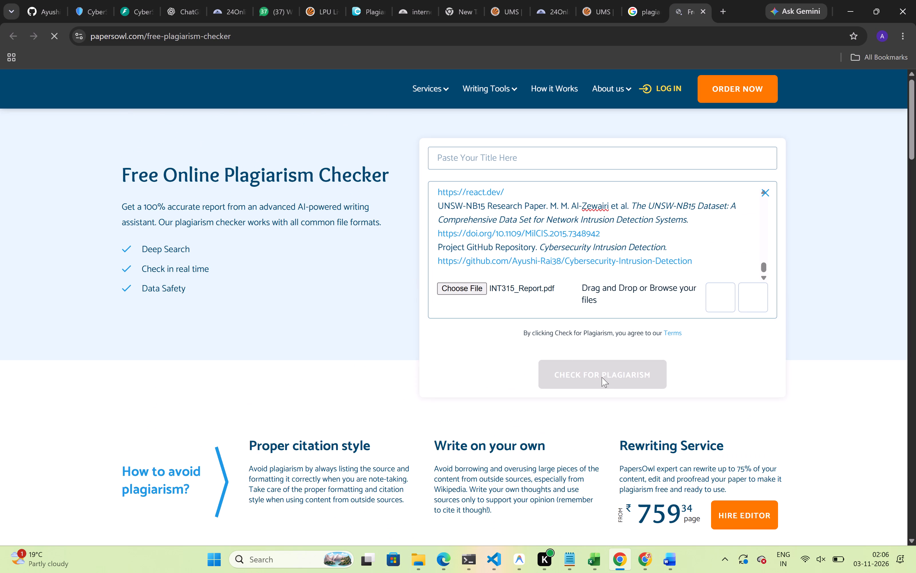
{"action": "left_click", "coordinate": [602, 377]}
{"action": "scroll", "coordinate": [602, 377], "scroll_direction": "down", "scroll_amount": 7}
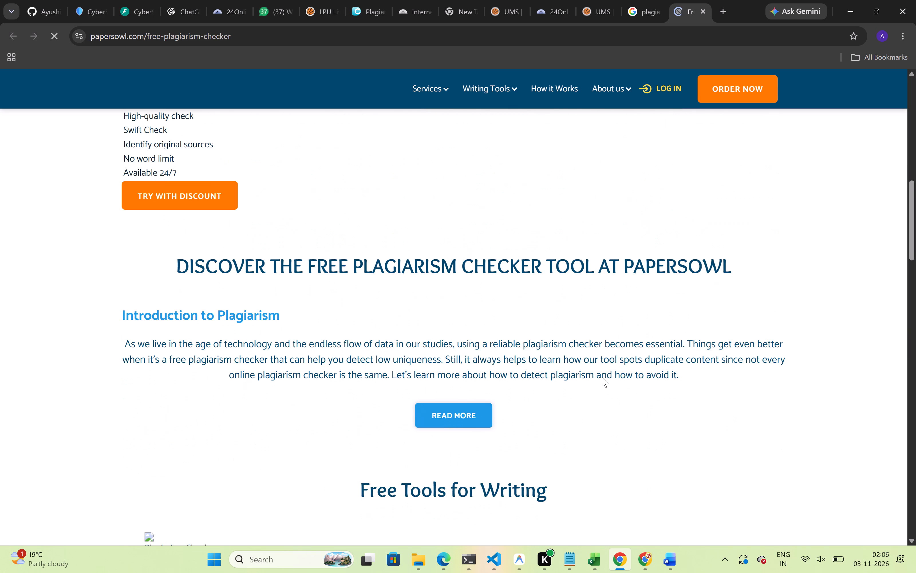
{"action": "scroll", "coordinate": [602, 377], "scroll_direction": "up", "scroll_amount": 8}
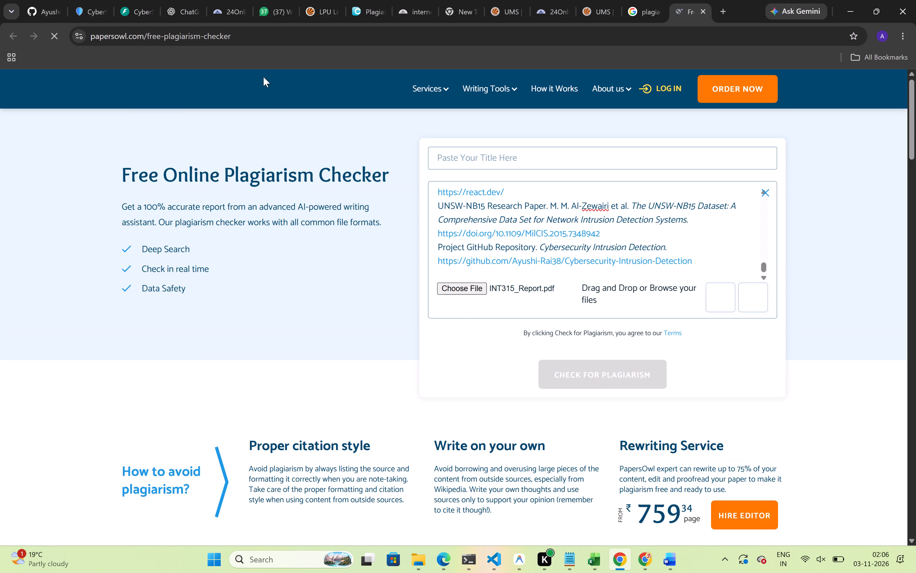
Look at the DupliChecker scan's progress and scores, and recheck whether the PapersOwl page responds.
{"action": "left_click", "coordinate": [359, 5]}
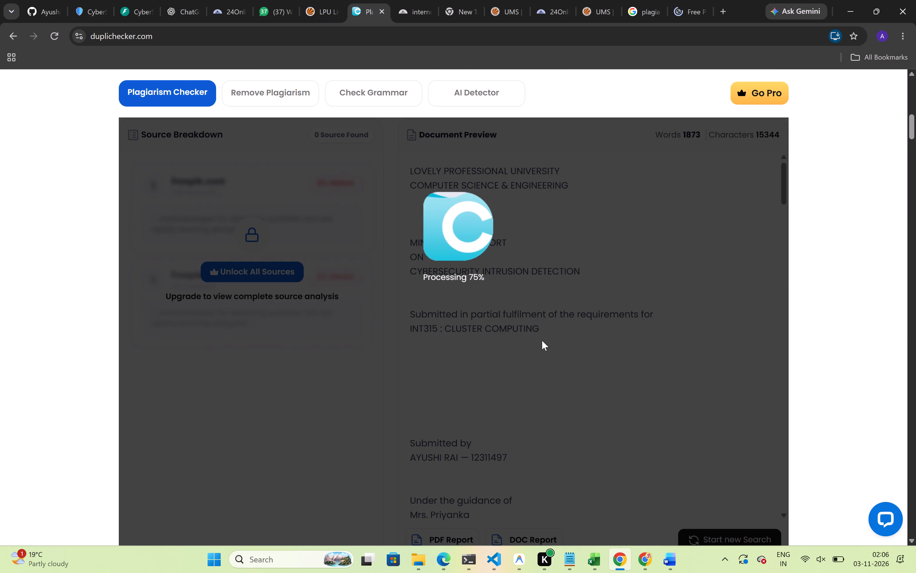
{"action": "scroll", "coordinate": [542, 340], "scroll_direction": "up", "scroll_amount": 3}
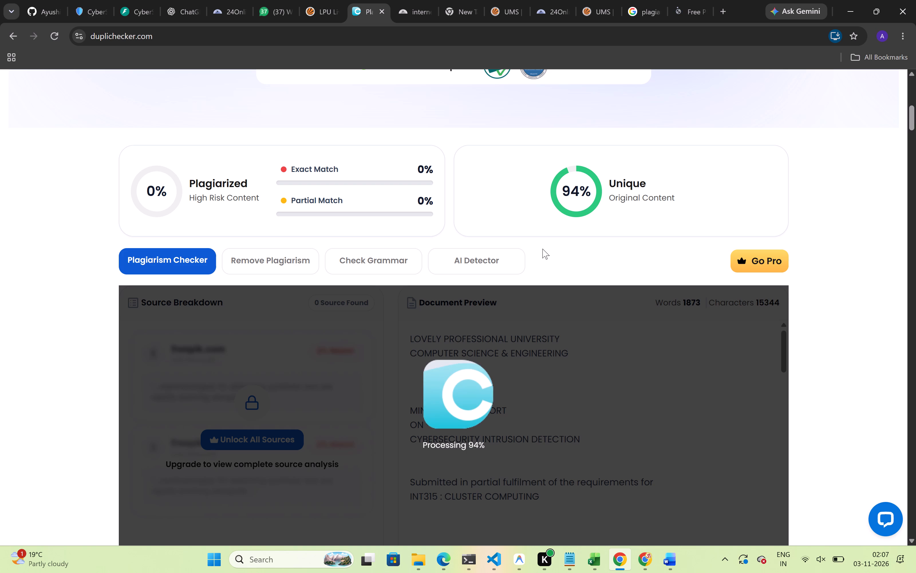
{"action": "left_click", "coordinate": [693, 4]}
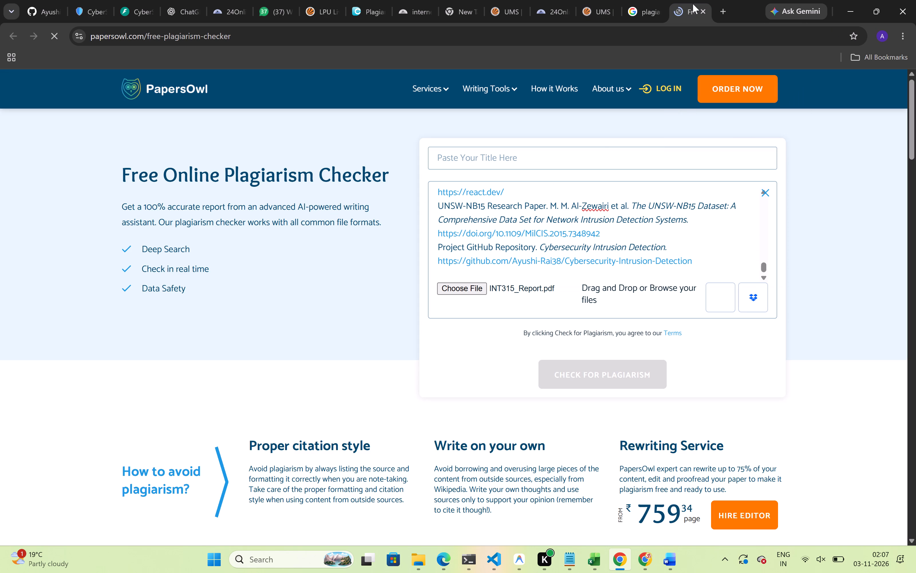
{"action": "left_click", "coordinate": [607, 300]}
From the free plagiarism checker search results, try PlagiarismDetector.net, close it, and open DupliChecker in a new tab.
{"action": "left_click", "coordinate": [635, 19]}
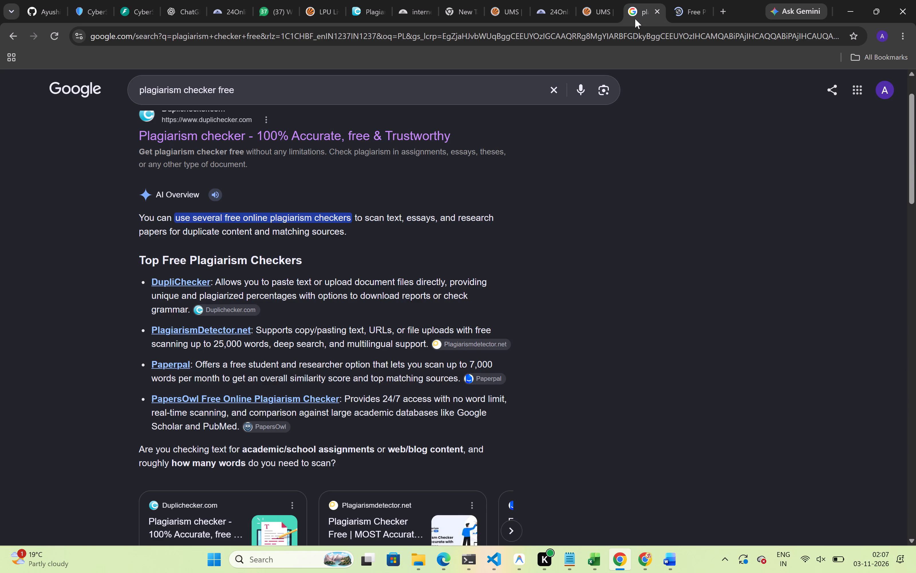
{"action": "left_click", "coordinate": [220, 332]}
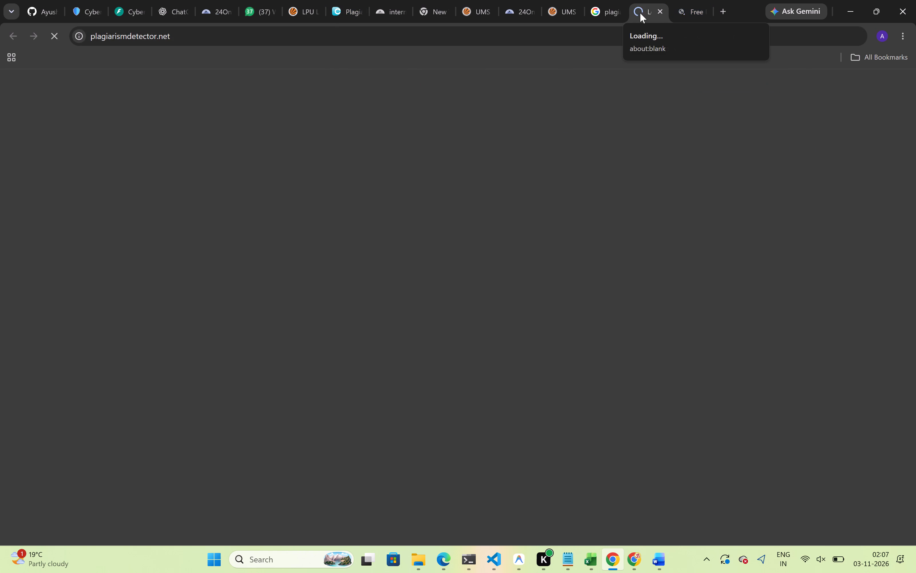
{"action": "left_click", "coordinate": [658, 13]}
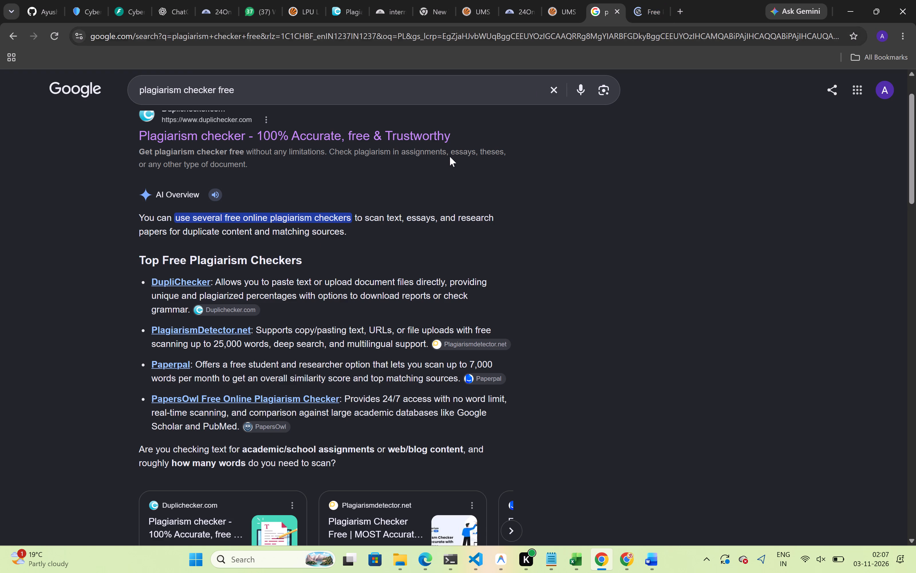
{"action": "left_click", "coordinate": [184, 281]}
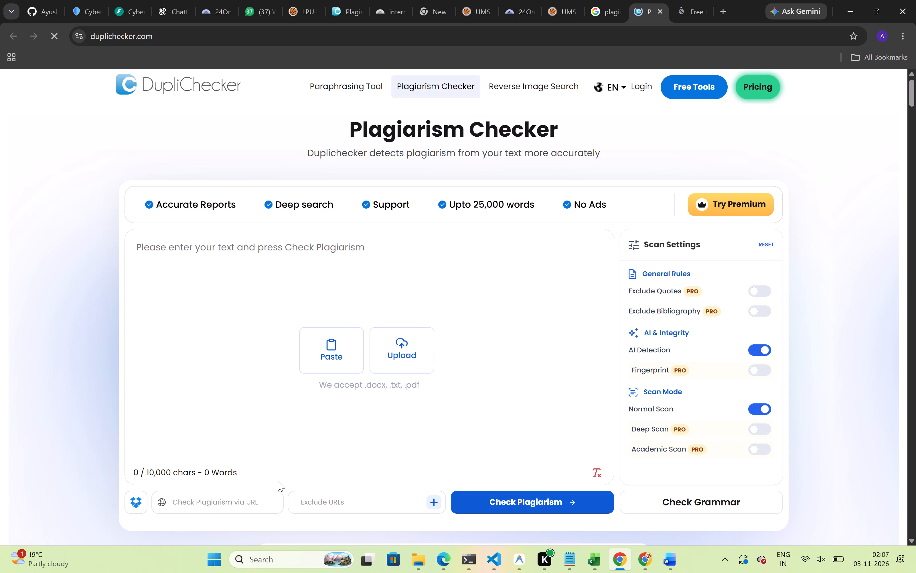
Return to the report's DupliChecker scan, review its results, and download them as a PDF report.
{"action": "left_click", "coordinate": [339, 10]}
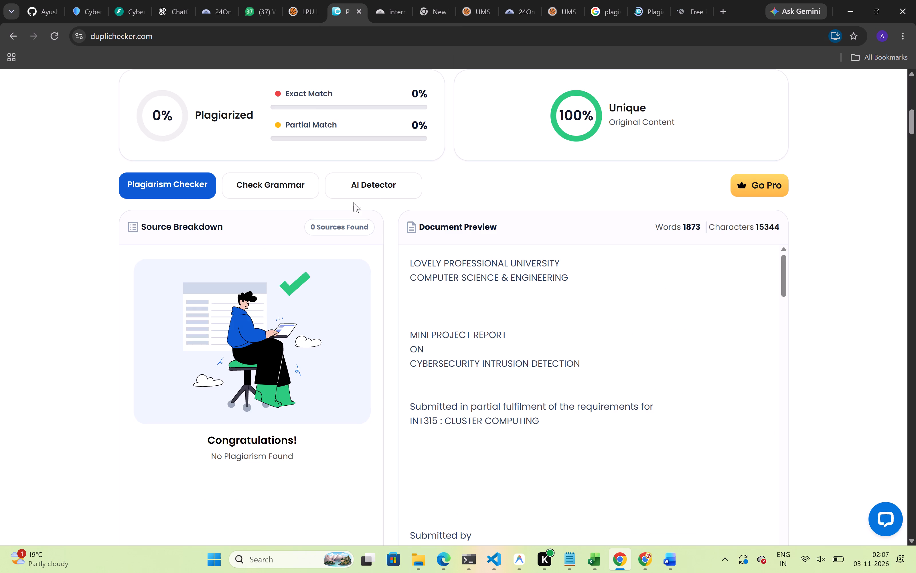
{"action": "scroll", "coordinate": [419, 180], "scroll_direction": "up", "scroll_amount": 2}
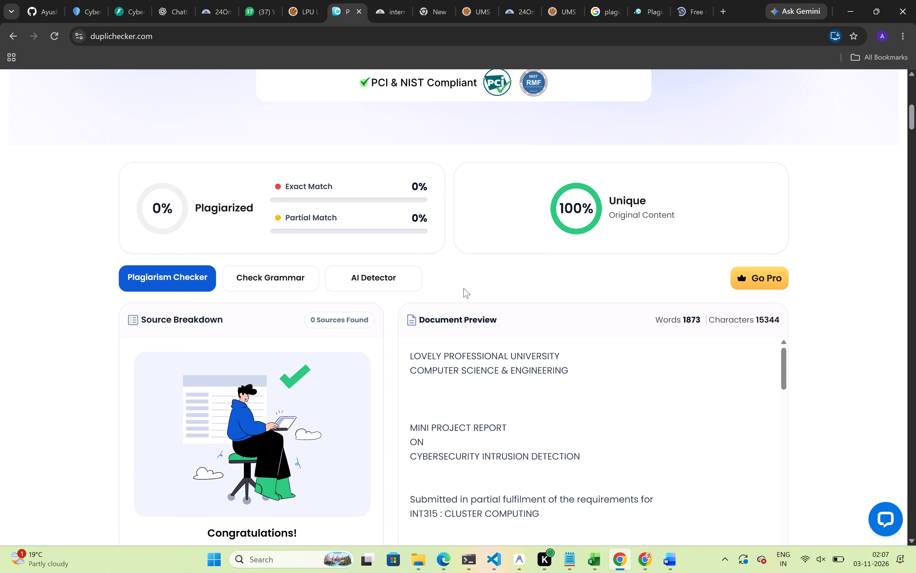
{"action": "scroll", "coordinate": [463, 288], "scroll_direction": "down", "scroll_amount": 2}
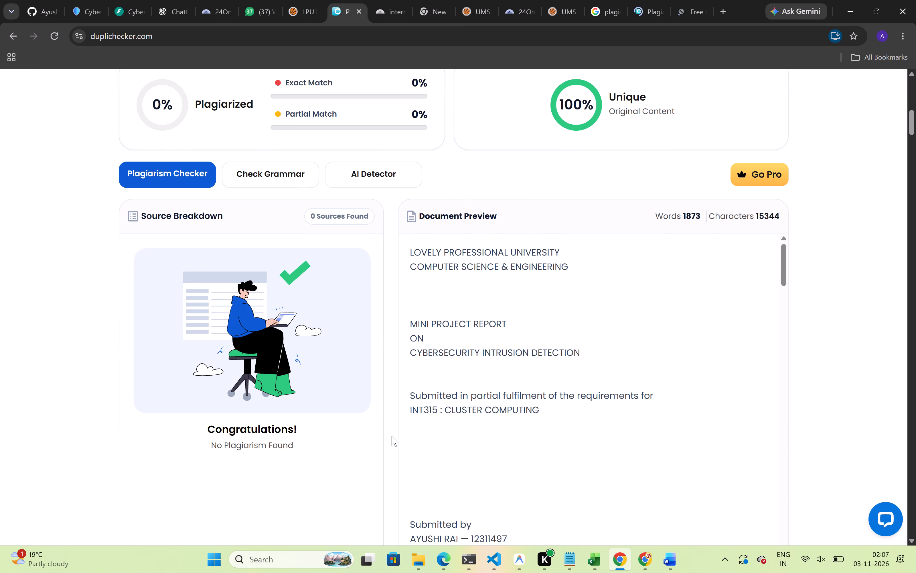
{"action": "scroll", "coordinate": [392, 436], "scroll_direction": "down", "scroll_amount": 6}
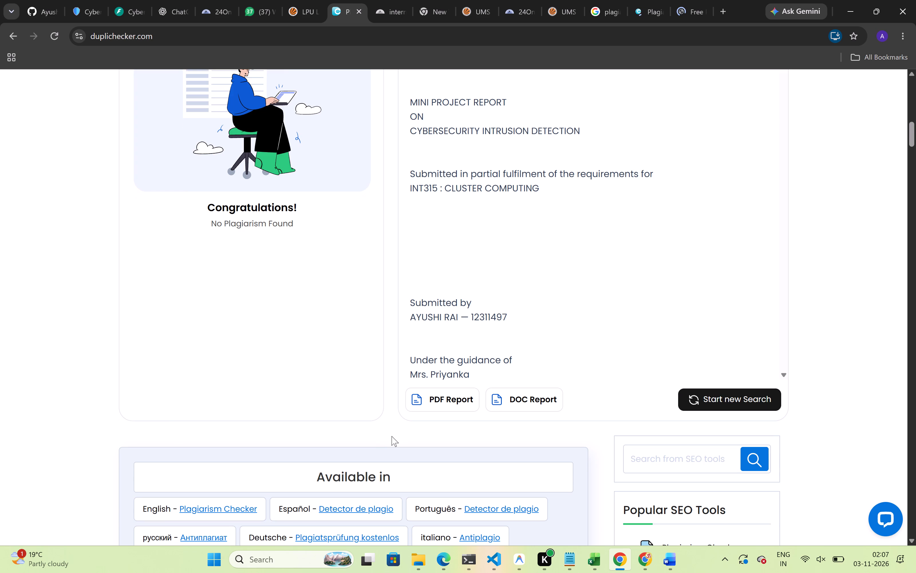
{"action": "left_click", "coordinate": [442, 402]}
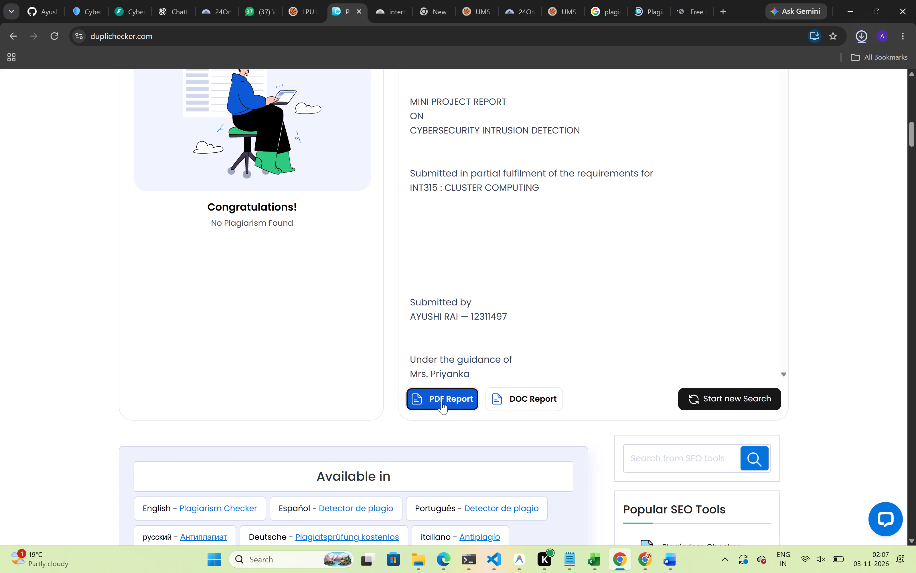
Open the downloaded Duplichecker-Plagiarism-Report.pdf and examine its scores, word statistics, checked content and matched source section.
{"action": "double_click", "coordinate": [745, 68]}
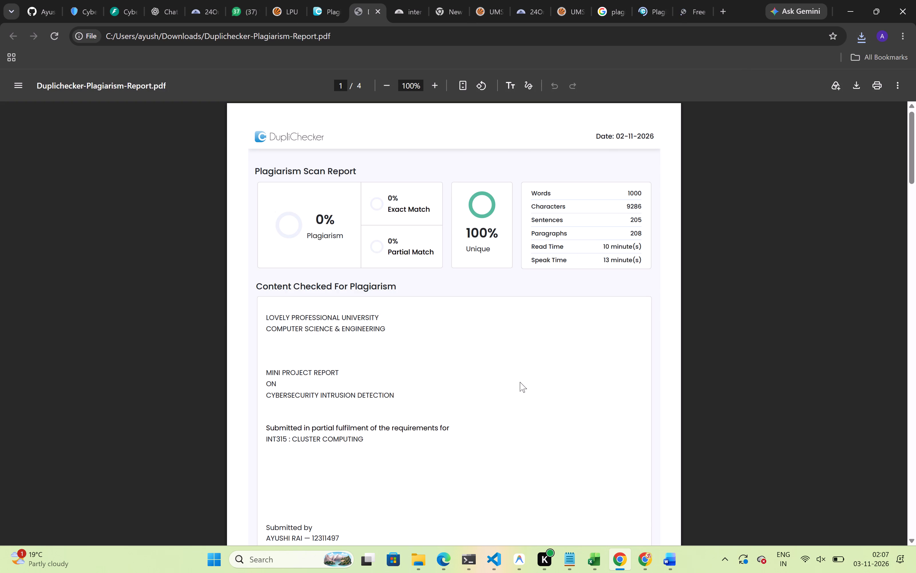
{"action": "scroll", "coordinate": [520, 382], "scroll_direction": "down", "scroll_amount": 13}
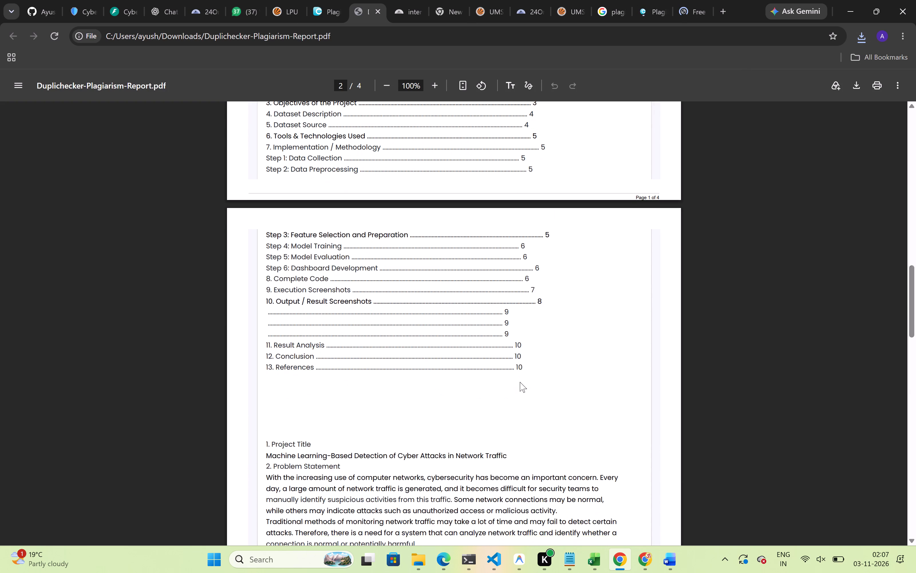
{"action": "scroll", "coordinate": [520, 382], "scroll_direction": "down", "scroll_amount": 12}
{"action": "scroll", "coordinate": [520, 382], "scroll_direction": "up", "scroll_amount": 3}
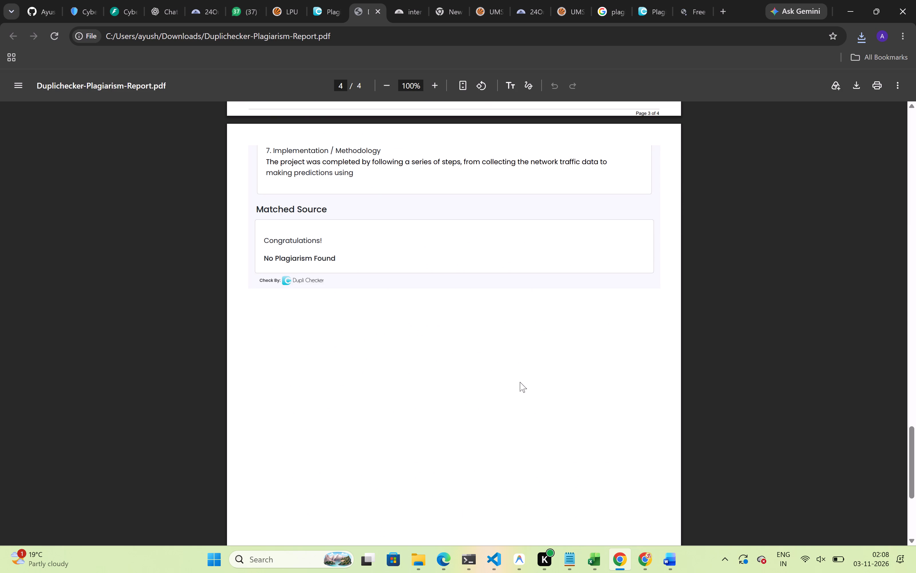
{"action": "scroll", "coordinate": [520, 382], "scroll_direction": "down", "scroll_amount": 9}
{"action": "scroll", "coordinate": [520, 382], "scroll_direction": "up", "scroll_amount": 11}
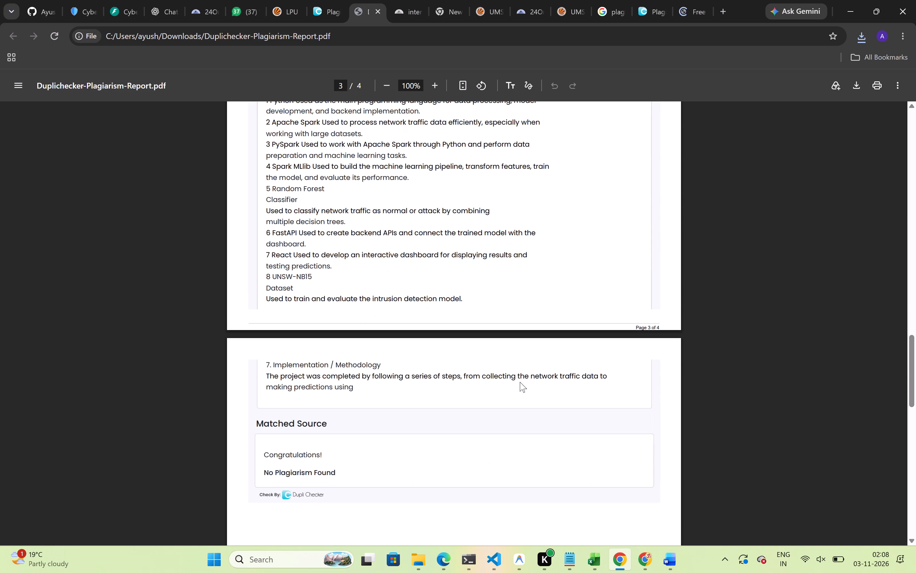
{"action": "scroll", "coordinate": [520, 382], "scroll_direction": "up", "scroll_amount": 6}
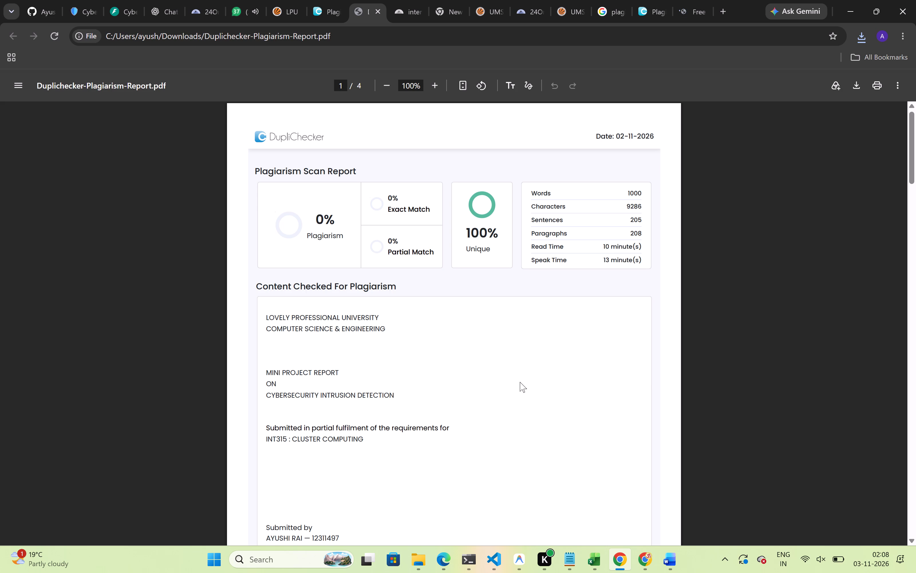
{"action": "scroll", "coordinate": [520, 382], "scroll_direction": "down", "scroll_amount": 3}
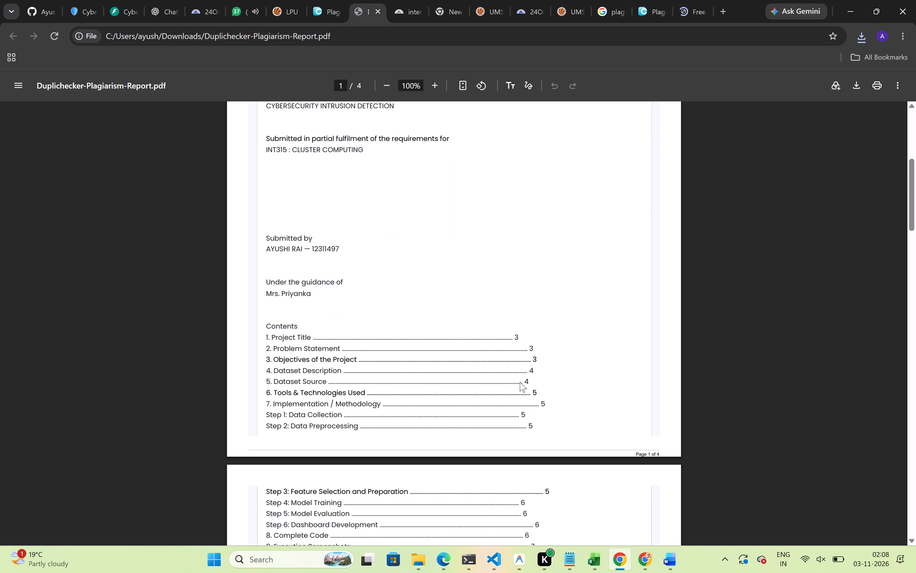
{"action": "scroll", "coordinate": [520, 382], "scroll_direction": "down", "scroll_amount": 5}
{"action": "scroll", "coordinate": [520, 382], "scroll_direction": "up", "scroll_amount": 7}
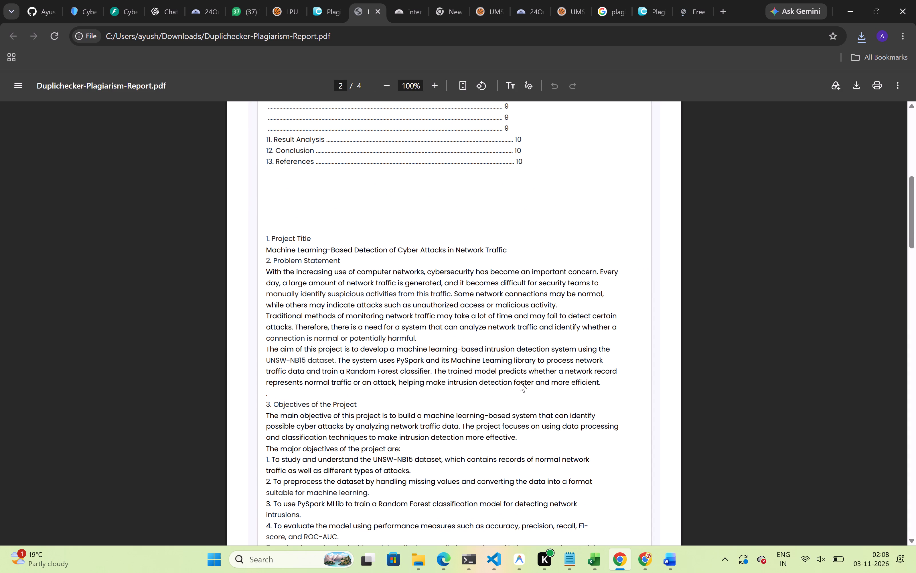
{"action": "scroll", "coordinate": [520, 382], "scroll_direction": "up", "scroll_amount": 5}
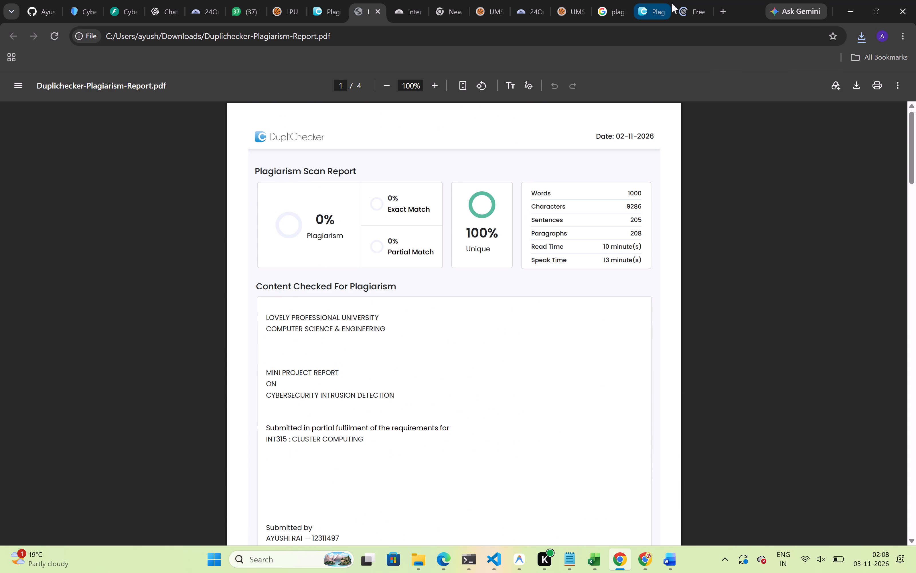
Go back to the PapersOwl checker page to see whether it is ready.
{"action": "left_click", "coordinate": [695, 12]}
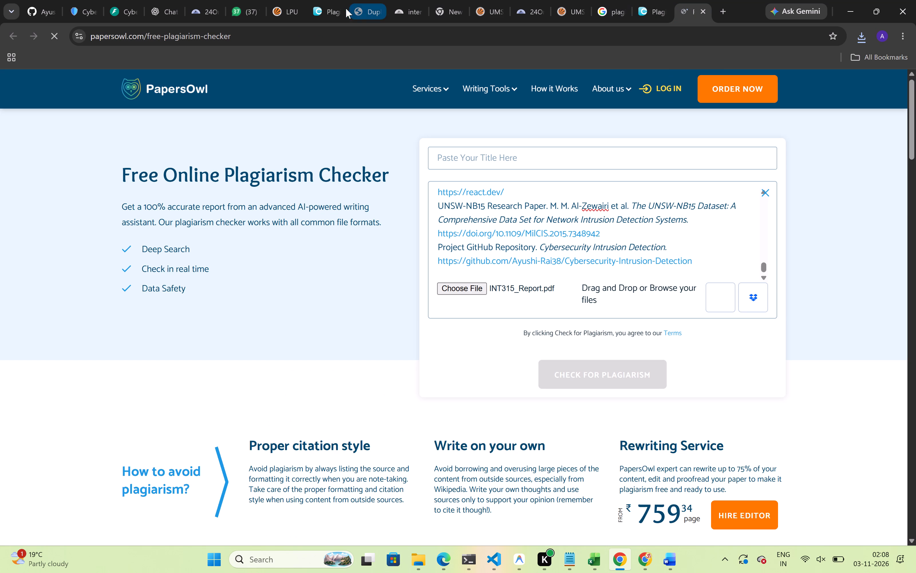
Revisit the report's DupliChecker scan page, the PapersOwl checker and the second DupliChecker page to compare where each check stands.
{"action": "left_click", "coordinate": [328, 9]}
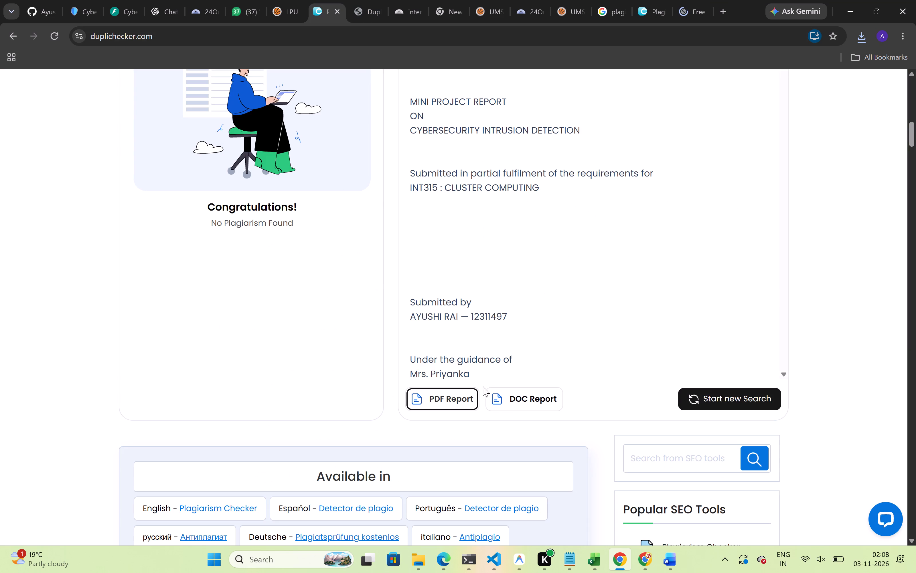
{"action": "scroll", "coordinate": [531, 404], "scroll_direction": "down", "scroll_amount": 3}
{"action": "scroll", "coordinate": [585, 220], "scroll_direction": "up", "scroll_amount": 3}
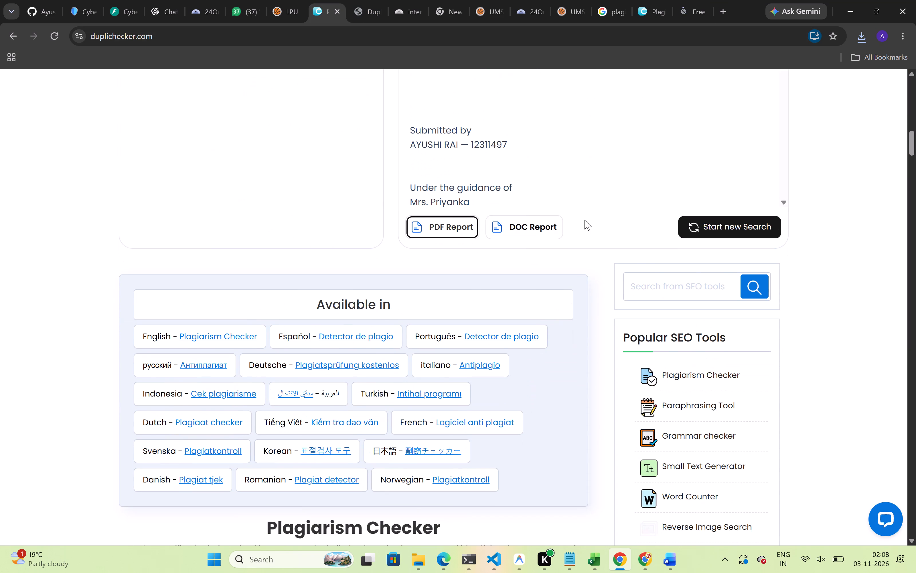
{"action": "scroll", "coordinate": [585, 220], "scroll_direction": "up", "scroll_amount": 7}
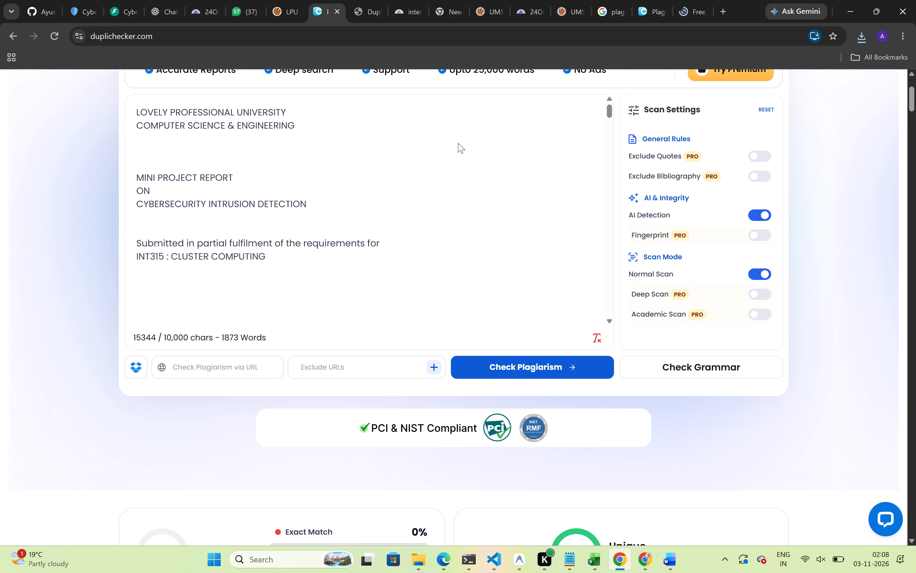
{"action": "left_click", "coordinate": [692, 10]}
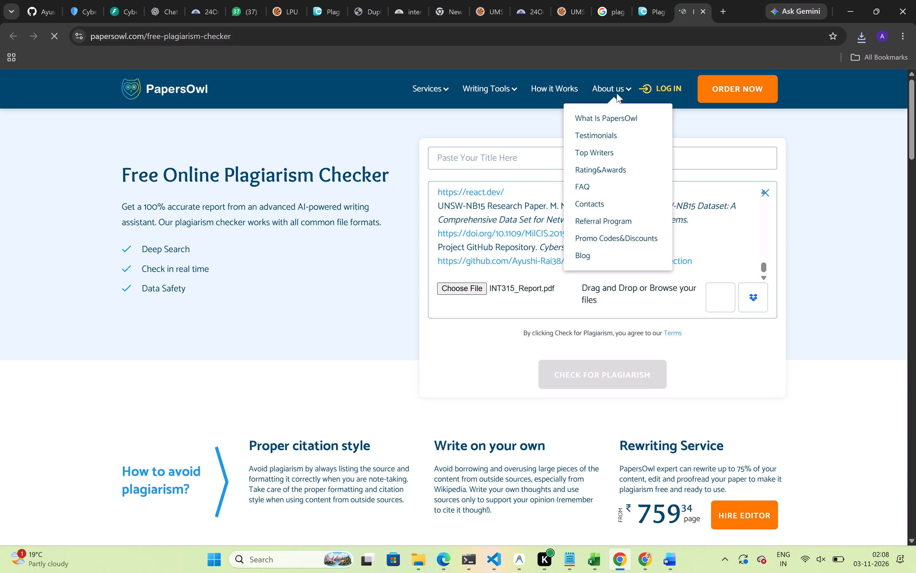
{"action": "left_click", "coordinate": [641, 9]}
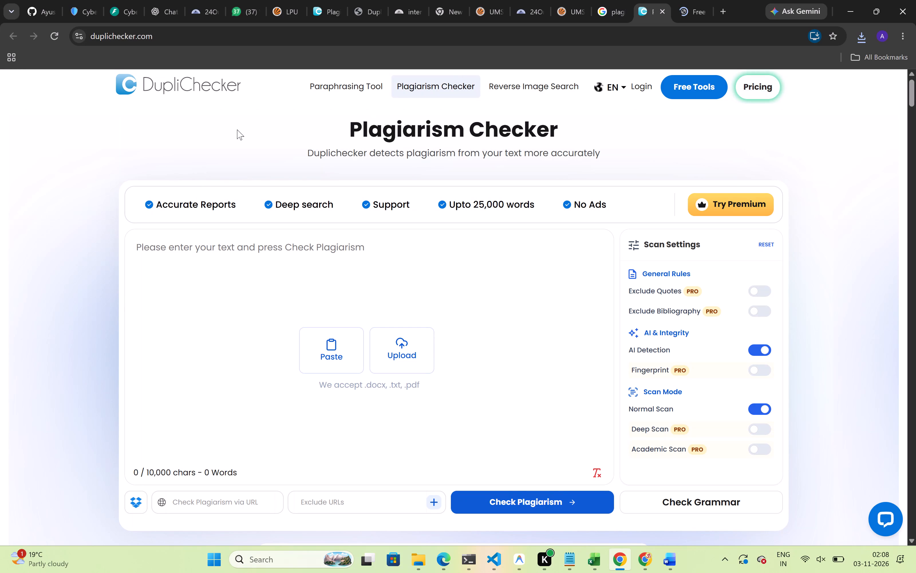
{"action": "scroll", "coordinate": [245, 154], "scroll_direction": "right", "scroll_amount": 8}
From the free plagiarism checker search results, open PlagiarismDetector.net and upload INT315_Report.pdf from Downloads.
{"action": "left_click", "coordinate": [609, 5]}
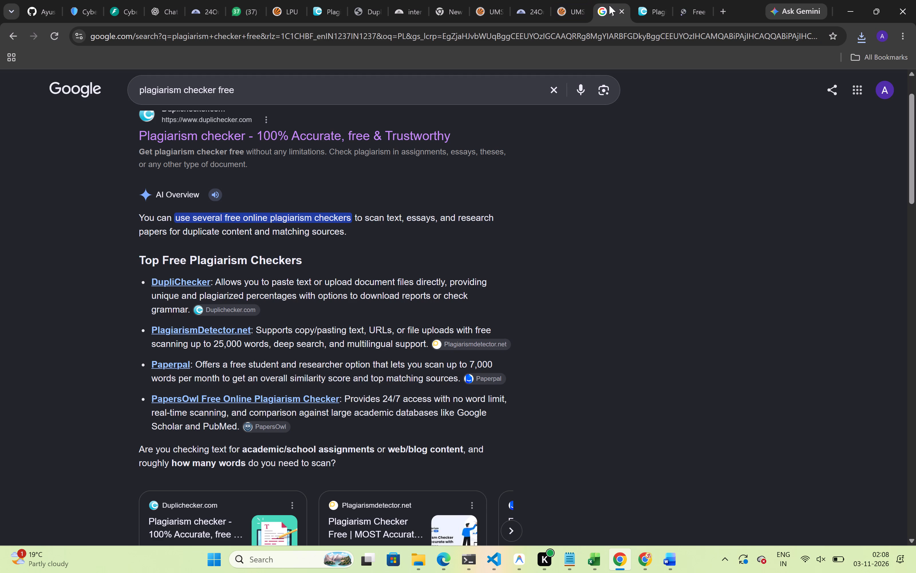
{"action": "left_click", "coordinate": [185, 329]}
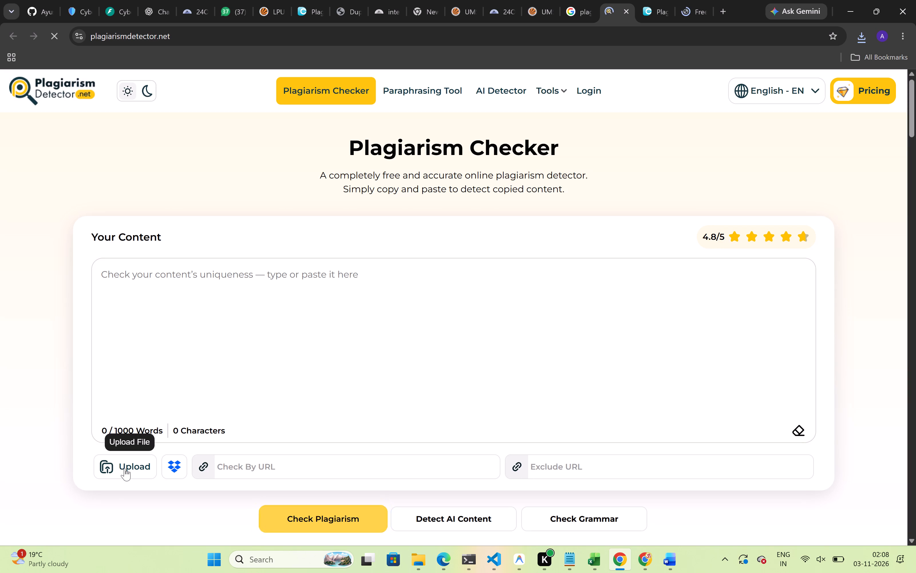
{"action": "left_click", "coordinate": [125, 468]}
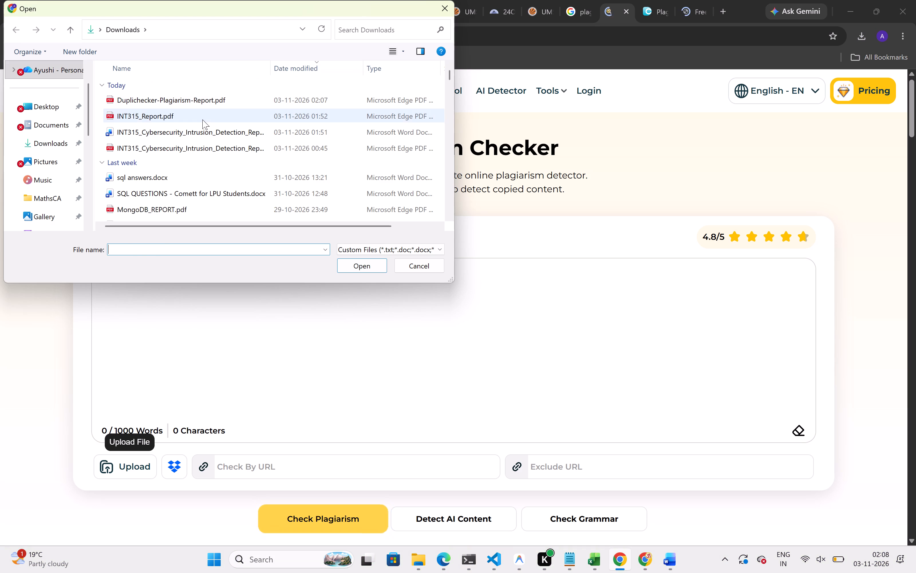
{"action": "left_click", "coordinate": [202, 119]}
{"action": "left_click", "coordinate": [358, 264]}
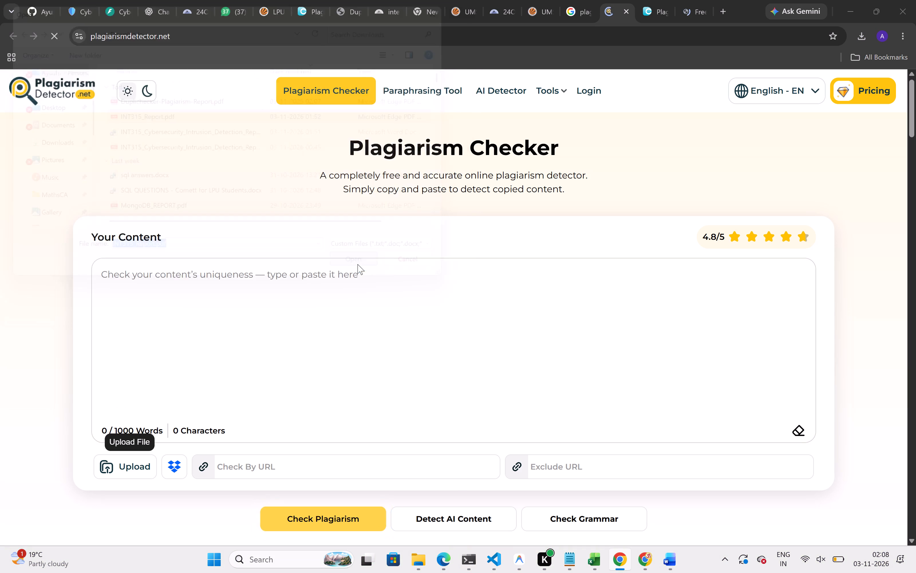
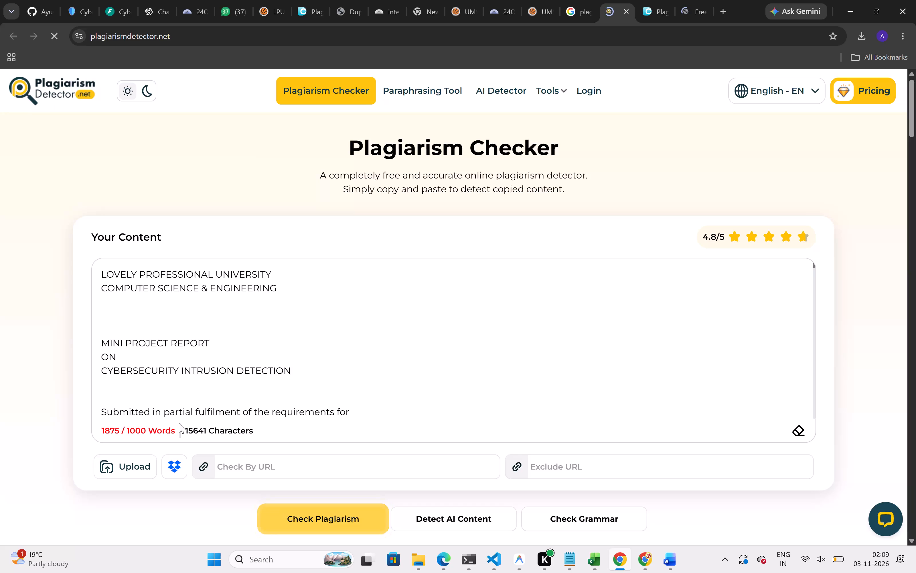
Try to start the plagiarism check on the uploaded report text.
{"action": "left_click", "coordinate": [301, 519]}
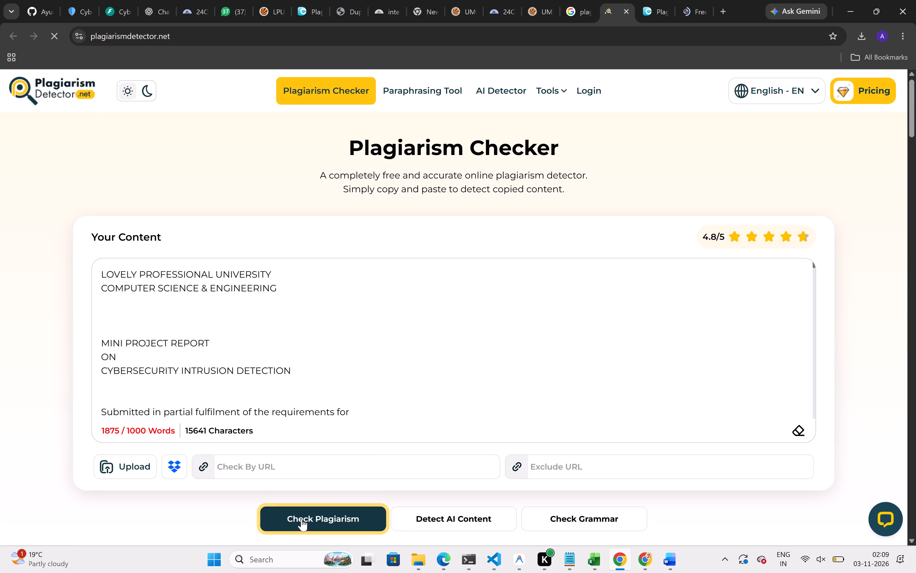
Look through the loaded report text down to its References section and the rest of the checker page.
{"action": "scroll", "coordinate": [268, 382], "scroll_direction": "down", "scroll_amount": 9}
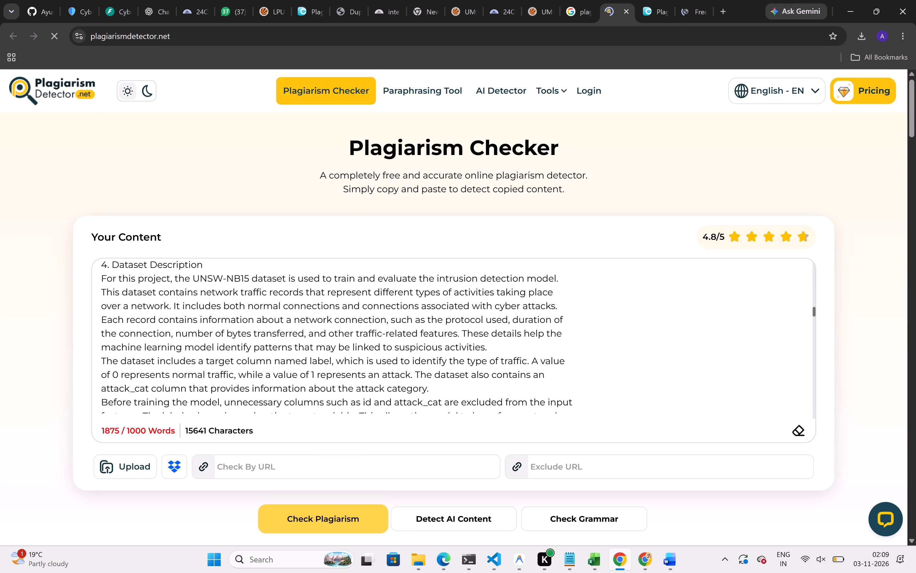
{"action": "scroll", "coordinate": [268, 382], "scroll_direction": "down", "scroll_amount": 11}
{"action": "scroll", "coordinate": [268, 382], "scroll_direction": "up", "scroll_amount": 5}
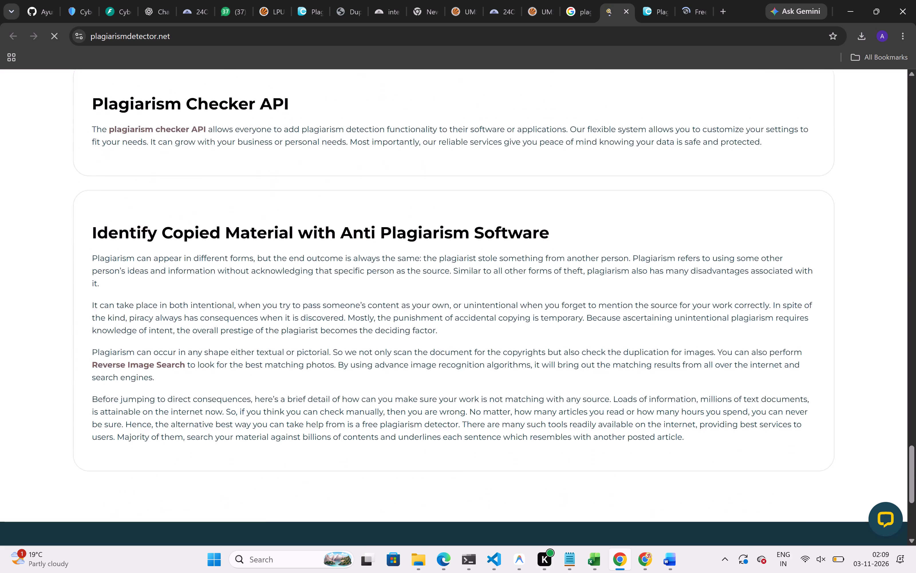
{"action": "scroll", "coordinate": [268, 382], "scroll_direction": "up", "scroll_amount": 10}
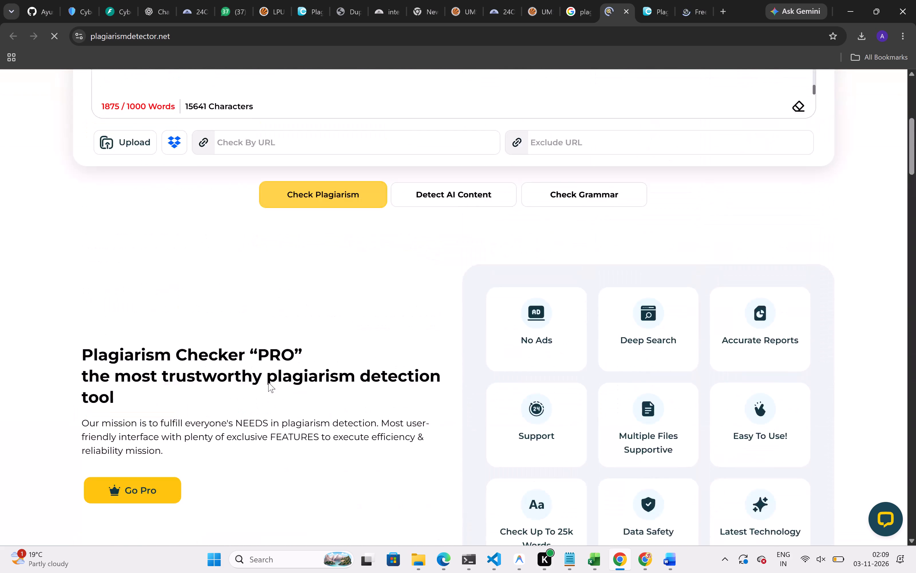
{"action": "scroll", "coordinate": [268, 382], "scroll_direction": "up", "scroll_amount": 3}
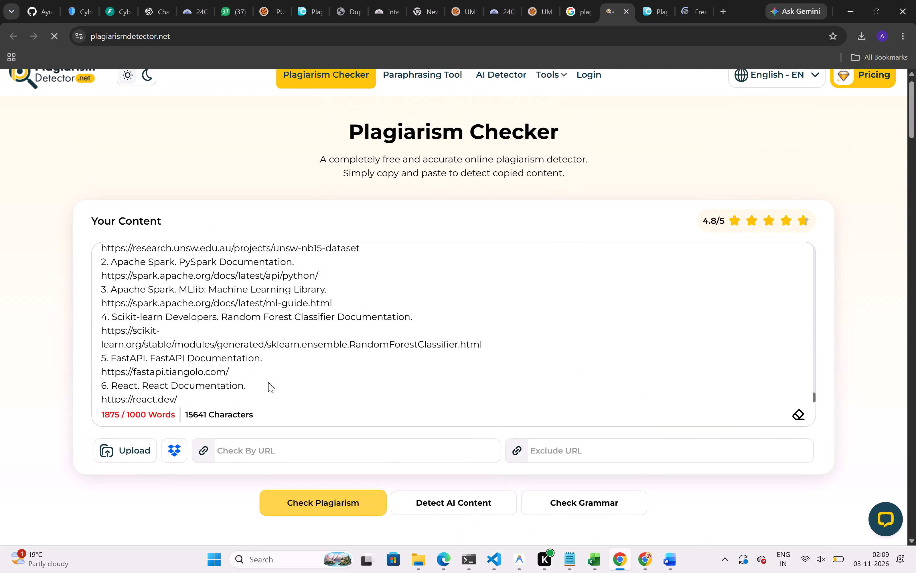
{"action": "scroll", "coordinate": [280, 344], "scroll_direction": "right", "scroll_amount": 2}
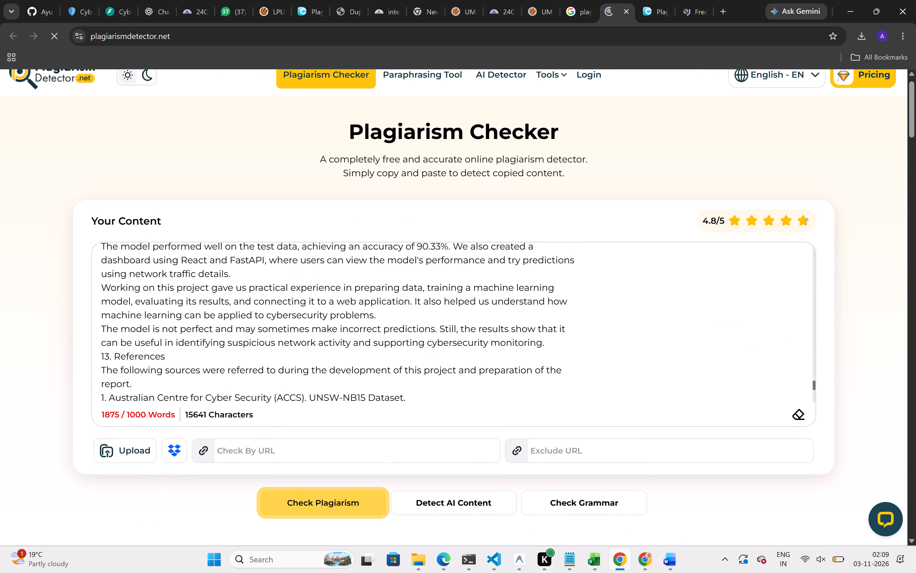
{"action": "scroll", "coordinate": [280, 344], "scroll_direction": "right", "scroll_amount": 1}
{"action": "scroll", "coordinate": [280, 344], "scroll_direction": "up", "scroll_amount": 2}
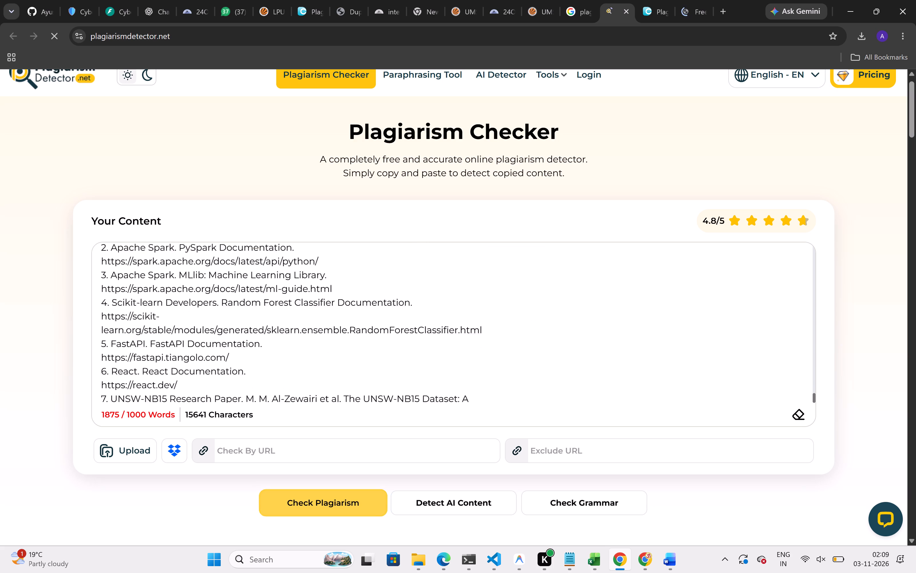
{"action": "scroll", "coordinate": [280, 344], "scroll_direction": "up", "scroll_amount": 2}
{"action": "scroll", "coordinate": [280, 344], "scroll_direction": "down", "scroll_amount": 4}
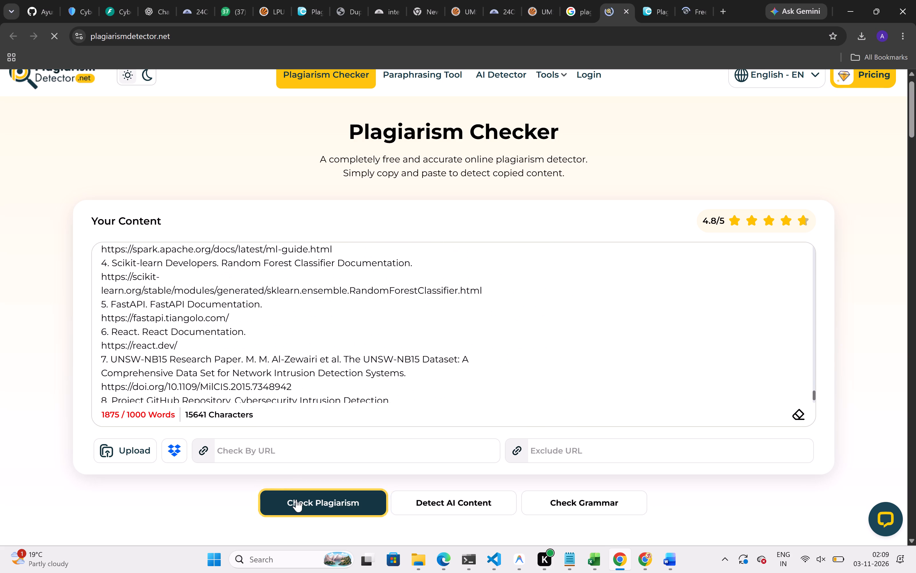
Run the plagiarism check on the full report text loaded in the checker.
{"action": "left_click", "coordinate": [296, 499]}
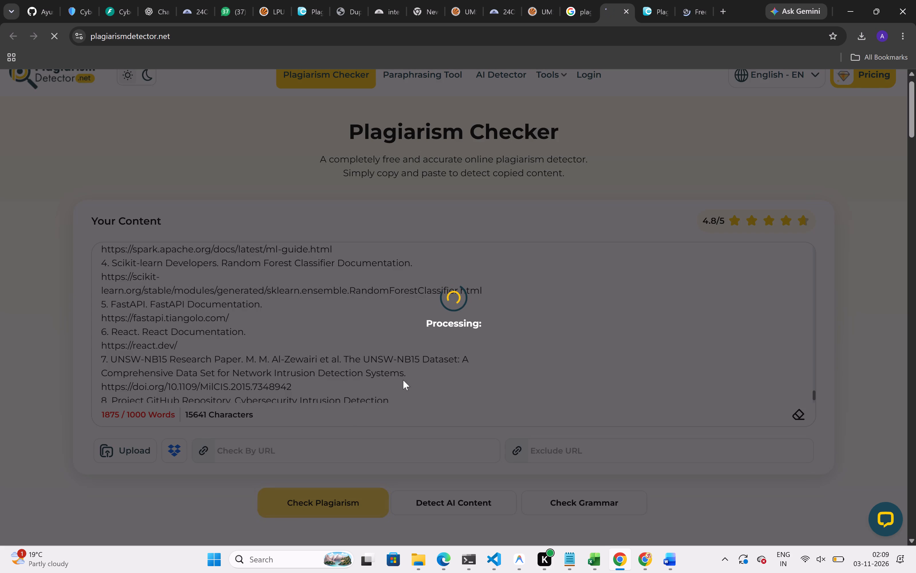
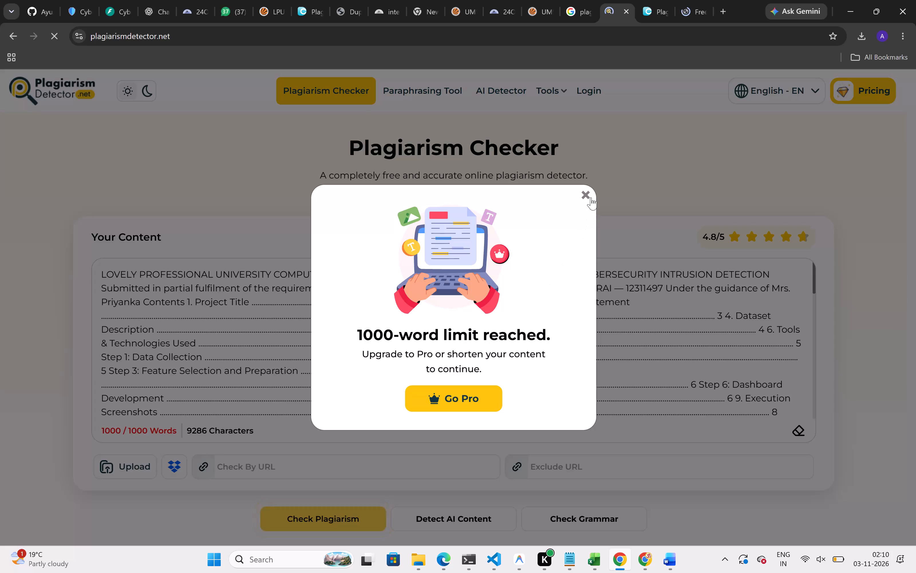
Dismiss the word-limit notice, close the PlagiarismDetector.net page and switch to the PapersOwl checker.
{"action": "left_click", "coordinate": [587, 197]}
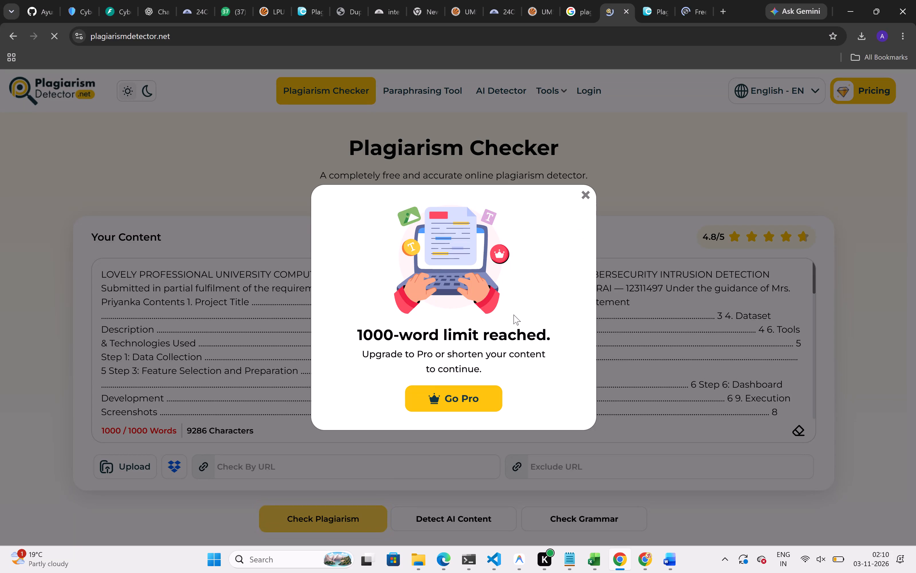
{"action": "scroll", "coordinate": [429, 492], "scroll_direction": "down", "scroll_amount": 1}
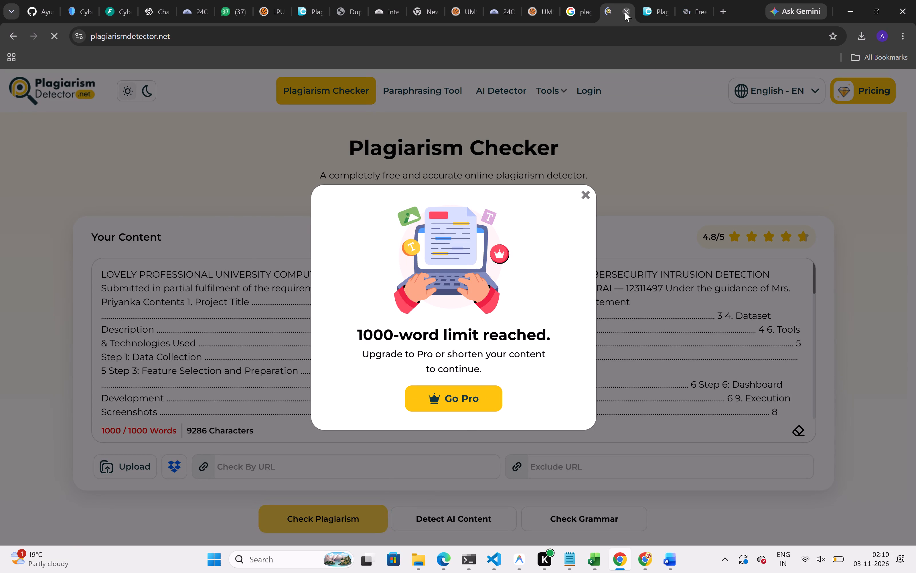
{"action": "left_click", "coordinate": [625, 11]}
{"action": "left_click", "coordinate": [646, 11]}
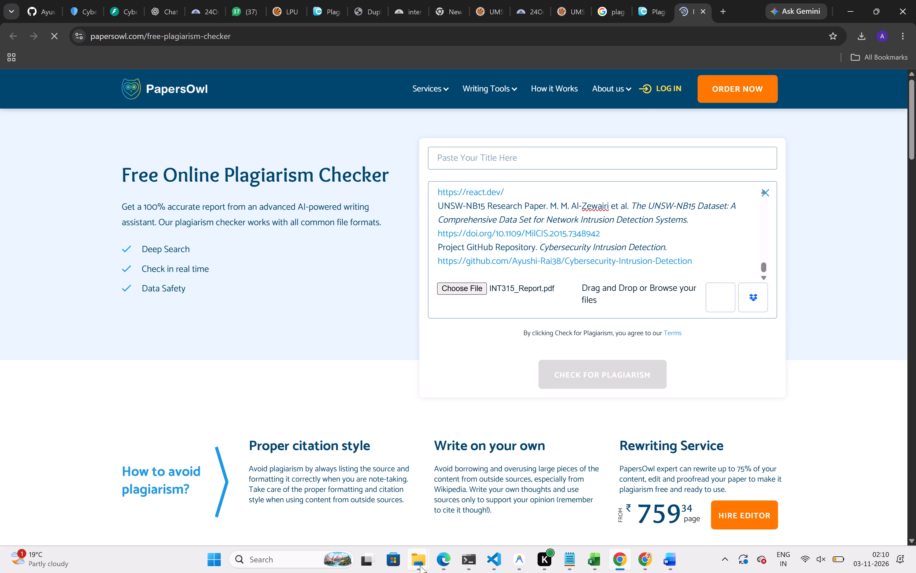
Open Duplichecker-Plagiarism-Report.pdf from the Downloads folder.
{"action": "left_click", "coordinate": [442, 566]}
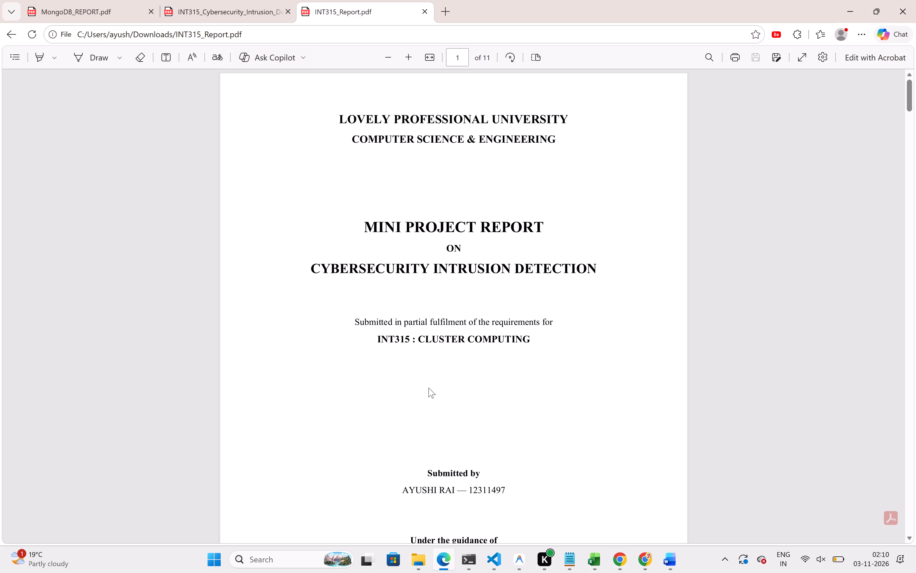
{"action": "left_click", "coordinate": [424, 568]}
{"action": "left_click", "coordinate": [389, 521]}
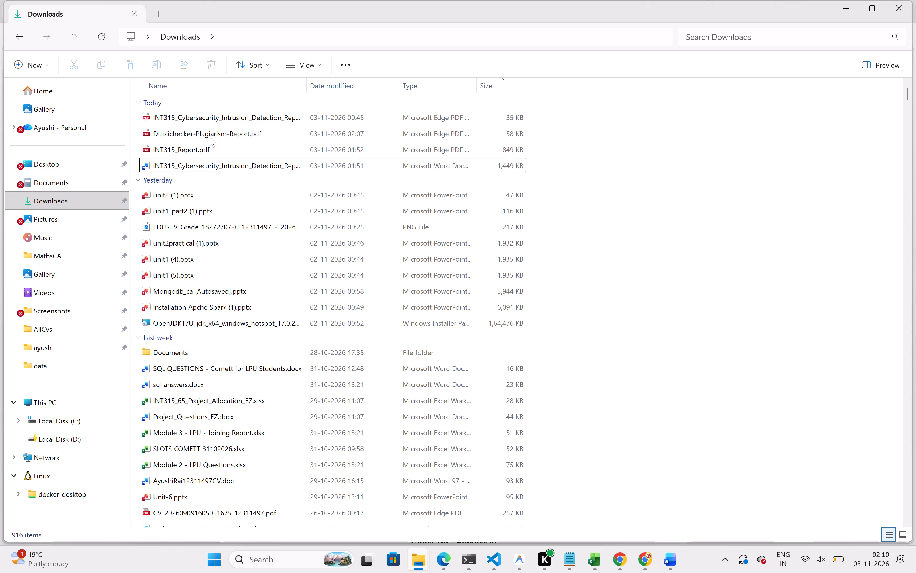
{"action": "double_click", "coordinate": [209, 135]}
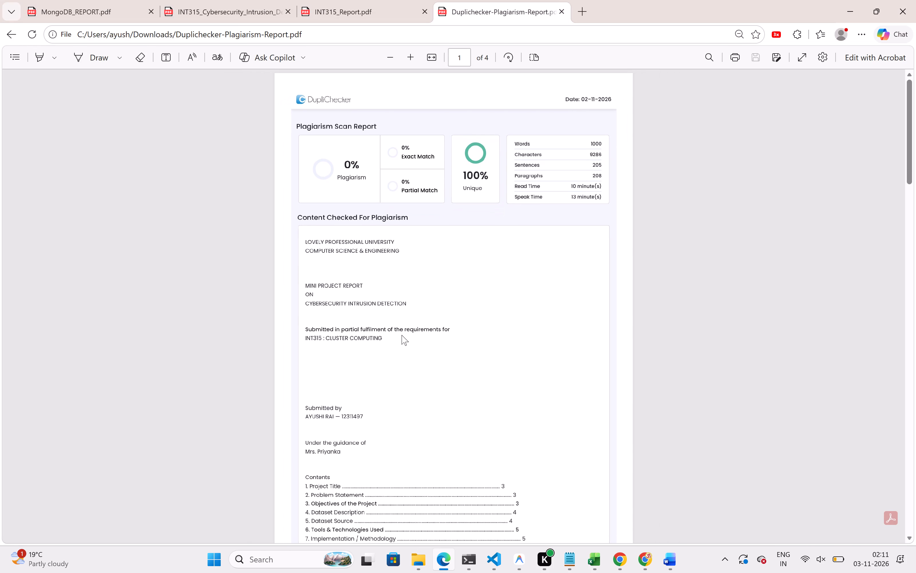
Capture a cropped screenshot of the whole first page of the DupliChecker plagiarism scan report.
{"action": "scroll", "coordinate": [402, 335], "scroll_direction": "down", "scroll_amount": 1}
{"action": "scroll", "coordinate": [402, 335], "scroll_direction": "up", "scroll_amount": 1}
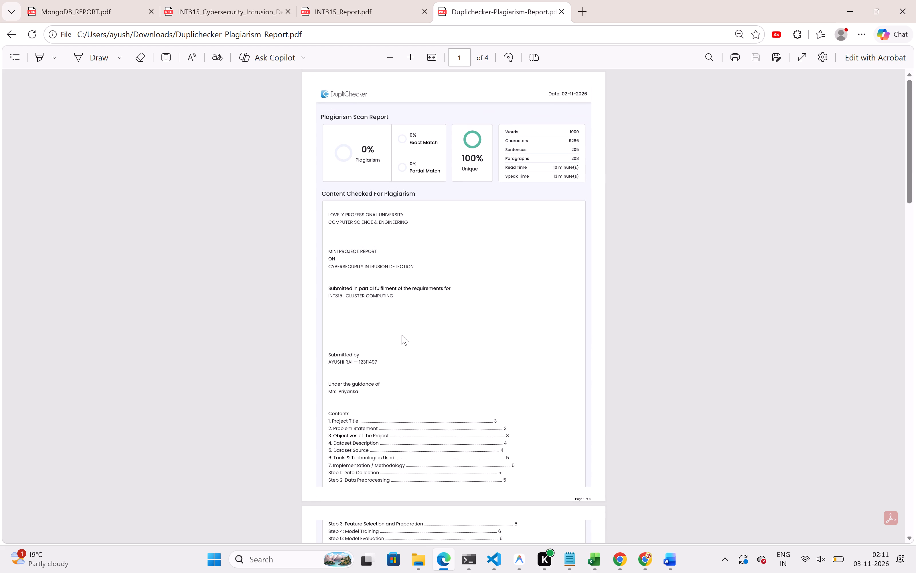
{"action": "scroll", "coordinate": [402, 335], "scroll_direction": "up", "scroll_amount": 1}
{"action": "key", "text": "Print"}
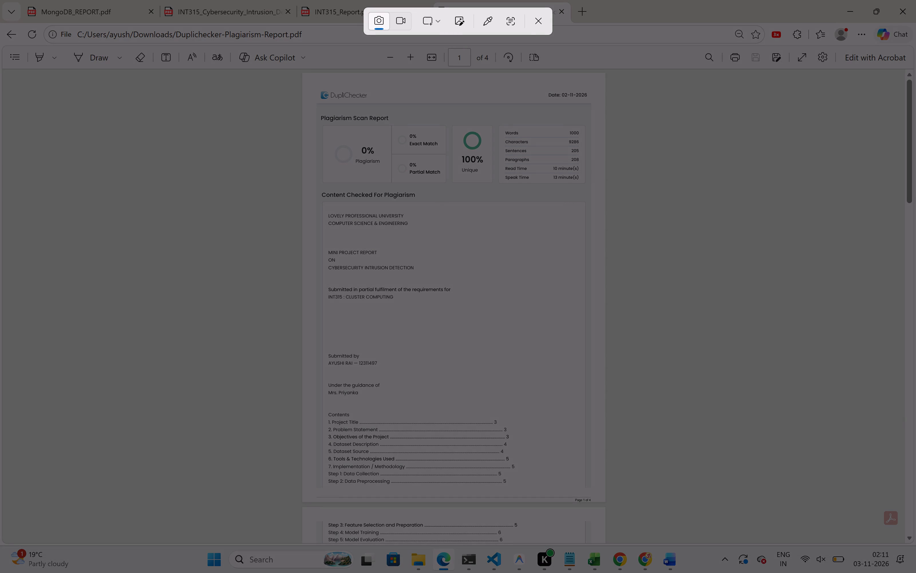
{"action": "left_click_drag", "start_coordinate": [301, 73], "coordinate": [602, 505]}
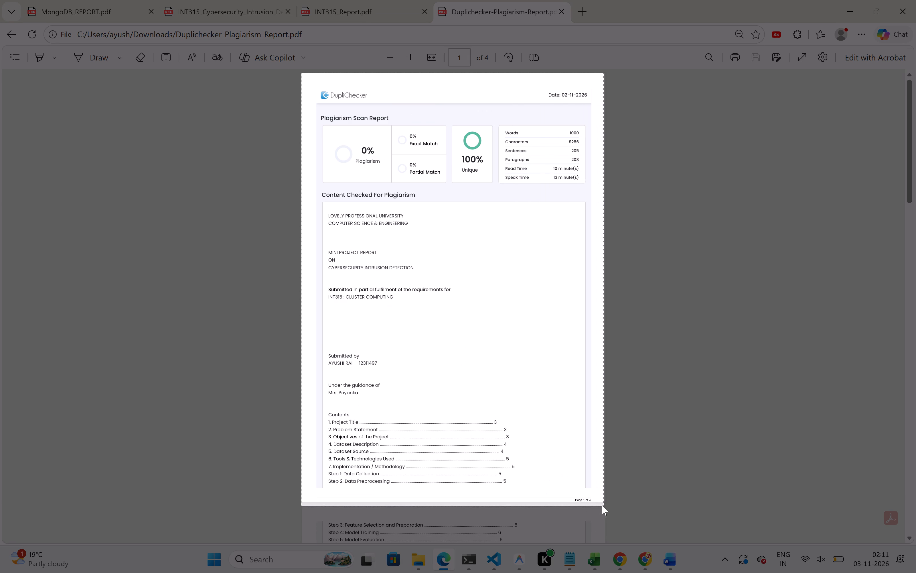
{"action": "left_click_drag", "start_coordinate": [602, 505], "coordinate": [606, 504]}
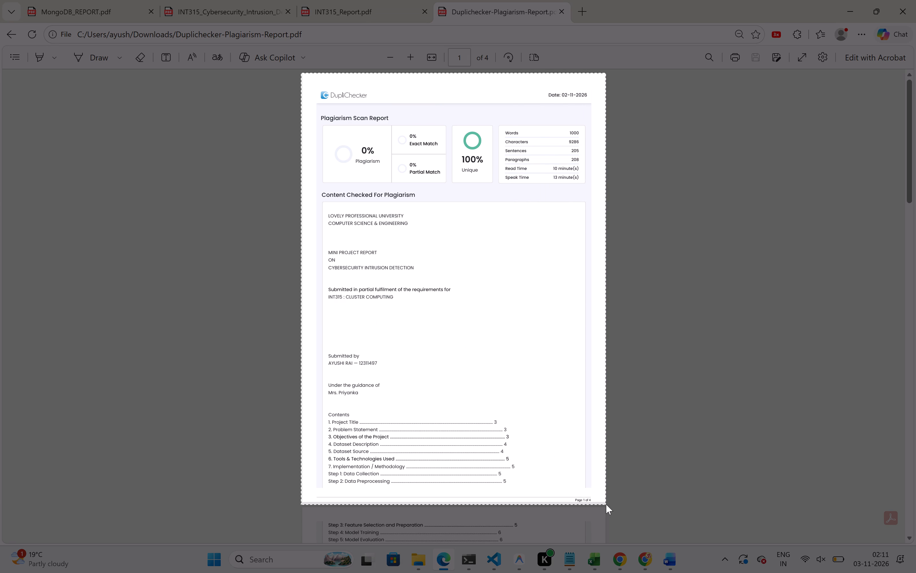
{"action": "left_click_drag", "start_coordinate": [606, 504], "coordinate": [605, 501]}
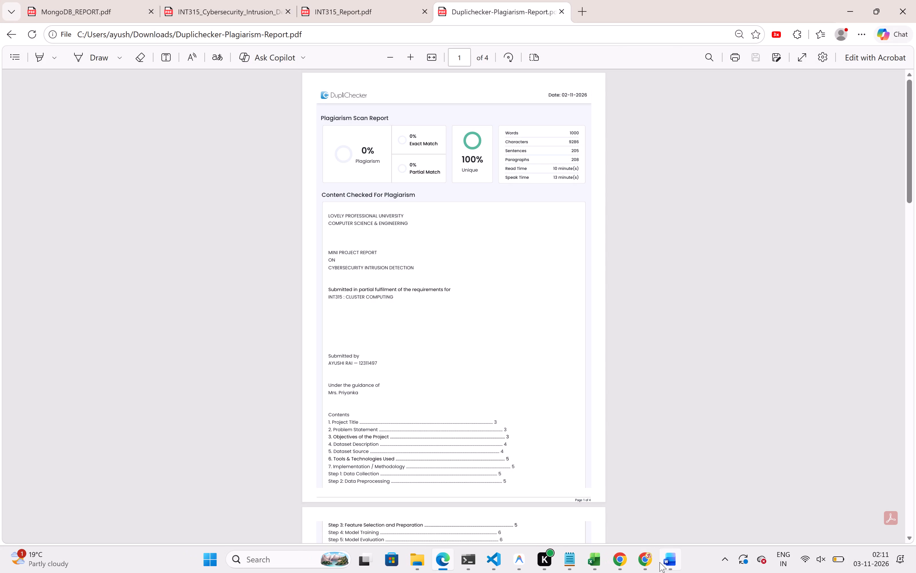
In the Word report, add the line "13. Plagrism Report" between the Conclusion text and the References heading.
{"action": "left_click", "coordinate": [670, 563]}
{"action": "scroll", "coordinate": [461, 359], "scroll_direction": "down", "scroll_amount": 11}
{"action": "scroll", "coordinate": [461, 359], "scroll_direction": "down", "scroll_amount": 20}
{"action": "scroll", "coordinate": [461, 359], "scroll_direction": "down", "scroll_amount": 13}
{"action": "scroll", "coordinate": [461, 359], "scroll_direction": "up", "scroll_amount": 1}
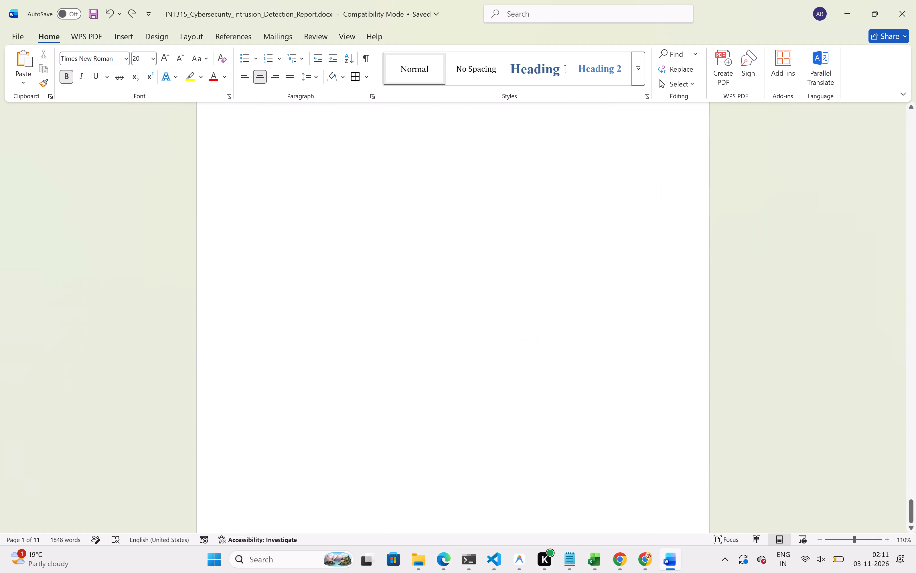
{"action": "scroll", "coordinate": [461, 359], "scroll_direction": "up", "scroll_amount": 1}
{"action": "scroll", "coordinate": [461, 359], "scroll_direction": "down", "scroll_amount": 2}
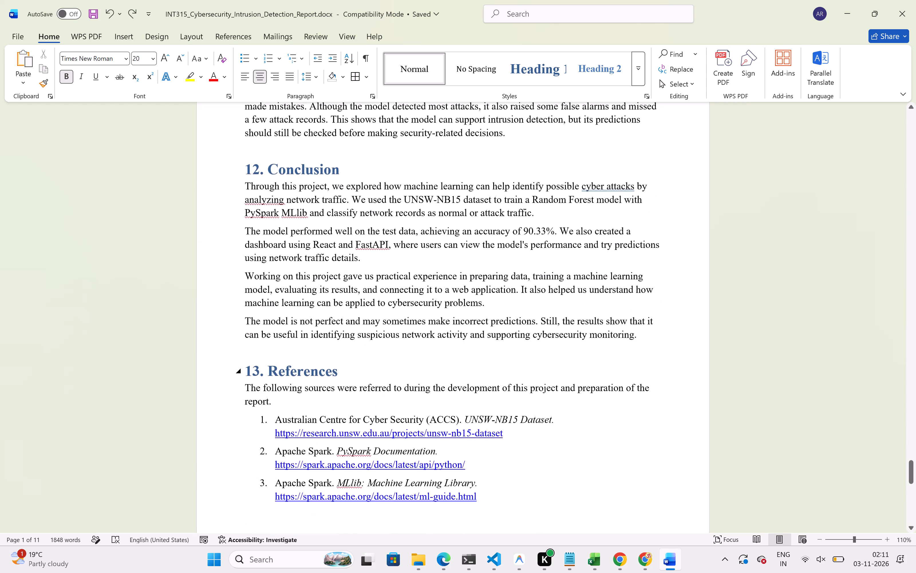
{"action": "left_click", "coordinate": [646, 340]}
{"action": "key", "text": "Return"}
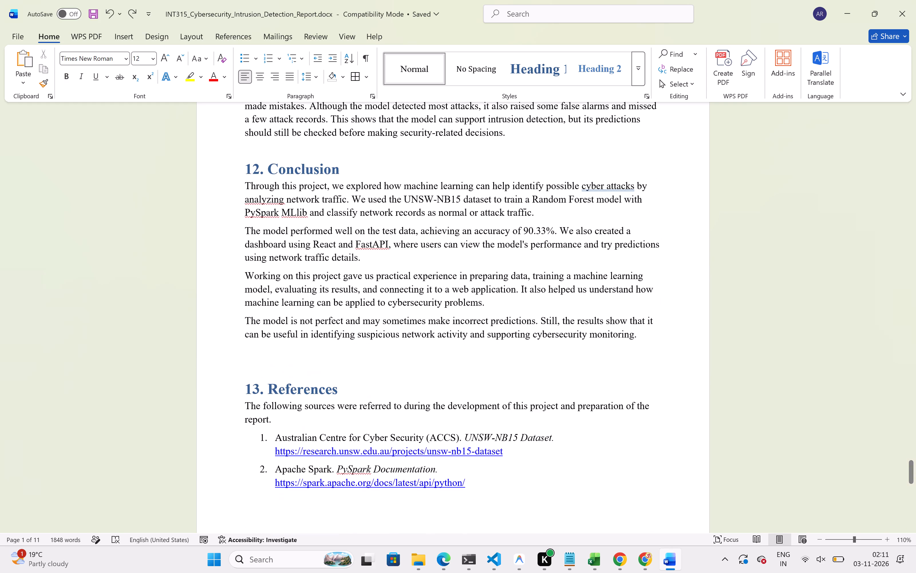
{"action": "type", "text": "13."}
{"action": "key", "text": "space"}
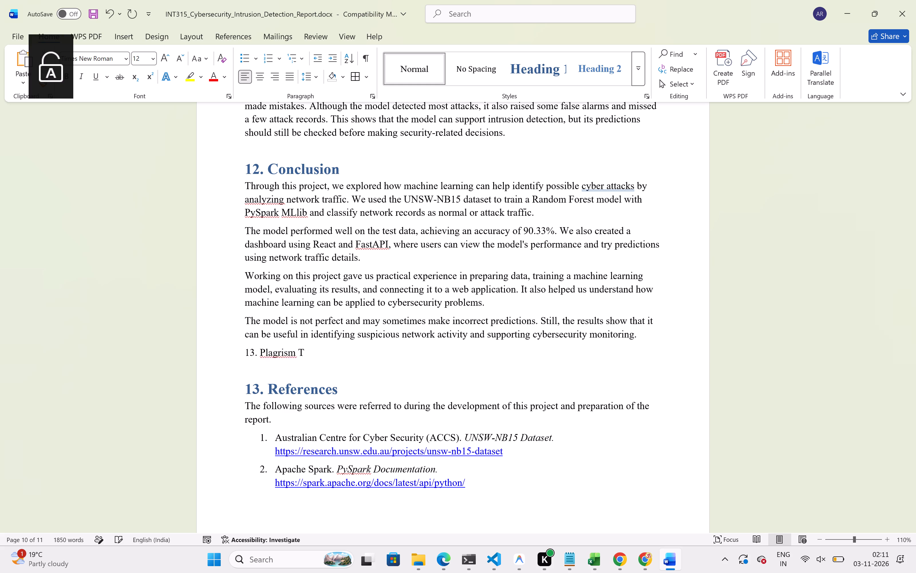
{"action": "key", "text": "BackSpace"}
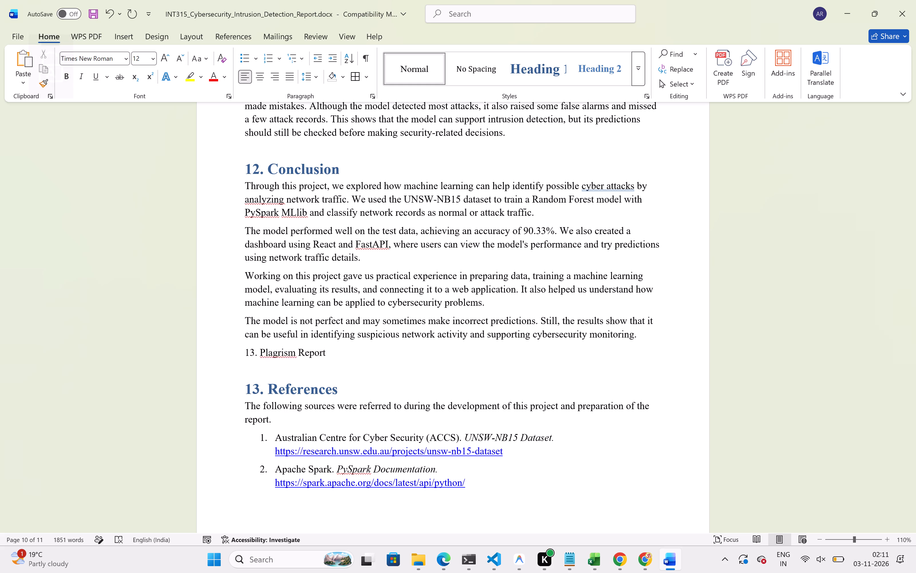
{"action": "key", "text": "Return"}
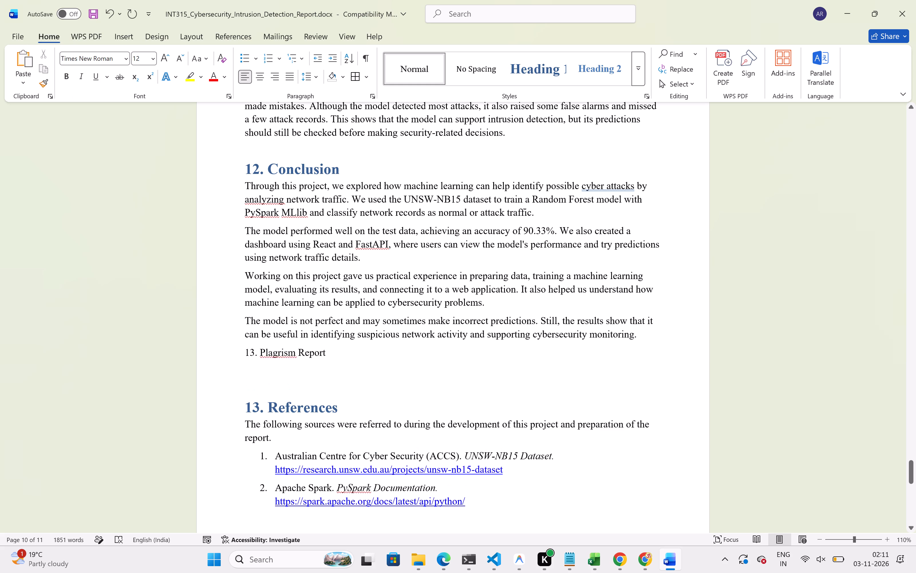
Apply the Heading 1 style to the "13. Plagrism Report" line.
{"action": "left_click_drag", "start_coordinate": [333, 353], "coordinate": [248, 353]}
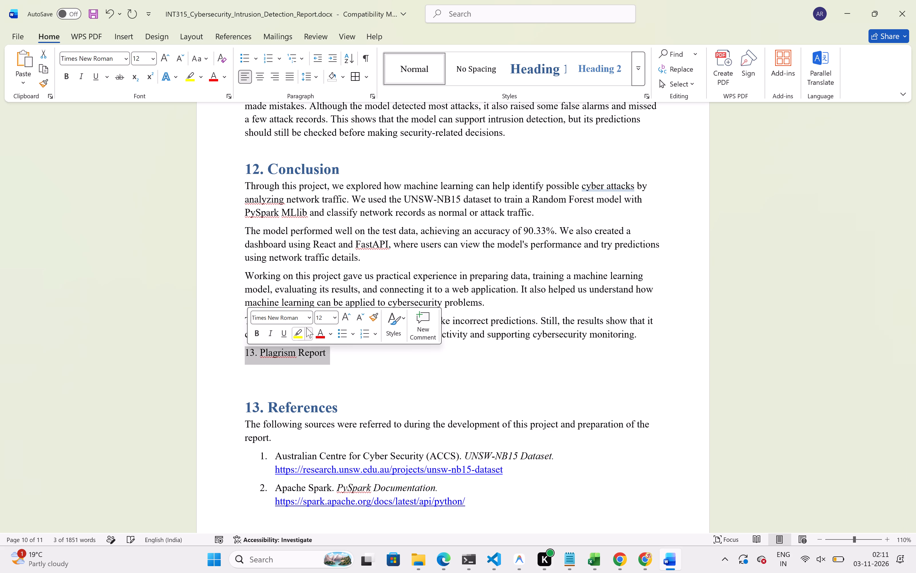
{"action": "left_click", "coordinate": [395, 327]}
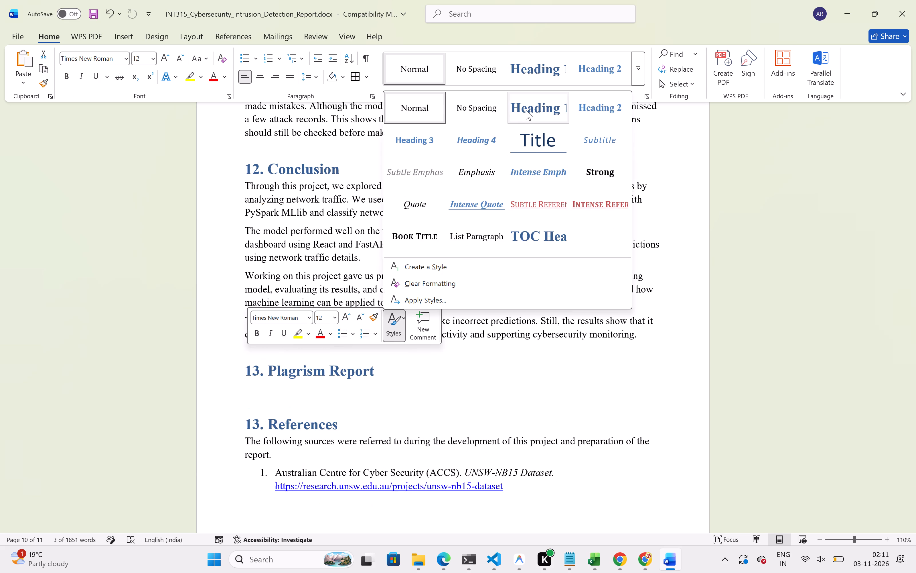
{"action": "left_click", "coordinate": [526, 110]}
Paste the captured plagiarism report page on a new line below the "13. Plagrism Report" heading.
{"action": "left_click", "coordinate": [417, 382]}
{"action": "key", "text": "Return"}
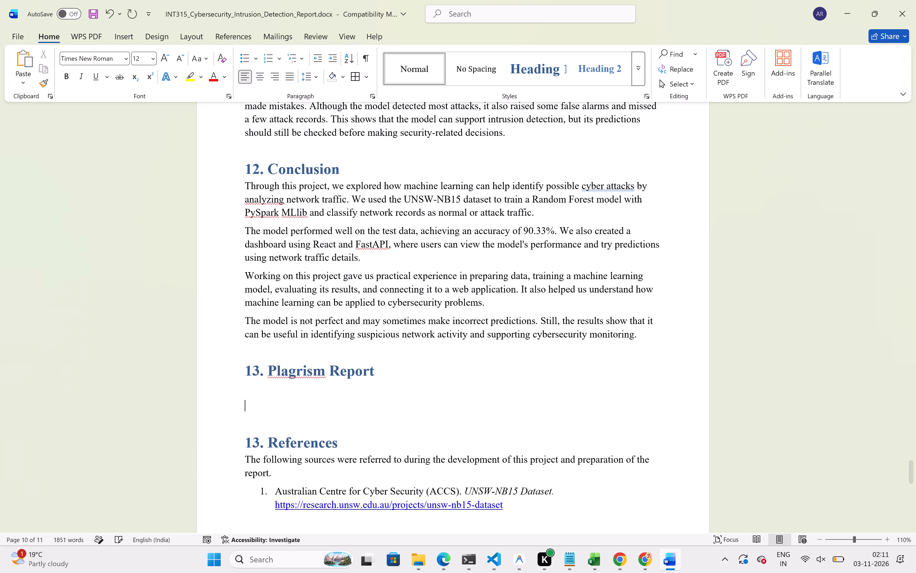
{"action": "key", "text": "ctrl+v"}
Insert blank lines between the Conclusion text and "13. Plagrism Report" so the heading starts on a new page.
{"action": "scroll", "coordinate": [417, 382], "scroll_direction": "up", "scroll_amount": 3}
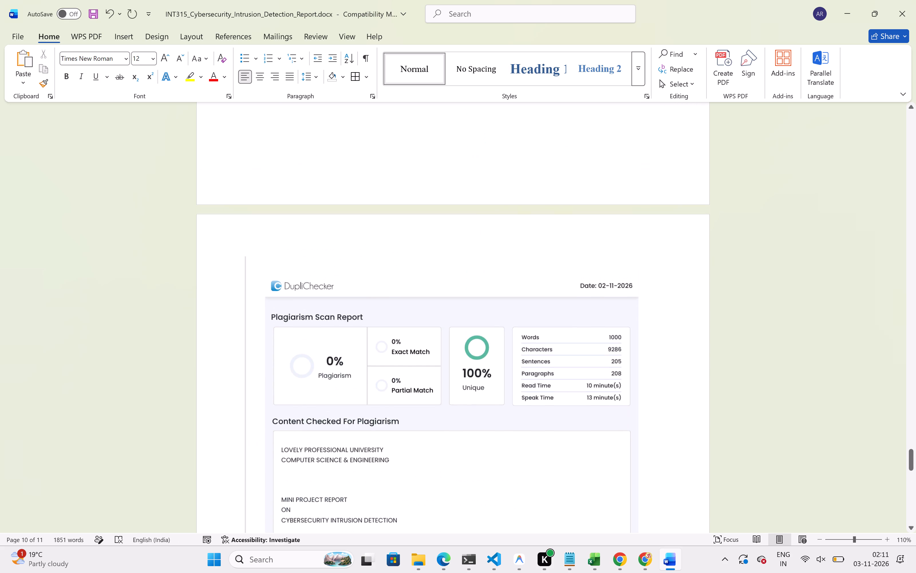
{"action": "scroll", "coordinate": [417, 382], "scroll_direction": "up", "scroll_amount": 2}
{"action": "left_click", "coordinate": [247, 327]}
{"action": "key", "text": "Return"}
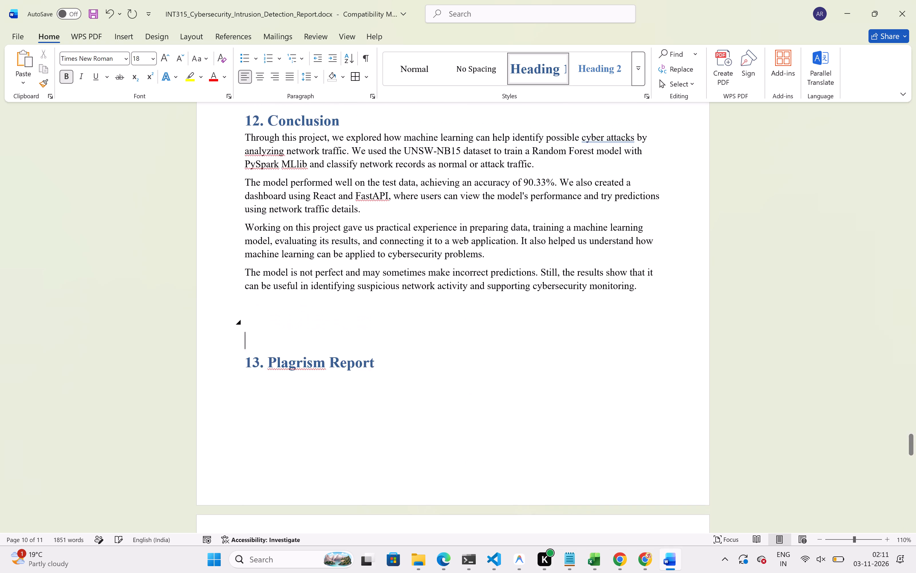
{"action": "key", "text": "Return"}
{"action": "key", "text": "Return"}
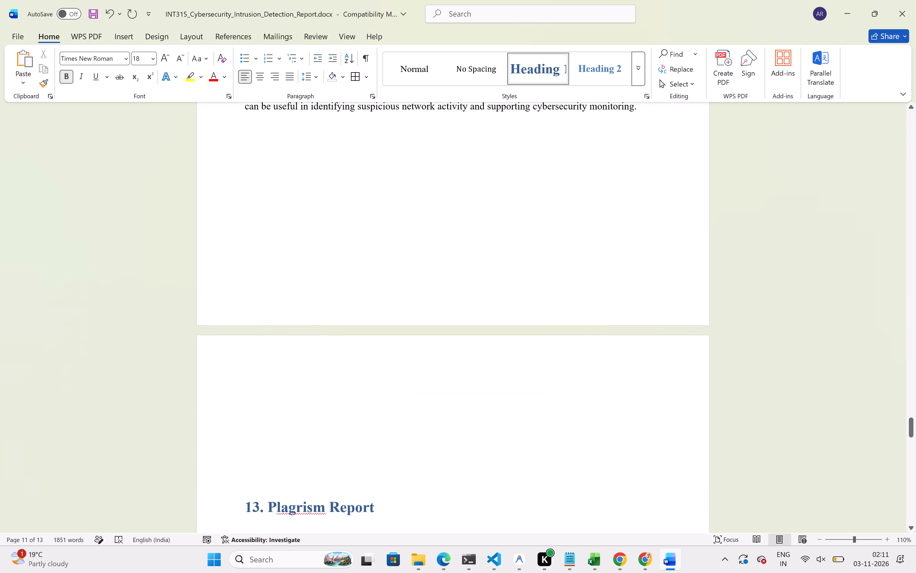
{"action": "key", "text": "Up"}
{"action": "key", "text": "BackSpace"}
{"action": "key", "text": "Return"}
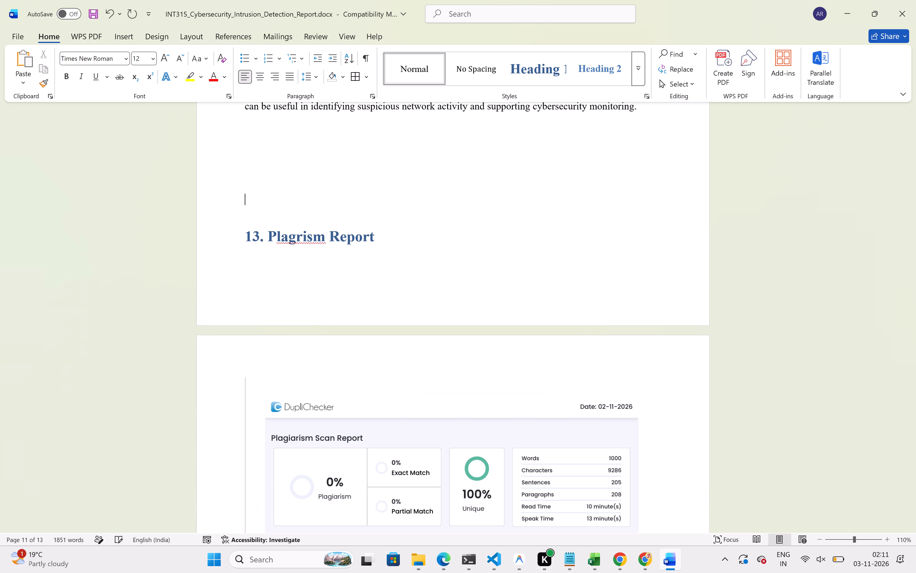
{"action": "key", "text": "Return"}
{"action": "key", "text": "Return"}
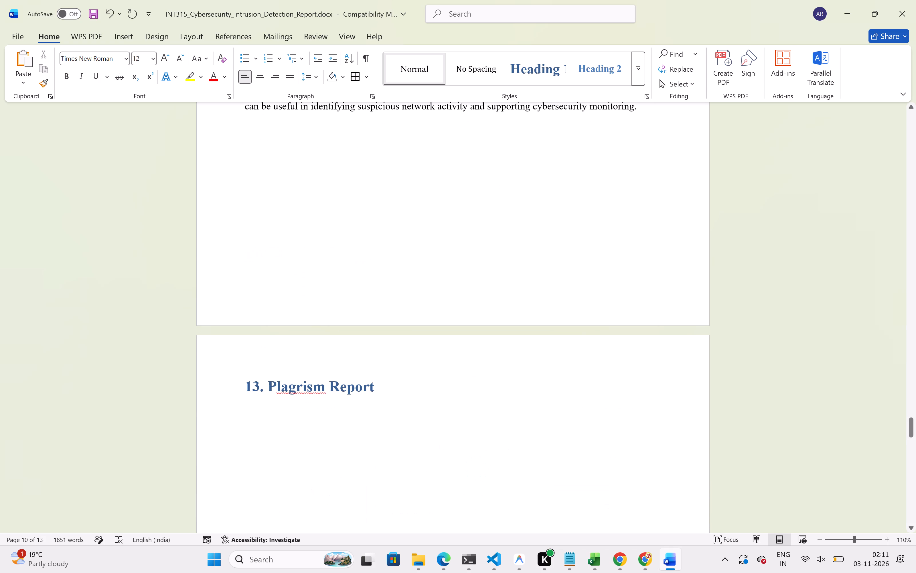
Reduce the height of the pasted plagiarism report picture so it fits on the page under its heading.
{"action": "scroll", "coordinate": [384, 479], "scroll_direction": "down", "scroll_amount": 4}
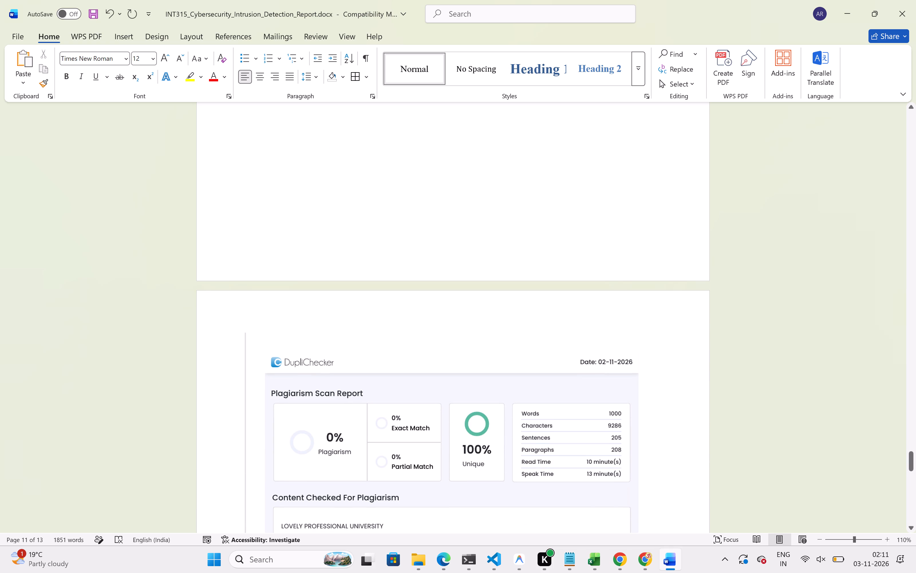
{"action": "left_click", "coordinate": [274, 342]}
{"action": "scroll", "coordinate": [400, 385], "scroll_direction": "down", "scroll_amount": 1}
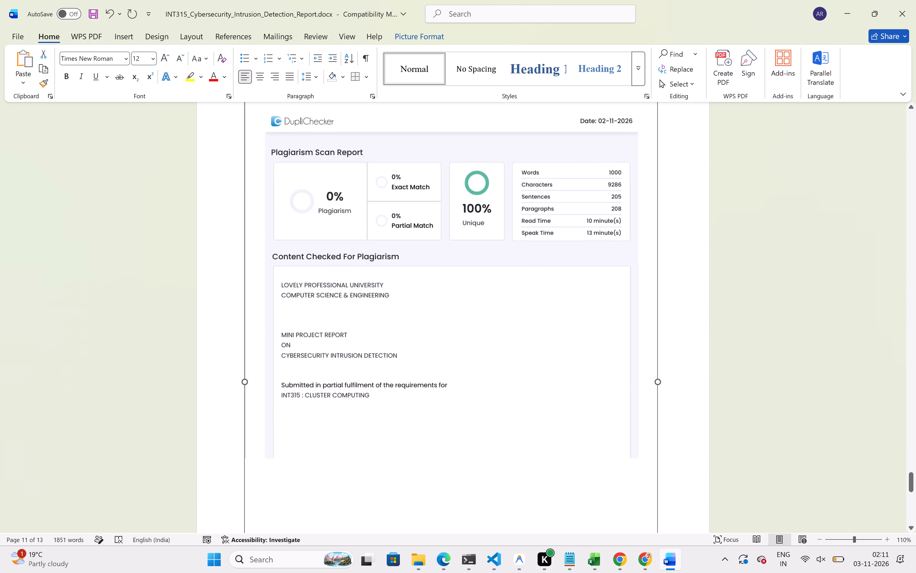
{"action": "scroll", "coordinate": [400, 385], "scroll_direction": "down", "scroll_amount": 2}
{"action": "left_click_drag", "start_coordinate": [452, 371], "coordinate": [445, 321]}
{"action": "scroll", "coordinate": [445, 321], "scroll_direction": "up", "scroll_amount": 2}
{"action": "scroll", "coordinate": [445, 321], "scroll_direction": "down", "scroll_amount": 2}
{"action": "left_click", "coordinate": [445, 321]}
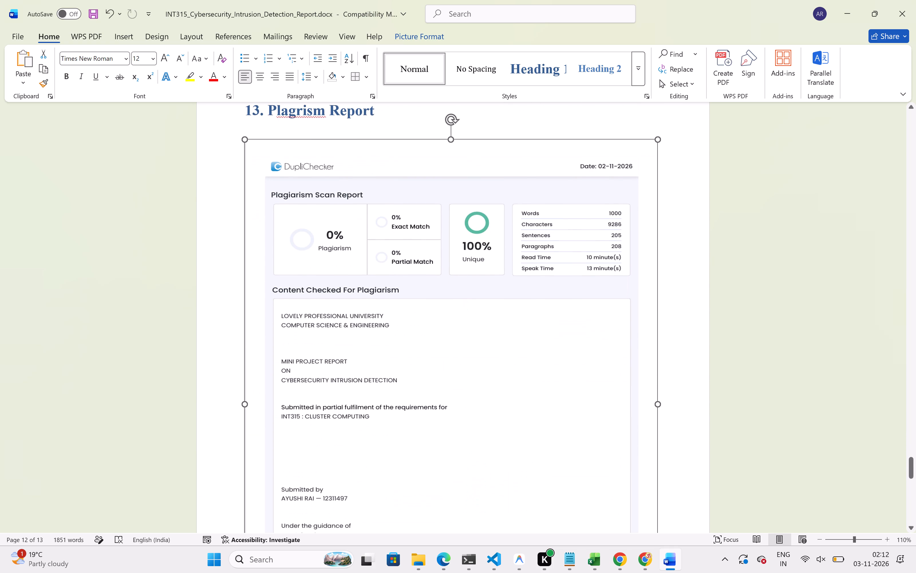
{"action": "left_click", "coordinate": [805, 365]}
{"action": "scroll", "coordinate": [805, 365], "scroll_direction": "up", "scroll_amount": 1}
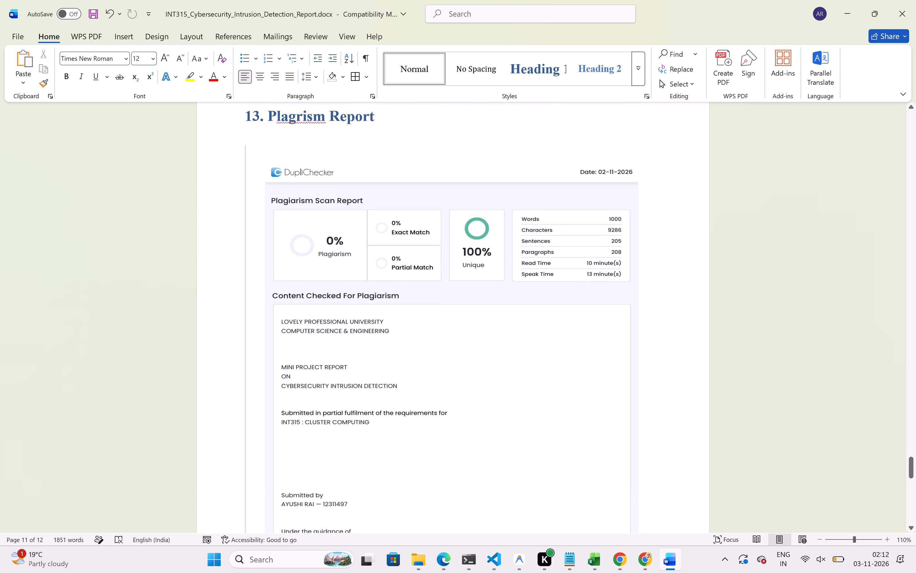
{"action": "scroll", "coordinate": [805, 365], "scroll_direction": "down", "scroll_amount": 5}
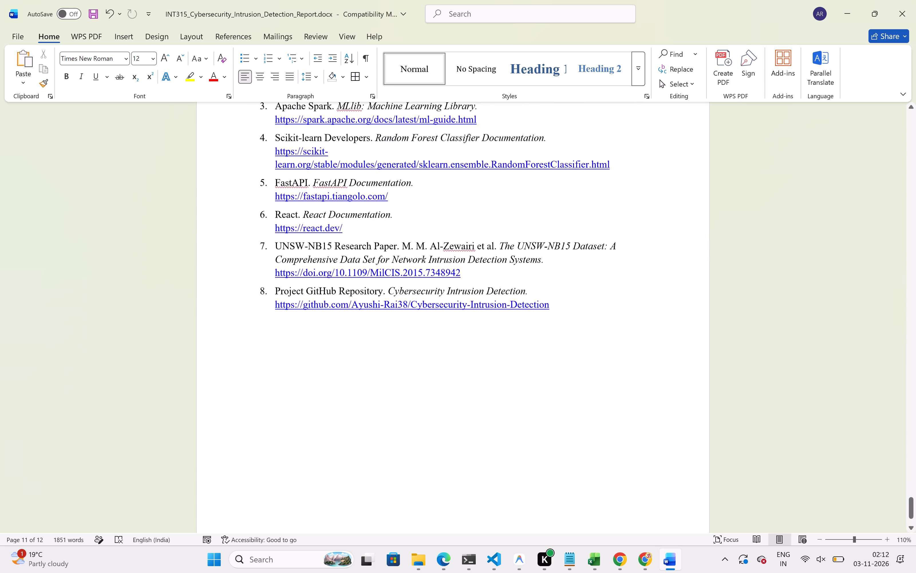
Insert a blank line between "LOVELY PROFESSIONAL UNIVERSITY" and "COMPUTER SCIENCE & ENGINEERING" on the cover page.
{"action": "scroll", "coordinate": [805, 365], "scroll_direction": "up", "scroll_amount": 15}
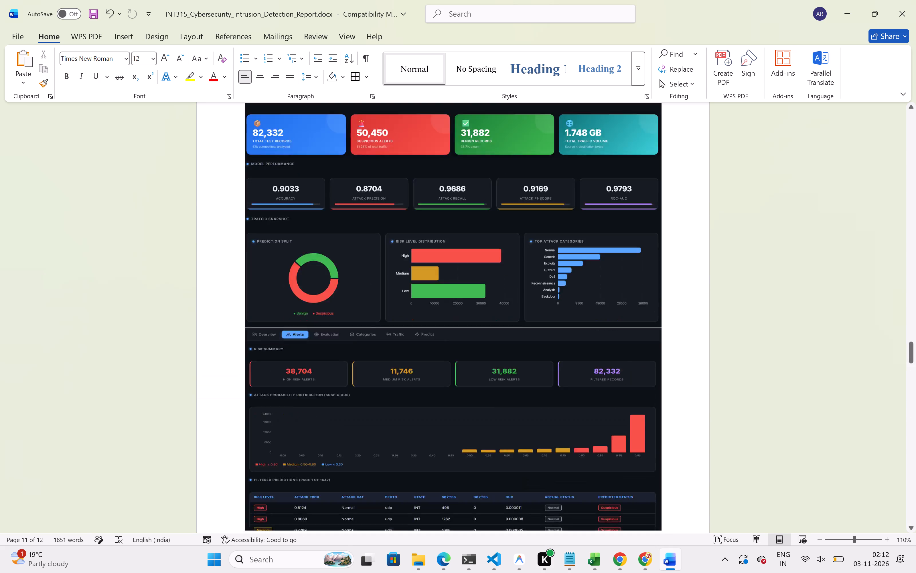
{"action": "scroll", "coordinate": [627, 303], "scroll_direction": "up", "scroll_amount": 8}
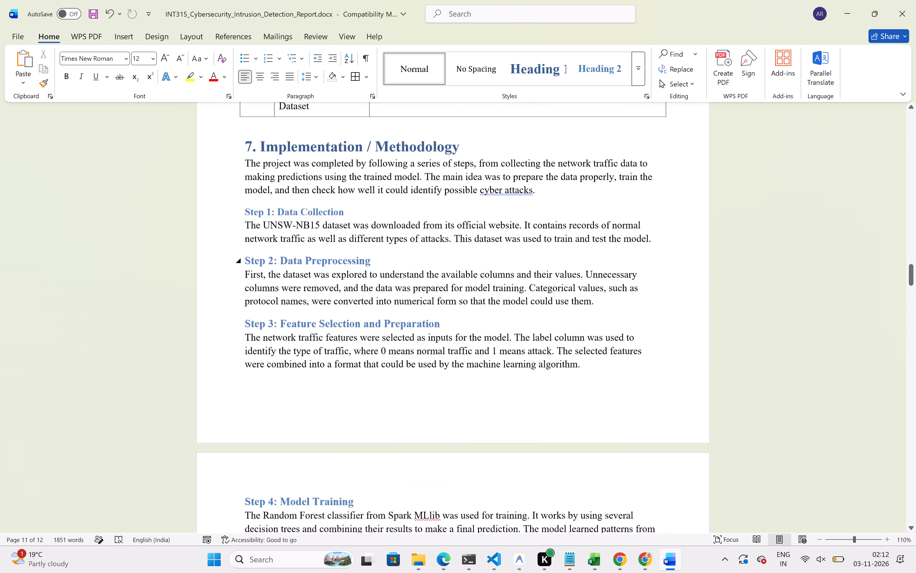
{"action": "scroll", "coordinate": [627, 303], "scroll_direction": "up", "scroll_amount": 10}
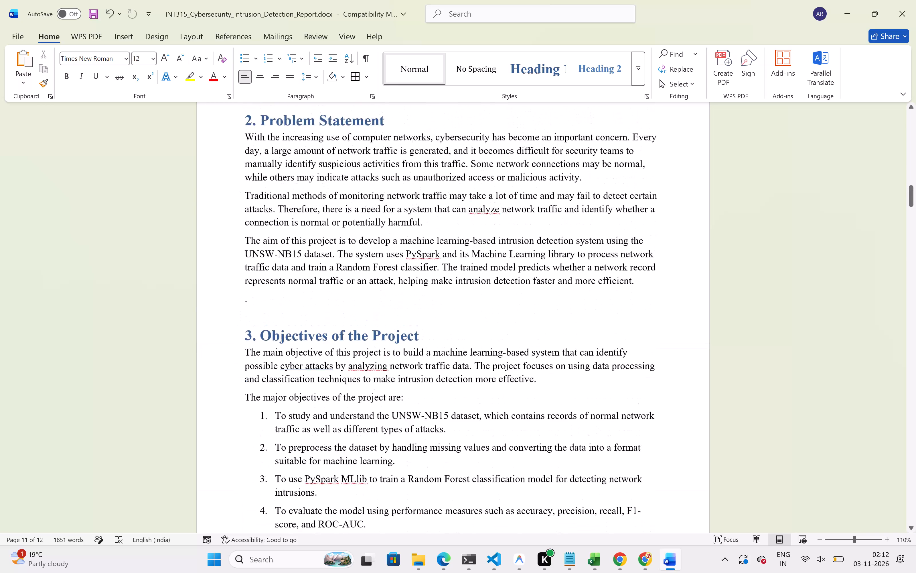
{"action": "scroll", "coordinate": [627, 303], "scroll_direction": "up", "scroll_amount": 8}
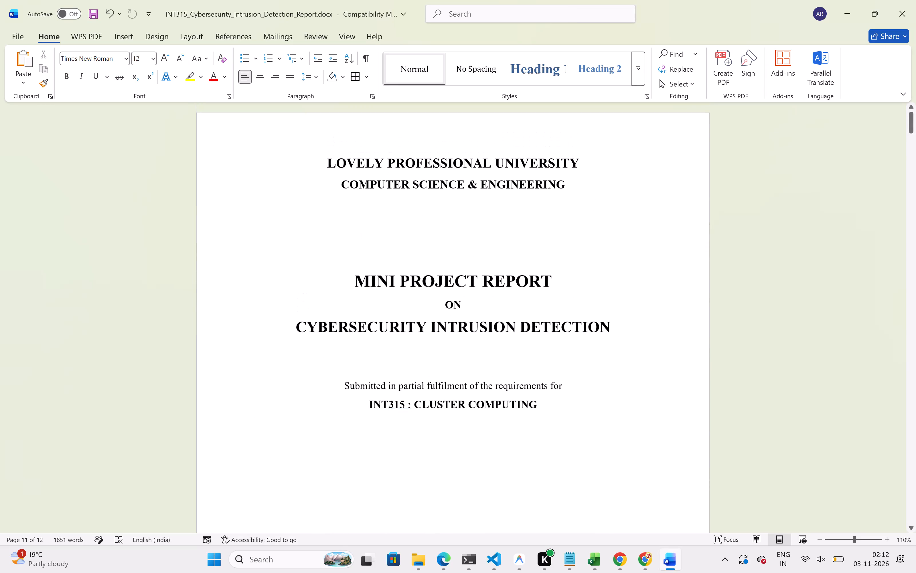
{"action": "left_click", "coordinate": [339, 182]}
{"action": "key", "text": "Return"}
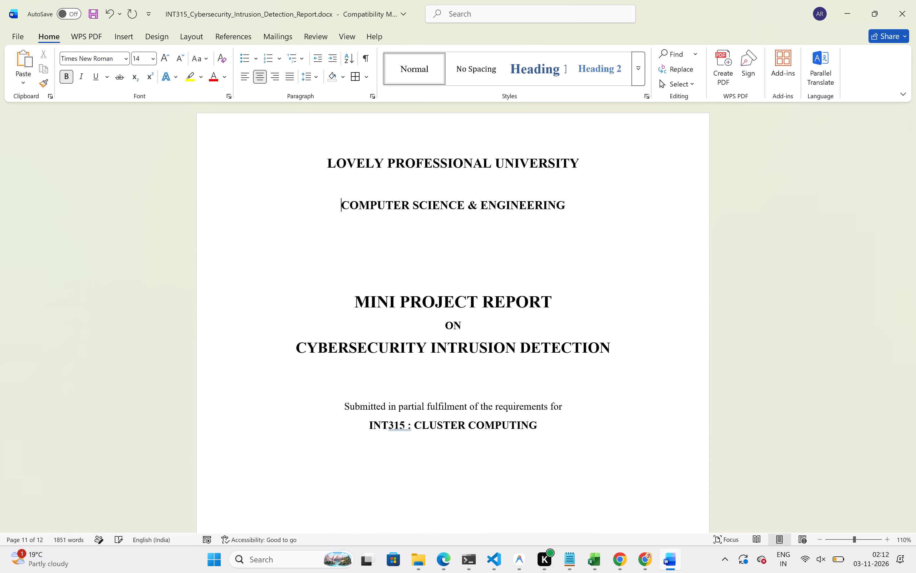
Add another blank line above "COMPUTER SCIENCE & ENGINEERING" and remove one above "MINI PROJECT REPORT" on the cover page.
{"action": "key", "text": "Return"}
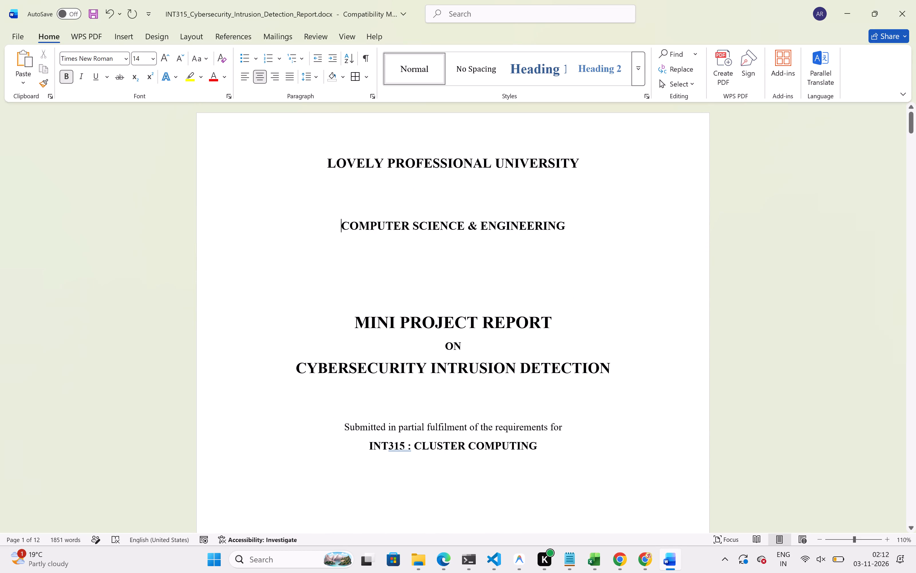
{"action": "left_click", "coordinate": [351, 298]}
{"action": "key", "text": "BackSpace"}
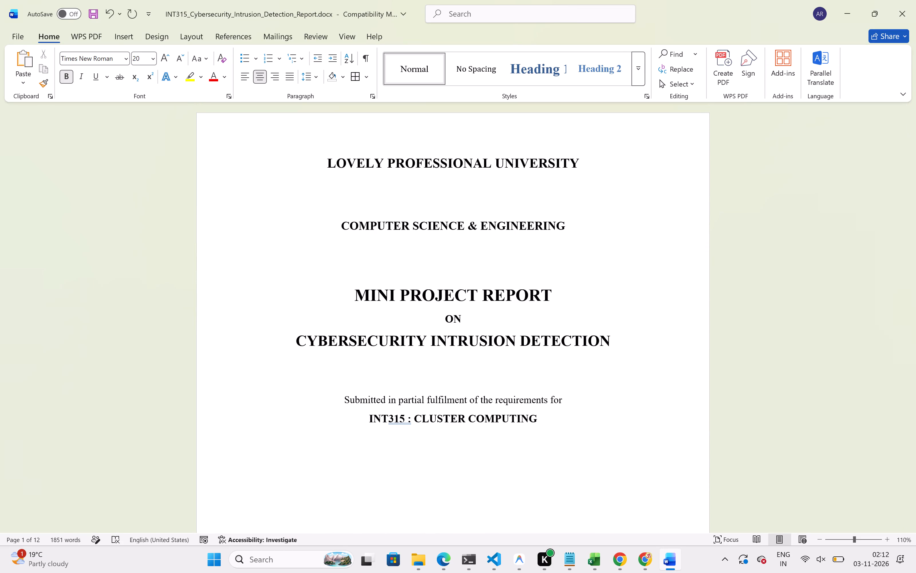
Insert a blank line above each of "ON", "CYBERSECURITY INTRUSION DETECTION" and "INT315 : CLUSTER COMPUTING" on the cover page.
{"action": "left_click", "coordinate": [372, 306]}
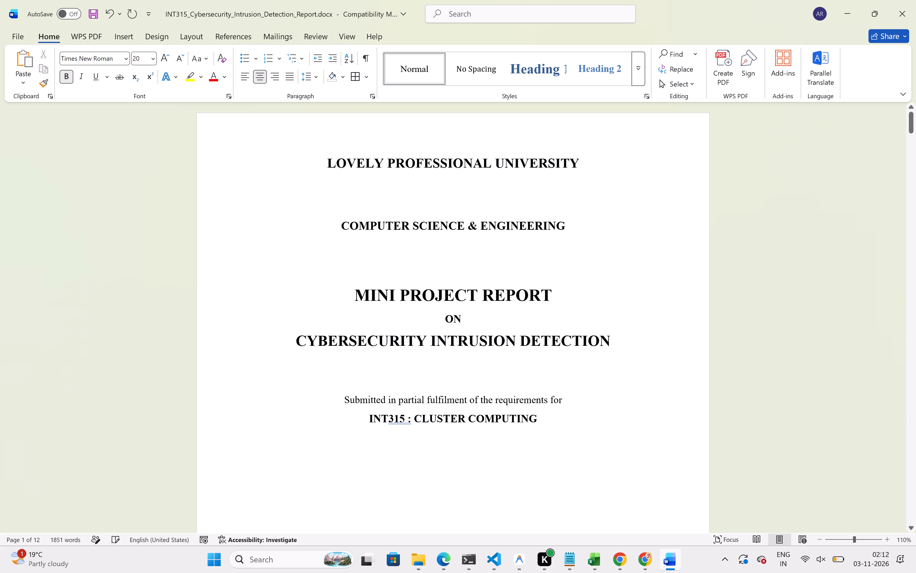
{"action": "left_click", "coordinate": [418, 313]}
{"action": "key", "text": "Return"}
{"action": "left_click", "coordinate": [292, 364]}
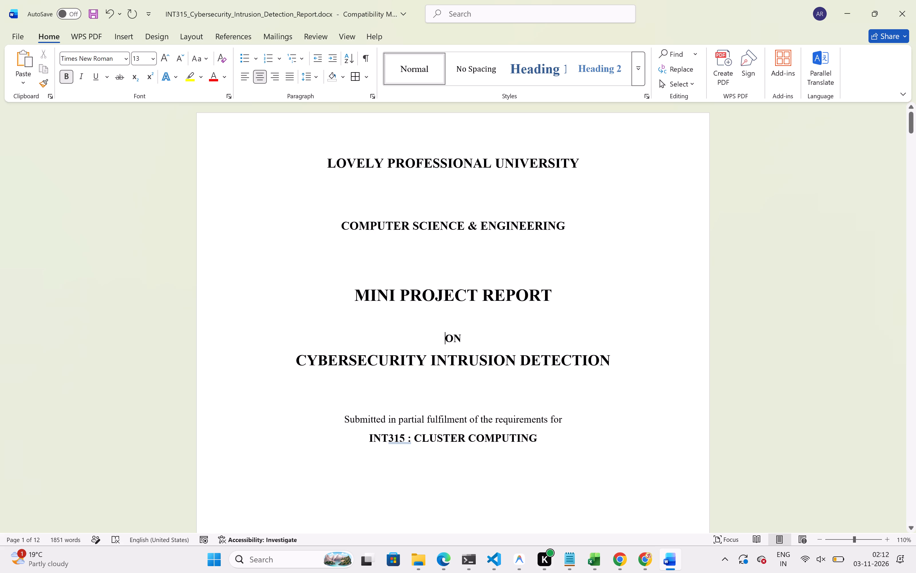
{"action": "key", "text": "Return"}
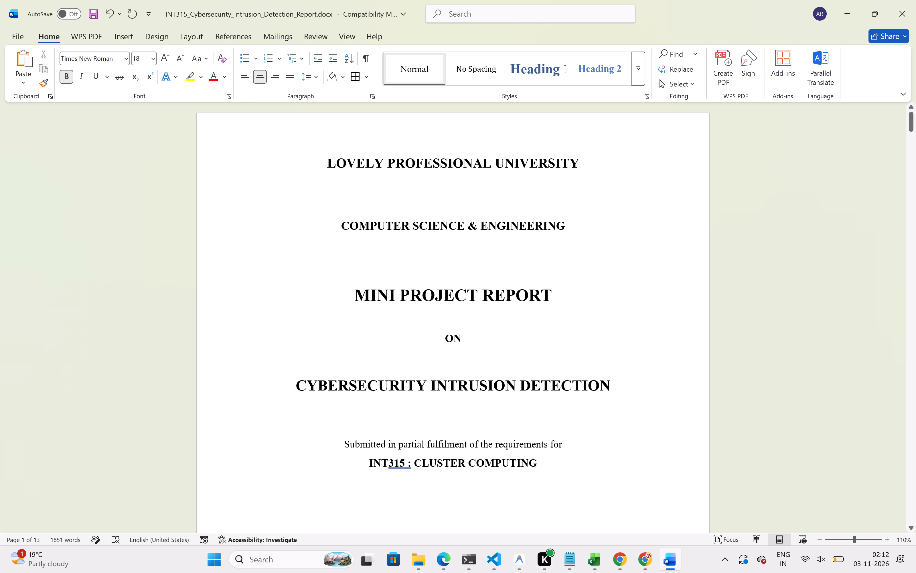
{"action": "left_click", "coordinate": [365, 463]}
{"action": "key", "text": "Return"}
Save the report document after viewing the rest of the cover page.
{"action": "scroll", "coordinate": [478, 470], "scroll_direction": "down", "scroll_amount": 1}
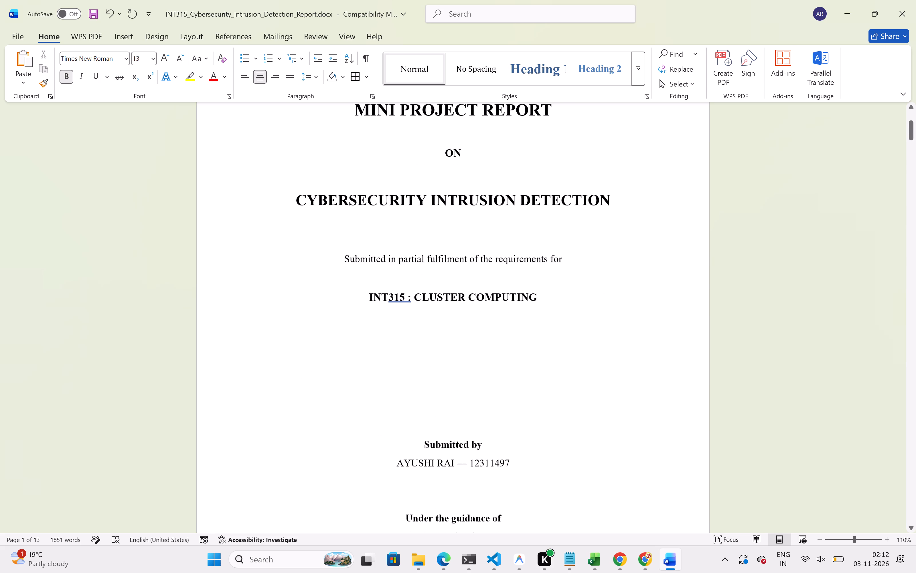
{"action": "scroll", "coordinate": [444, 437], "scroll_direction": "down", "scroll_amount": 1}
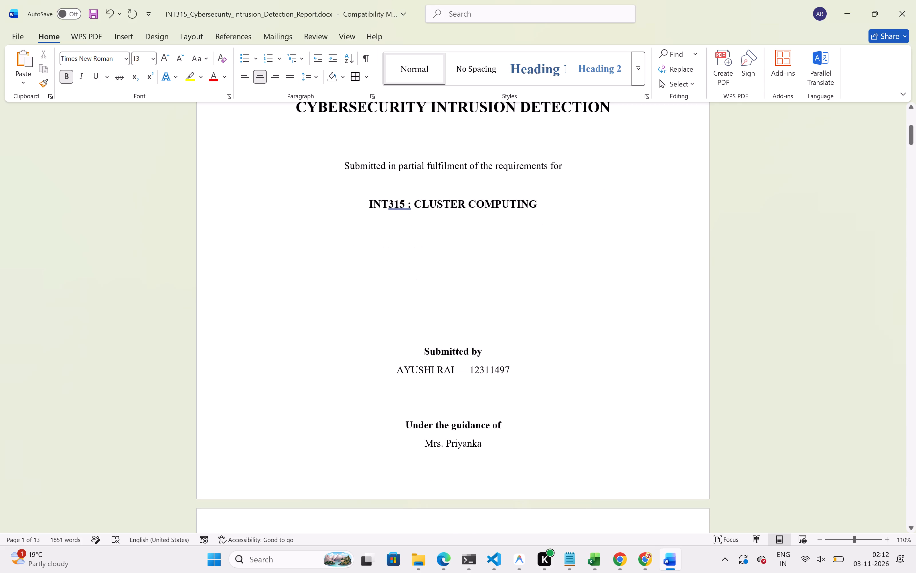
{"action": "key", "text": "ctrl+s"}
{"action": "key", "text": "ctrl+s"}
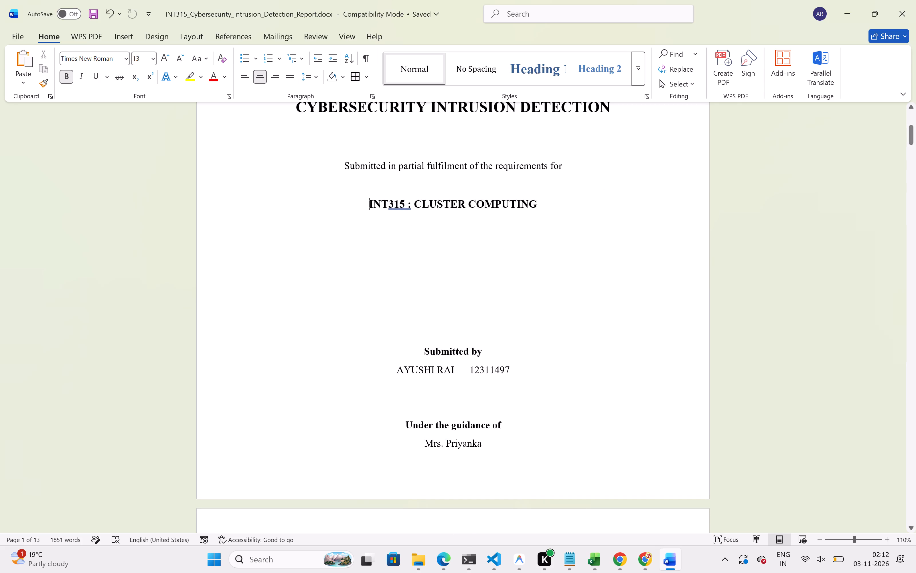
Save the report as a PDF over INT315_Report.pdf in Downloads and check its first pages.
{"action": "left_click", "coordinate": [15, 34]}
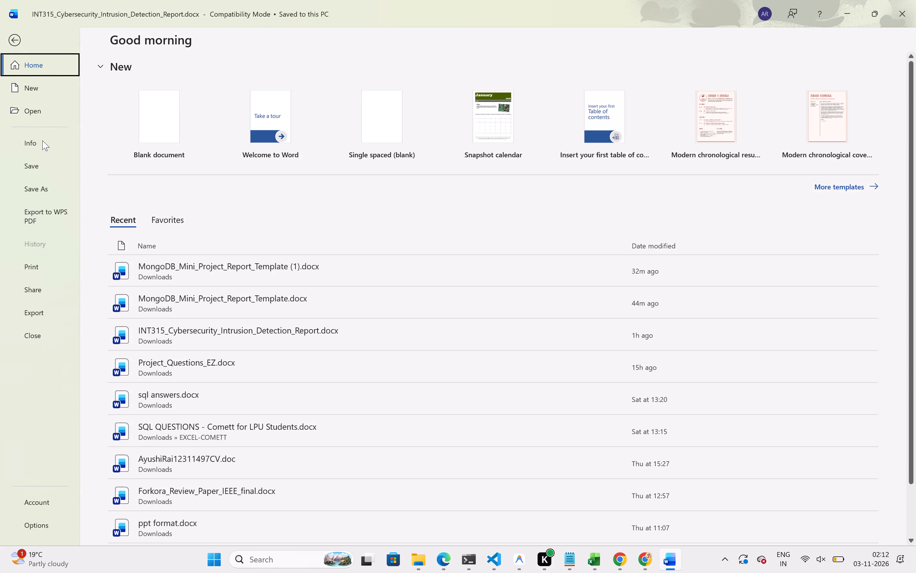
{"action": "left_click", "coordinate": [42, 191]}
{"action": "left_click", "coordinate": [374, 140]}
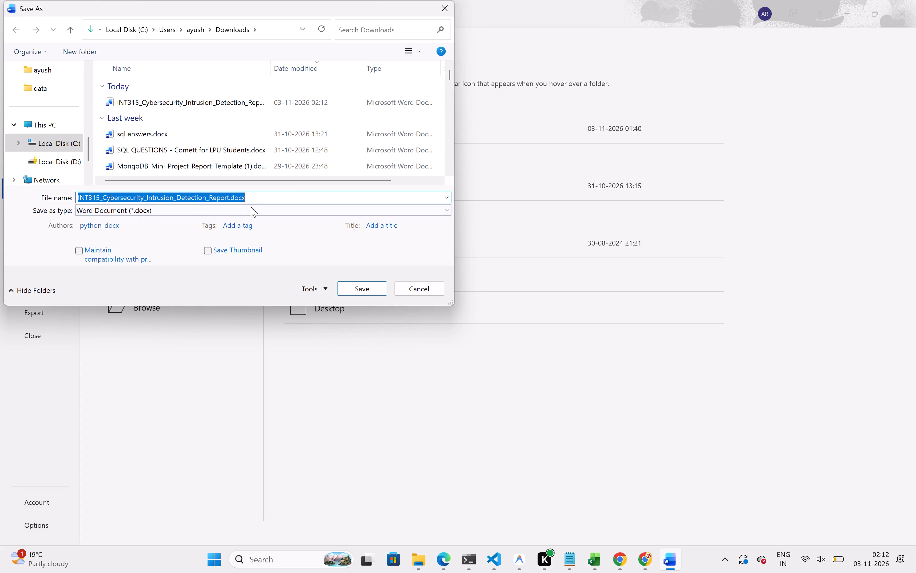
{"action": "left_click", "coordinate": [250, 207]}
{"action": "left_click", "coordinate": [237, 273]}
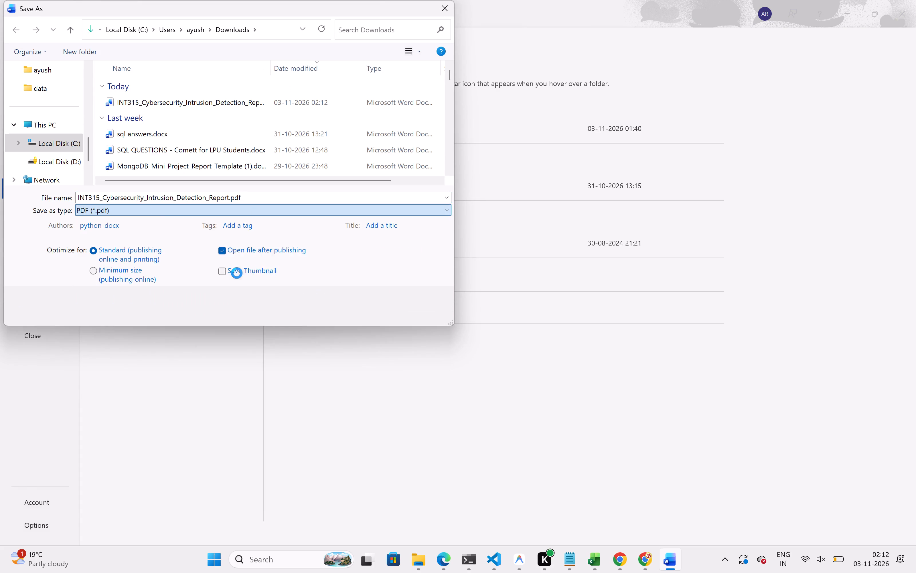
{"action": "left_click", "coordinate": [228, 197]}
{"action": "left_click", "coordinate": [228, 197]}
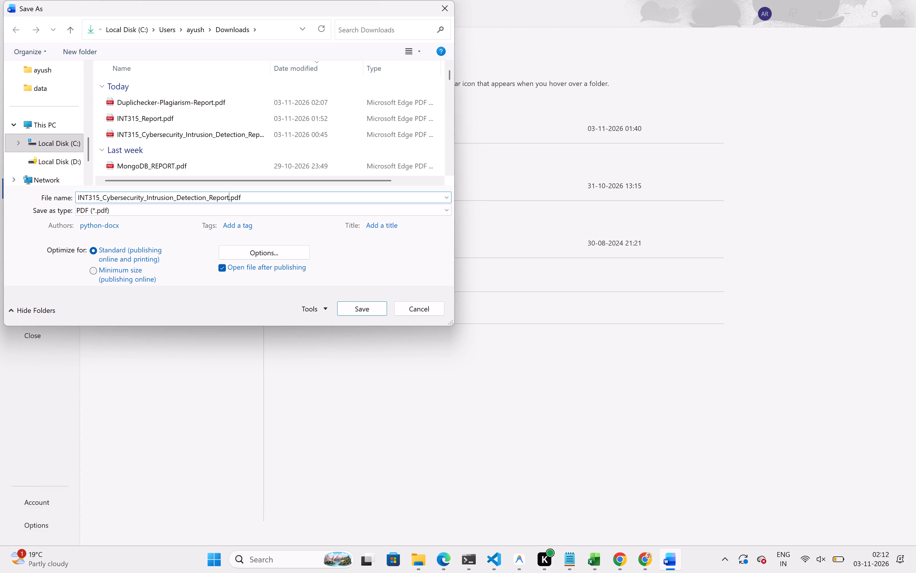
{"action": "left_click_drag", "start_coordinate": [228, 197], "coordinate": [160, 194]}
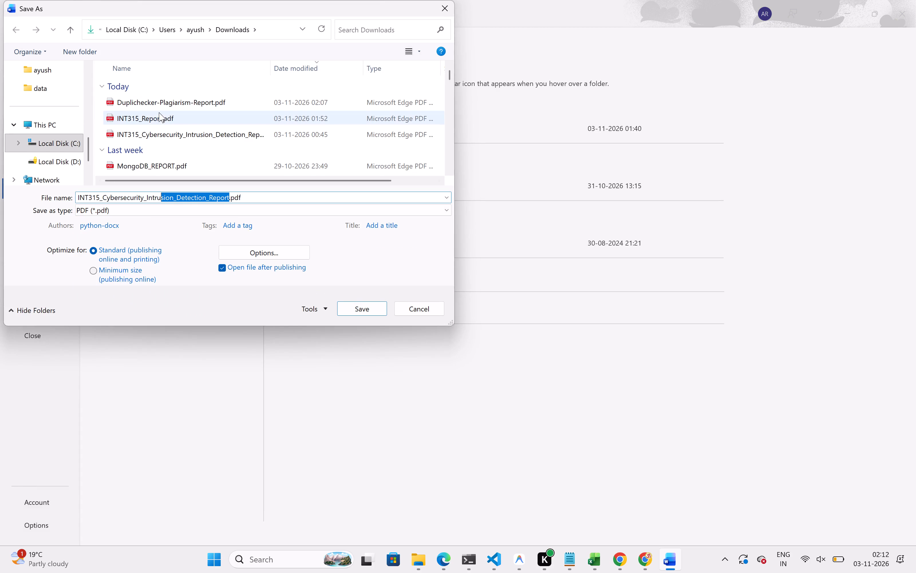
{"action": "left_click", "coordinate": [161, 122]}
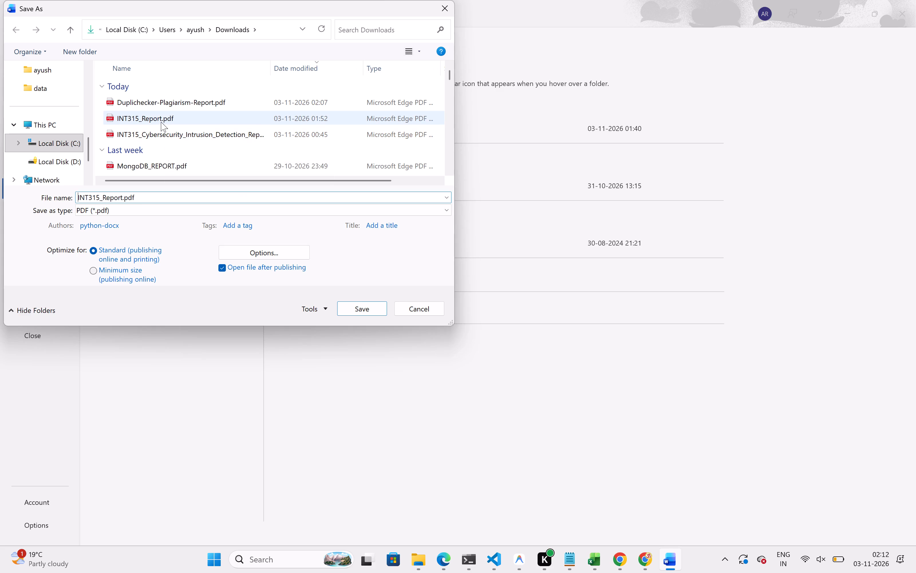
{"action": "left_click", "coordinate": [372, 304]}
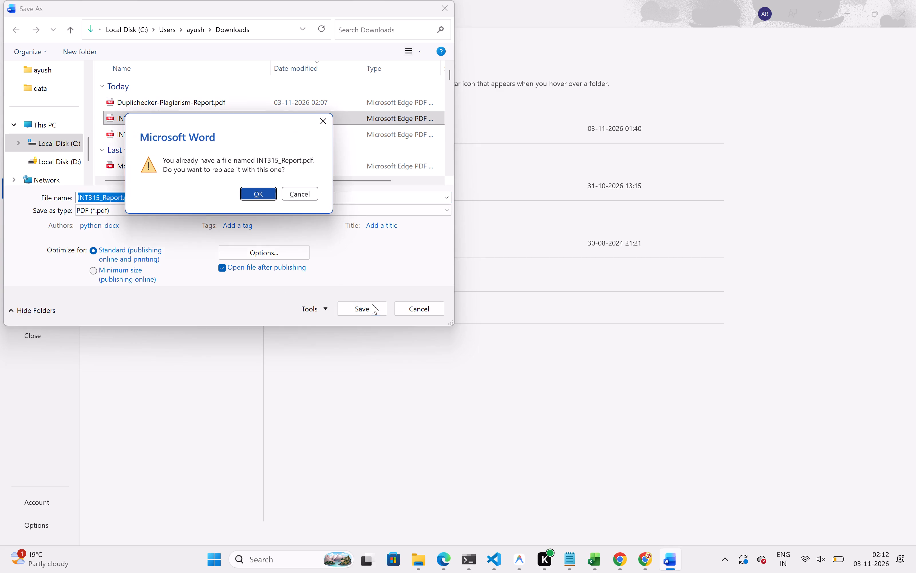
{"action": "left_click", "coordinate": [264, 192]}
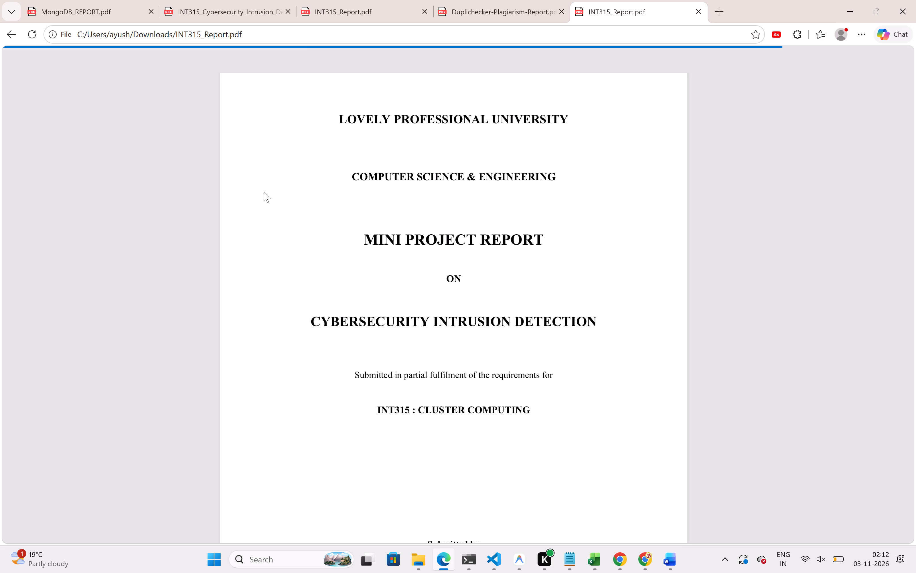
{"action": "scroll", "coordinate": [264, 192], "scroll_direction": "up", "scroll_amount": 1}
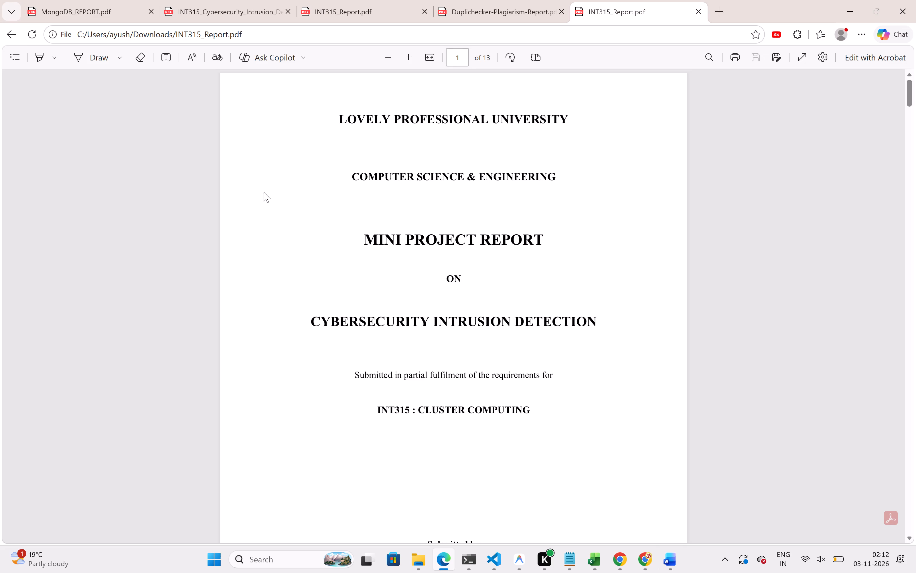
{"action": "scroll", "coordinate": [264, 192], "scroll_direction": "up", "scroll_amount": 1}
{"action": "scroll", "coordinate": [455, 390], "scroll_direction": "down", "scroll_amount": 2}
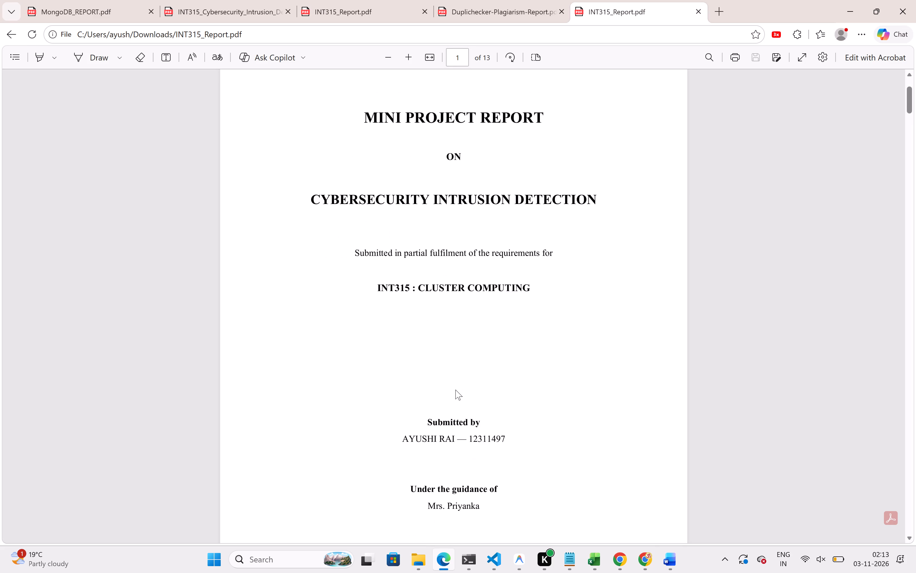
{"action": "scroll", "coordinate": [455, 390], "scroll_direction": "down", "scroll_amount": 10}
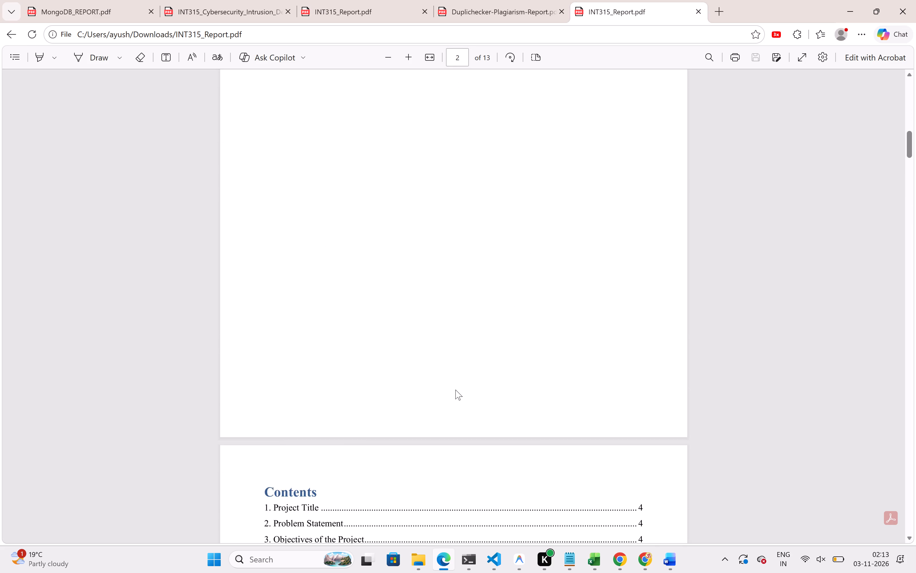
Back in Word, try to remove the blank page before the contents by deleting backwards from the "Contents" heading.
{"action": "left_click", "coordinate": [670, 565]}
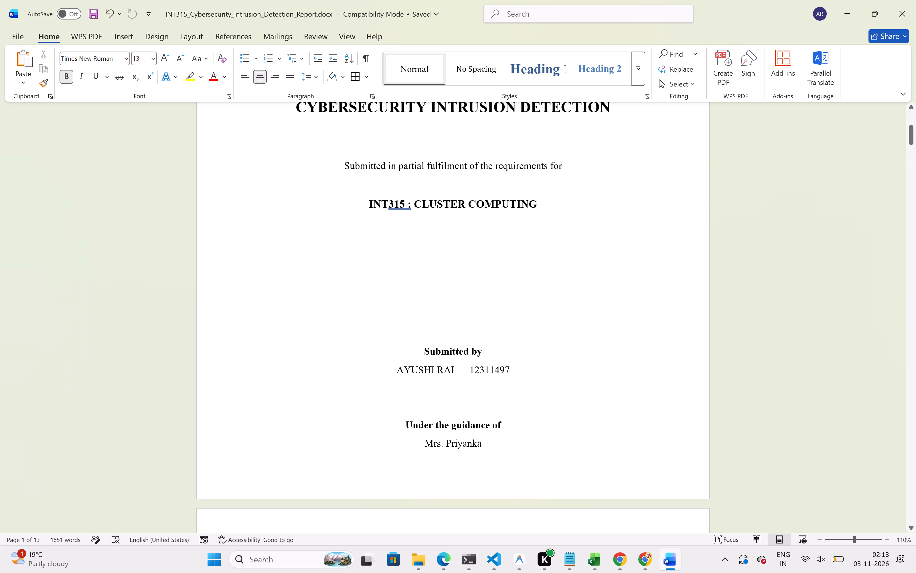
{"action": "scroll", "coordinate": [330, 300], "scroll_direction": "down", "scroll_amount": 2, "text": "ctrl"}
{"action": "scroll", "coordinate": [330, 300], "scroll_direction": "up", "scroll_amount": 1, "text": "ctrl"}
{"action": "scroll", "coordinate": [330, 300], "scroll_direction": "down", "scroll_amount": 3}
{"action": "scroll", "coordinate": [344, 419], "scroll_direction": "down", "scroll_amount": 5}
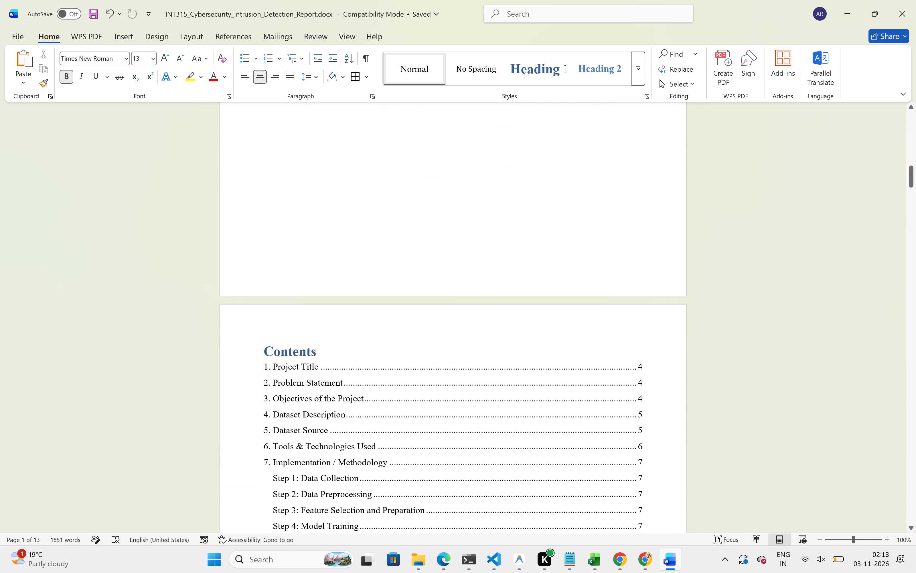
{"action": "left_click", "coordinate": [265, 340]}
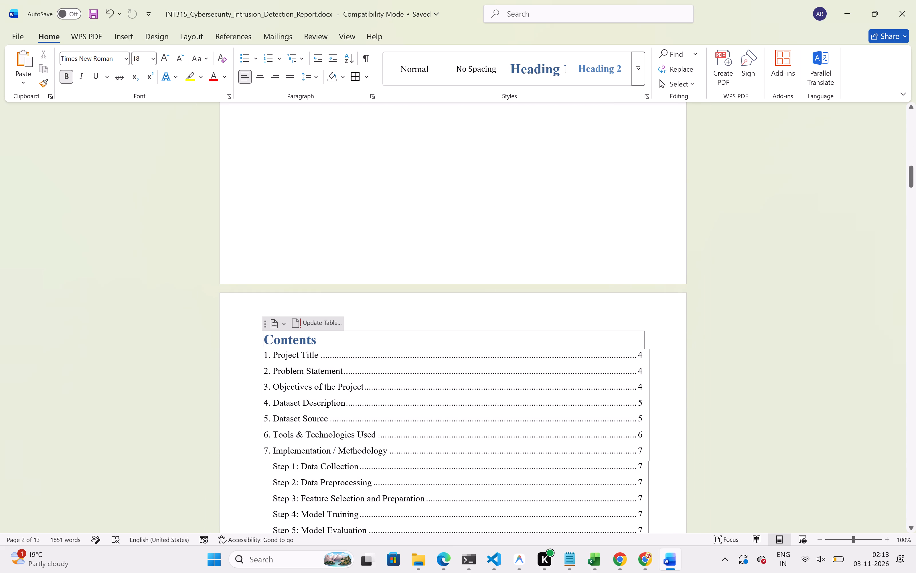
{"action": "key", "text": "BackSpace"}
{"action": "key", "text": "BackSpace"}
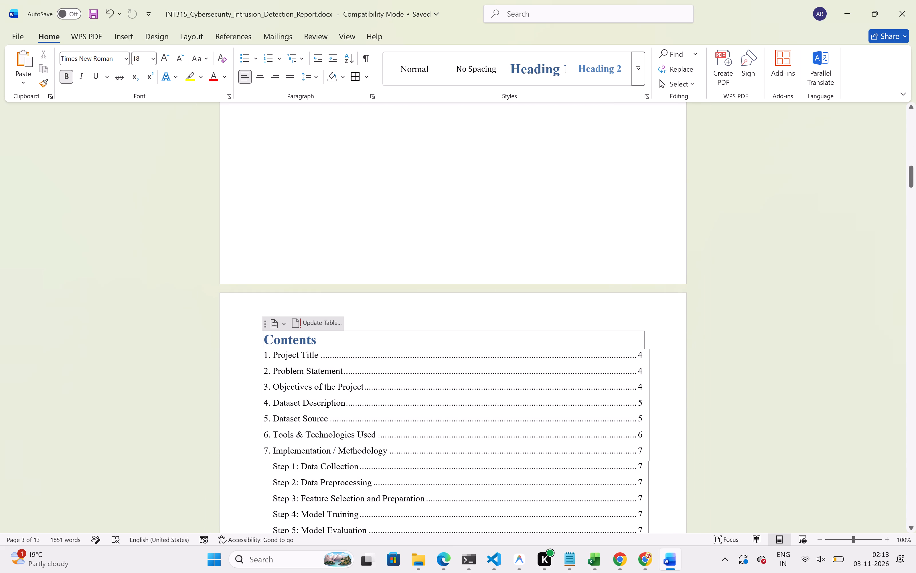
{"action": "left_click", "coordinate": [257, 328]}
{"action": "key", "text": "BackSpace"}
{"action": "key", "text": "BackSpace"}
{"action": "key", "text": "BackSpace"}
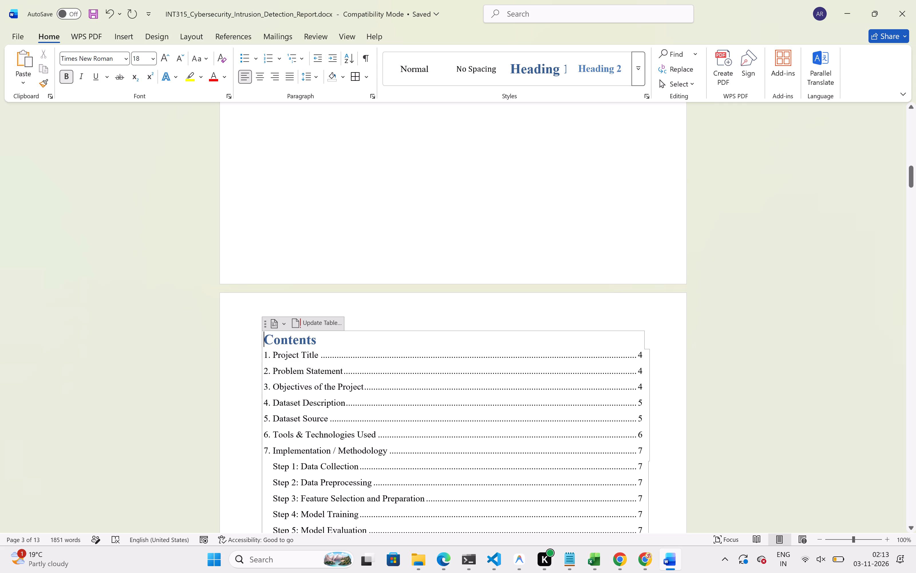
Delete the blank page between the cover page and the table of contents, including the empty line above "Contents".
{"action": "scroll", "coordinate": [257, 328], "scroll_direction": "up", "scroll_amount": 3}
{"action": "double_click", "coordinate": [257, 328]}
{"action": "scroll", "coordinate": [257, 328], "scroll_direction": "up", "scroll_amount": 4}
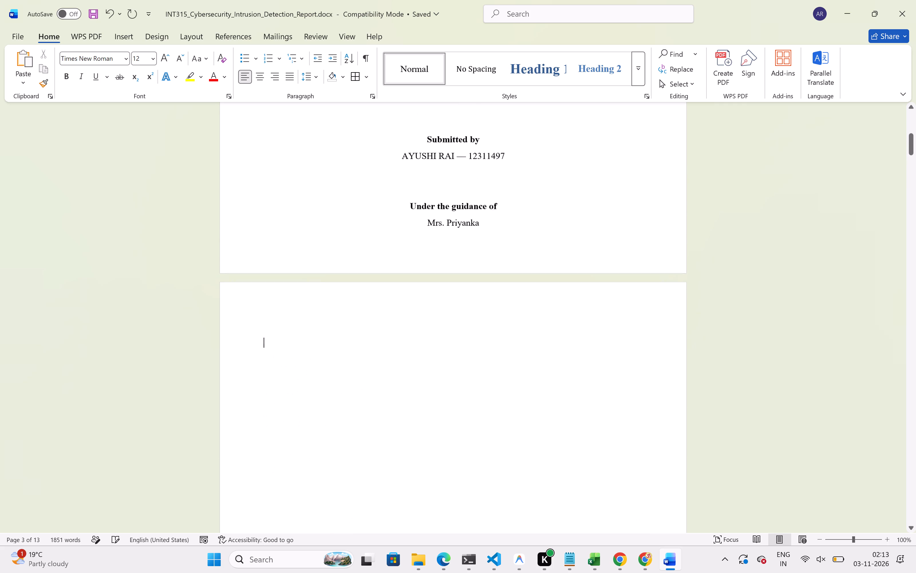
{"action": "scroll", "coordinate": [257, 328], "scroll_direction": "down", "scroll_amount": 2}
{"action": "left_click", "coordinate": [257, 328]}
{"action": "key", "text": "Delete"}
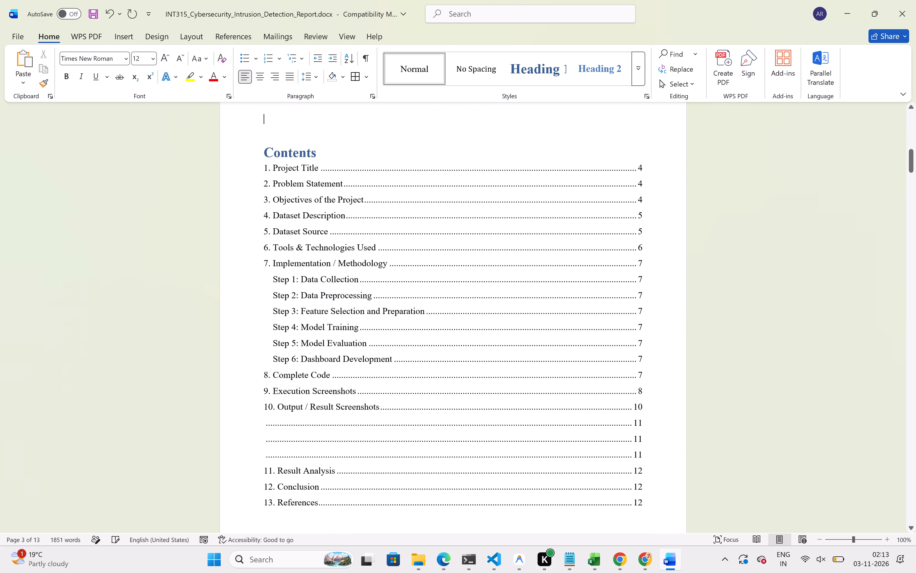
{"action": "scroll", "coordinate": [257, 328], "scroll_direction": "up", "scroll_amount": 3}
{"action": "scroll", "coordinate": [257, 328], "scroll_direction": "down", "scroll_amount": 2}
{"action": "key", "text": "BackSpace"}
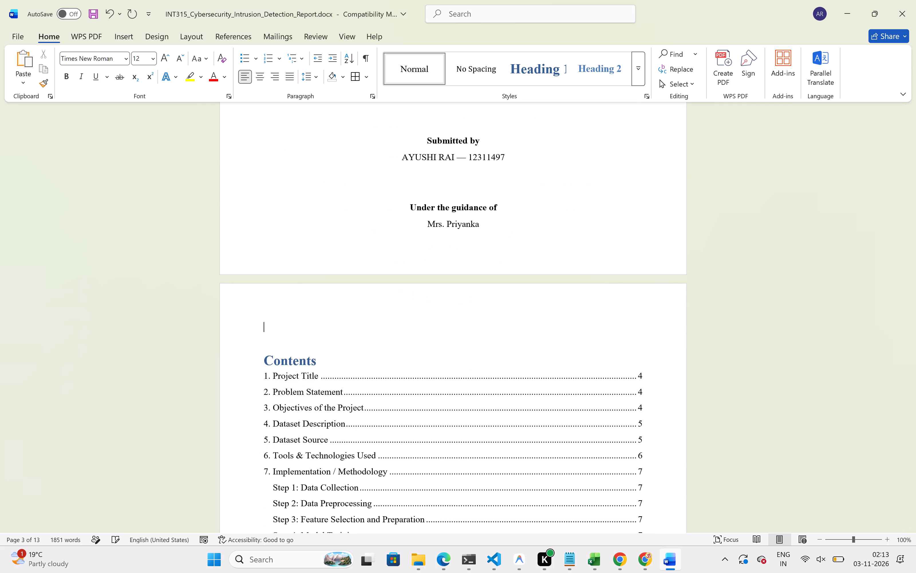
{"action": "key", "text": "BackSpace"}
Save the report as a PDF in Downloads, replacing INT315_Report.pdf, and check the cover and contents pages.
{"action": "left_click", "coordinate": [20, 41]}
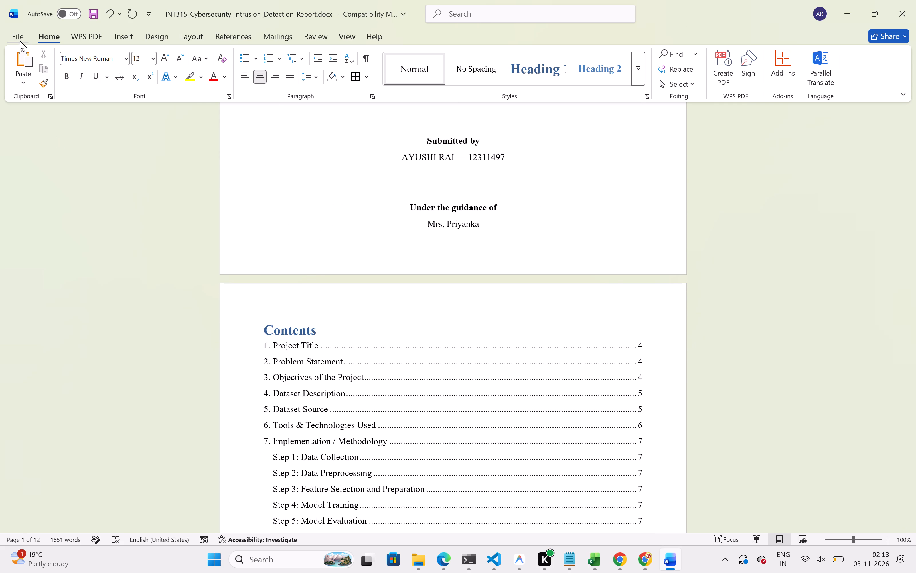
{"action": "left_click", "coordinate": [40, 182]}
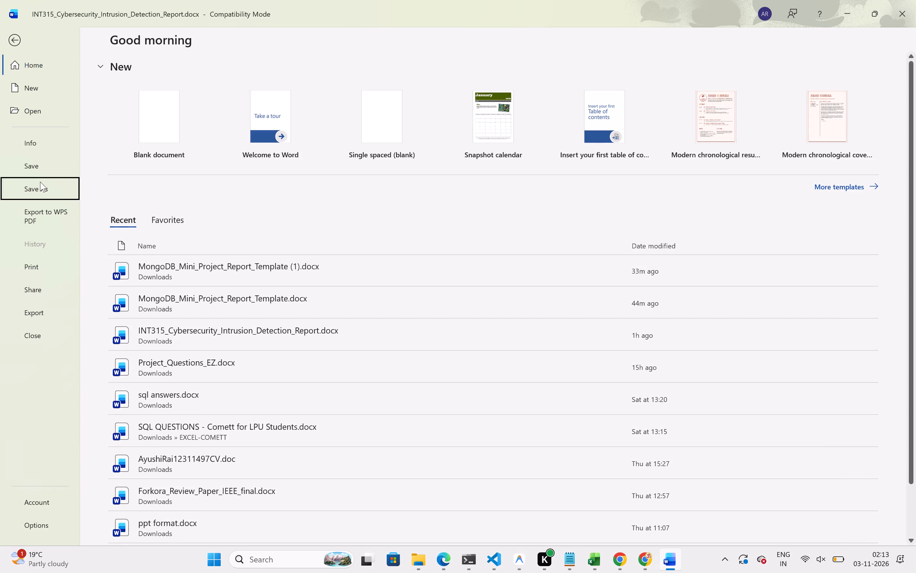
{"action": "left_click", "coordinate": [329, 137]}
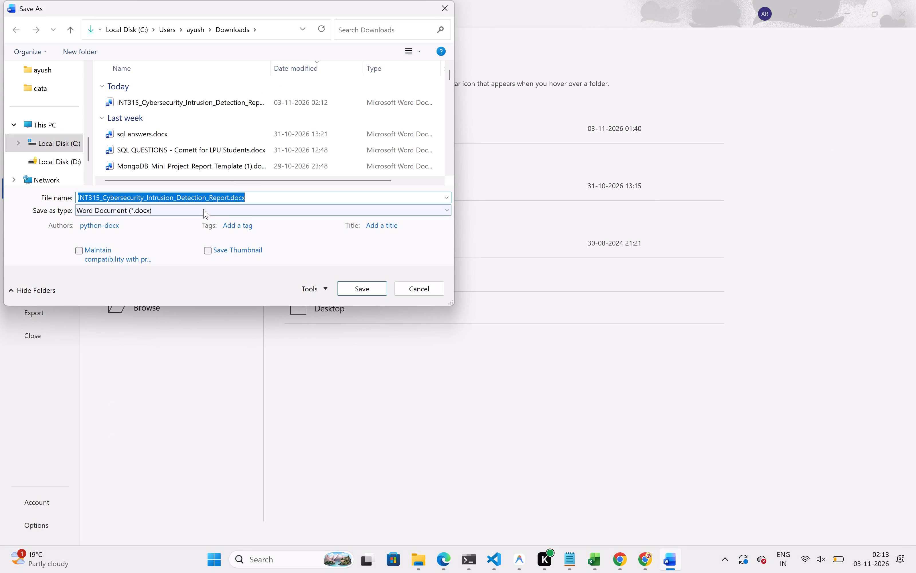
{"action": "left_click", "coordinate": [203, 209]}
{"action": "left_click", "coordinate": [188, 274]}
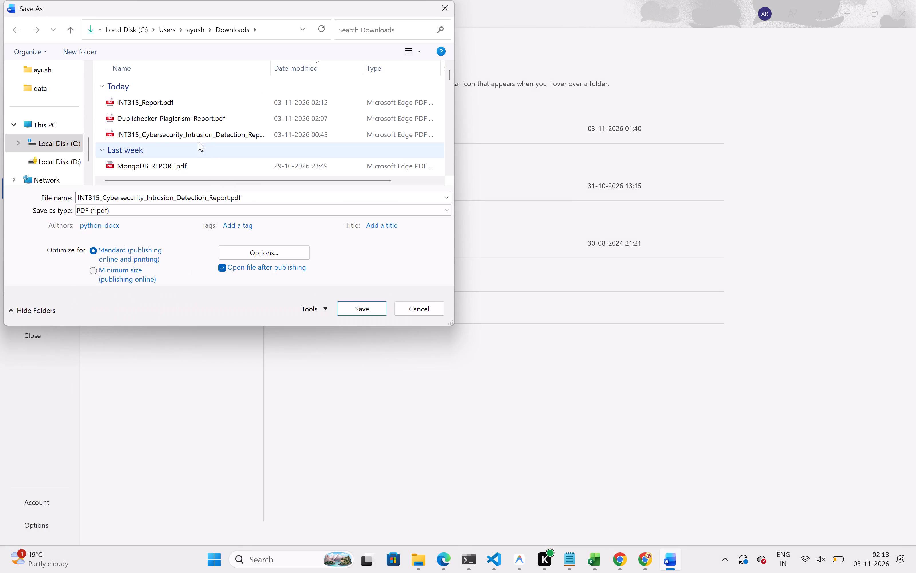
{"action": "left_click", "coordinate": [183, 106]}
{"action": "left_click", "coordinate": [348, 304]}
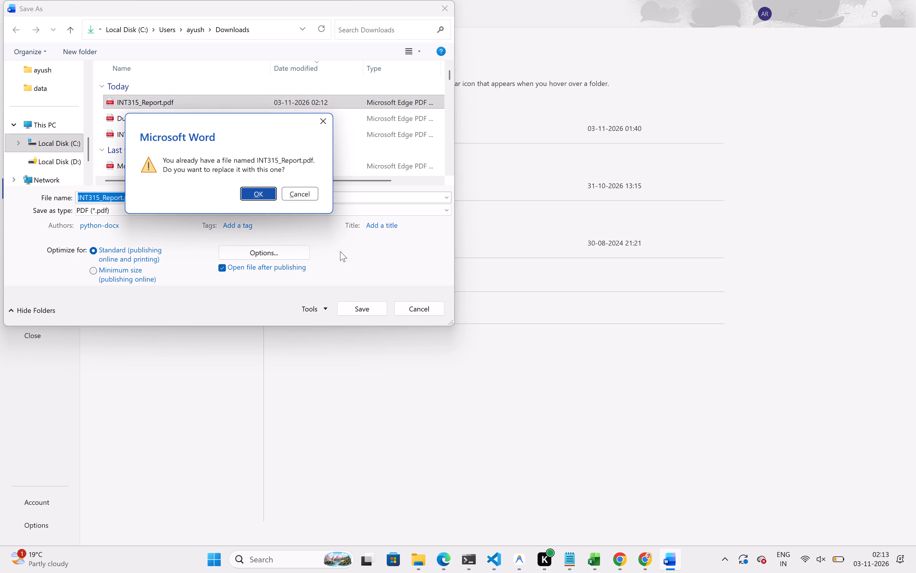
{"action": "left_click", "coordinate": [254, 193]}
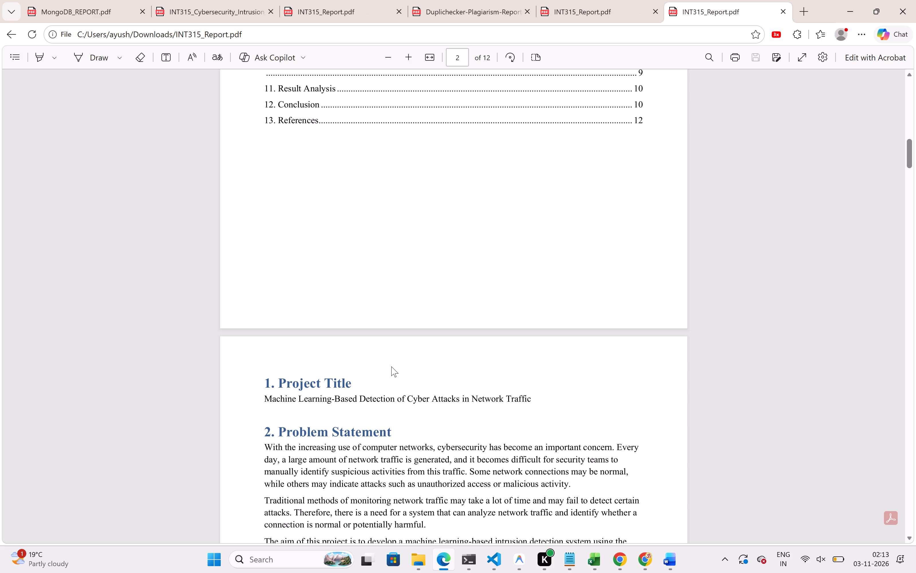
{"action": "scroll", "coordinate": [391, 366], "scroll_direction": "up", "scroll_amount": 8}
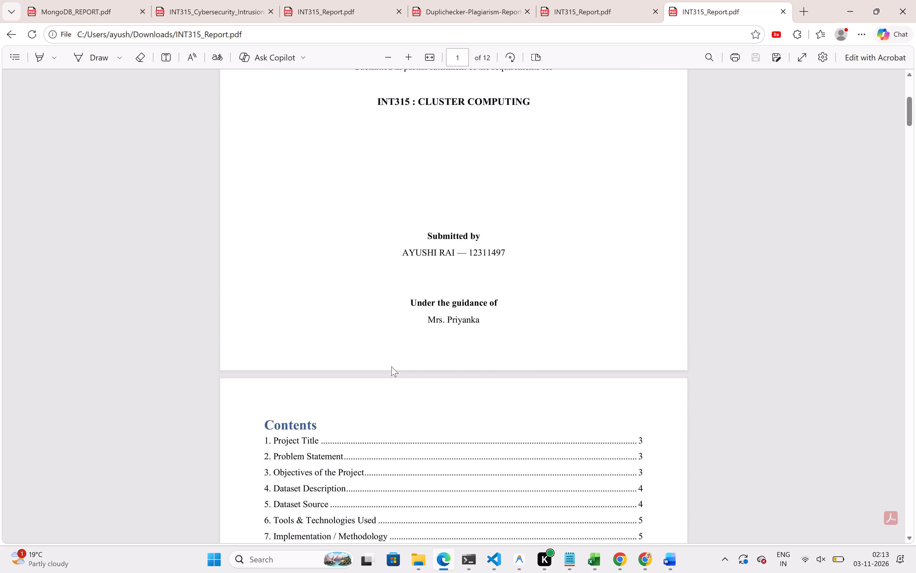
{"action": "scroll", "coordinate": [391, 366], "scroll_direction": "down", "scroll_amount": 8}
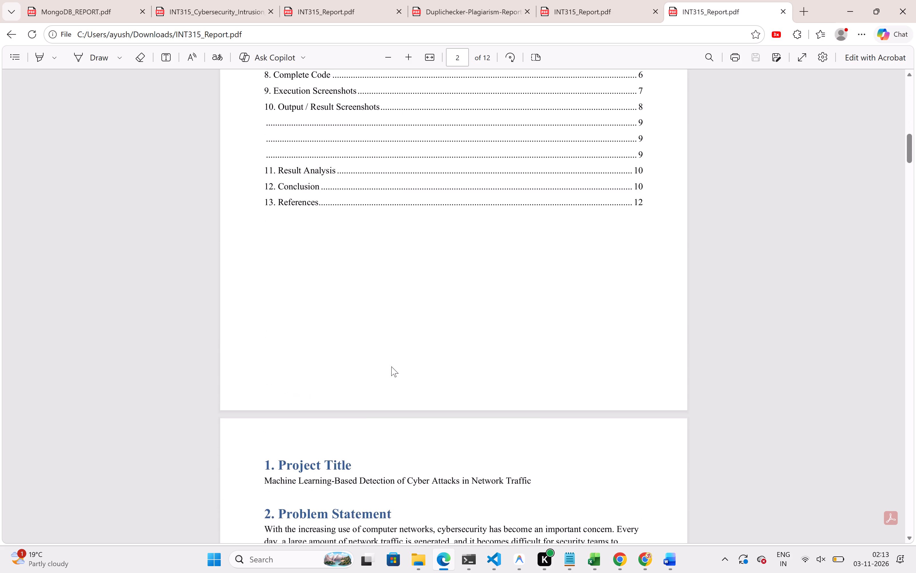
Review the exported INT315_Report.pdf from the end of the contents through the project sections, result screenshots and plagiarism report to the references.
{"action": "scroll", "coordinate": [391, 366], "scroll_direction": "down", "scroll_amount": 5}
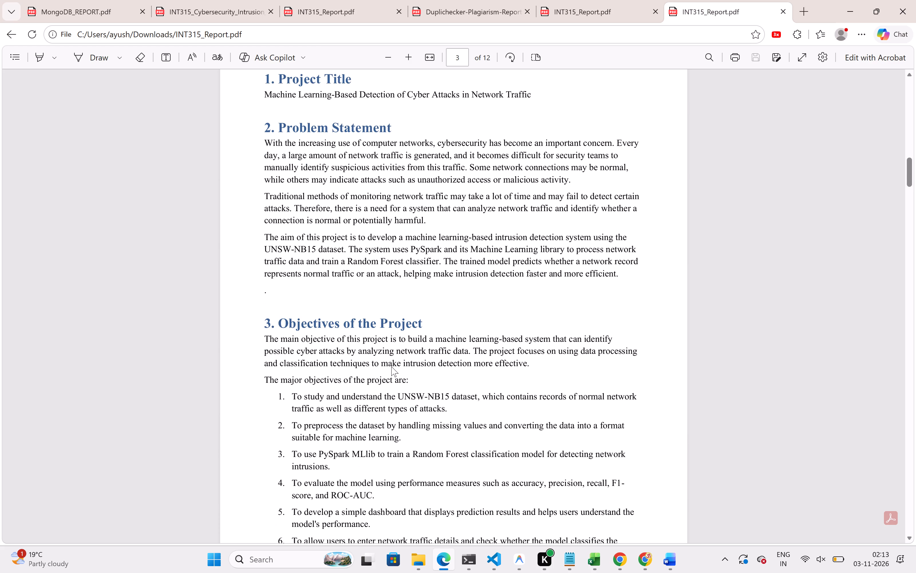
{"action": "scroll", "coordinate": [391, 366], "scroll_direction": "down", "scroll_amount": 5}
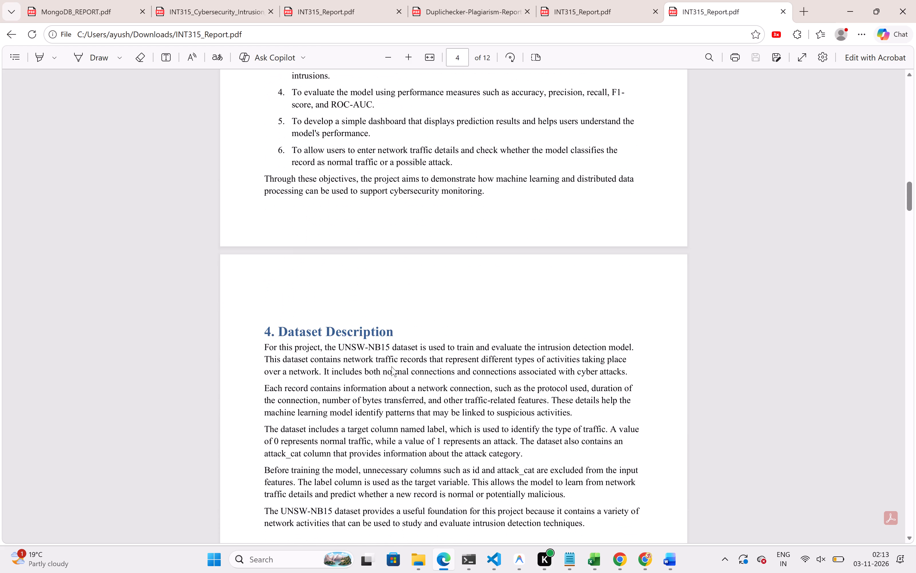
{"action": "scroll", "coordinate": [391, 366], "scroll_direction": "down", "scroll_amount": 7}
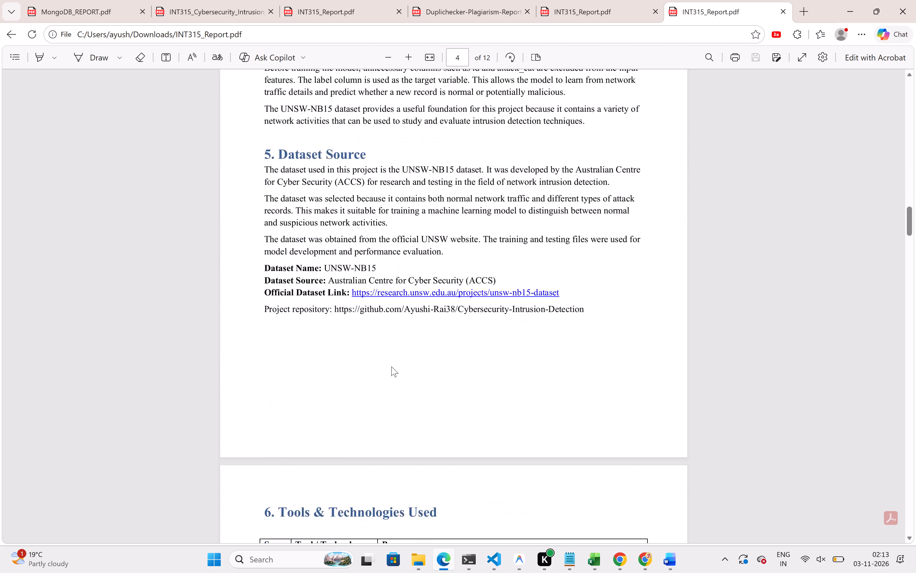
{"action": "scroll", "coordinate": [391, 366], "scroll_direction": "down", "scroll_amount": 7}
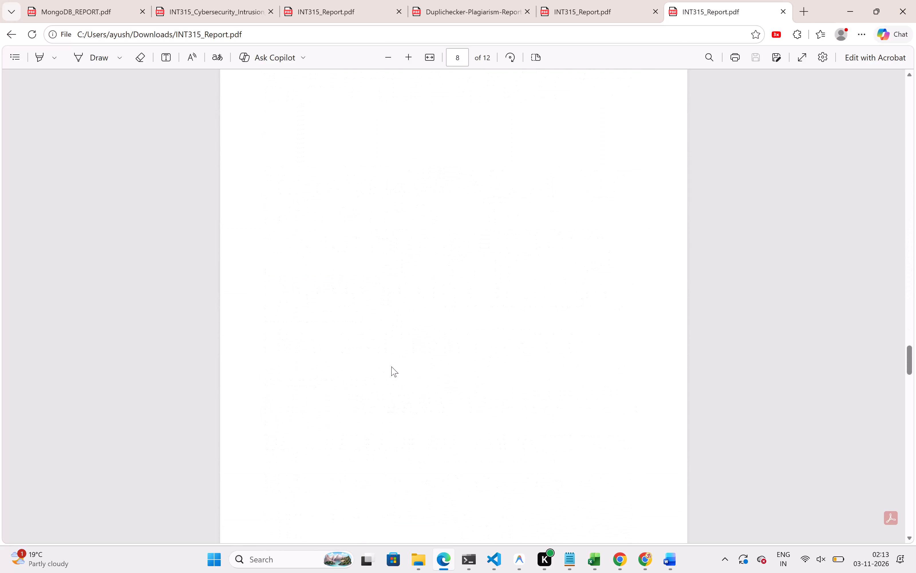
{"action": "scroll", "coordinate": [391, 366], "scroll_direction": "down", "scroll_amount": 6}
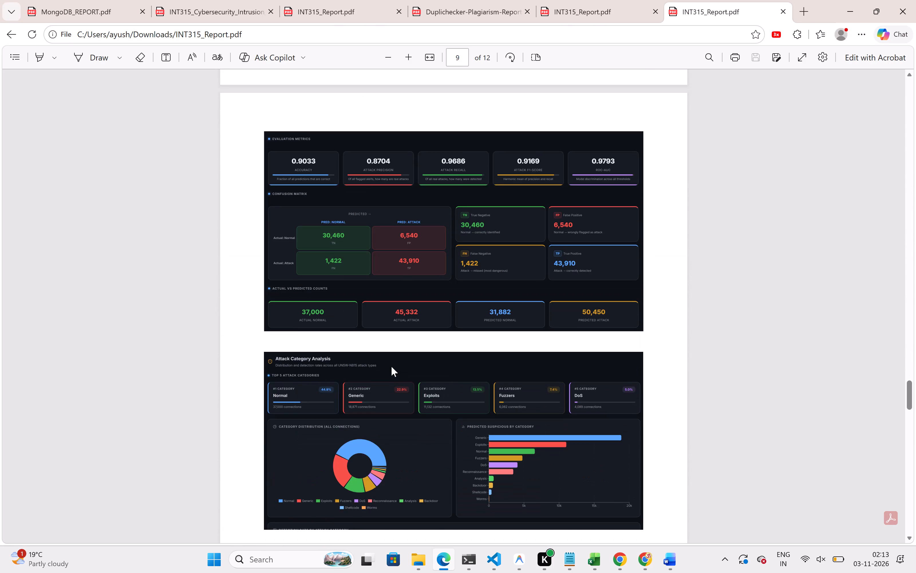
{"action": "scroll", "coordinate": [391, 366], "scroll_direction": "down", "scroll_amount": 10}
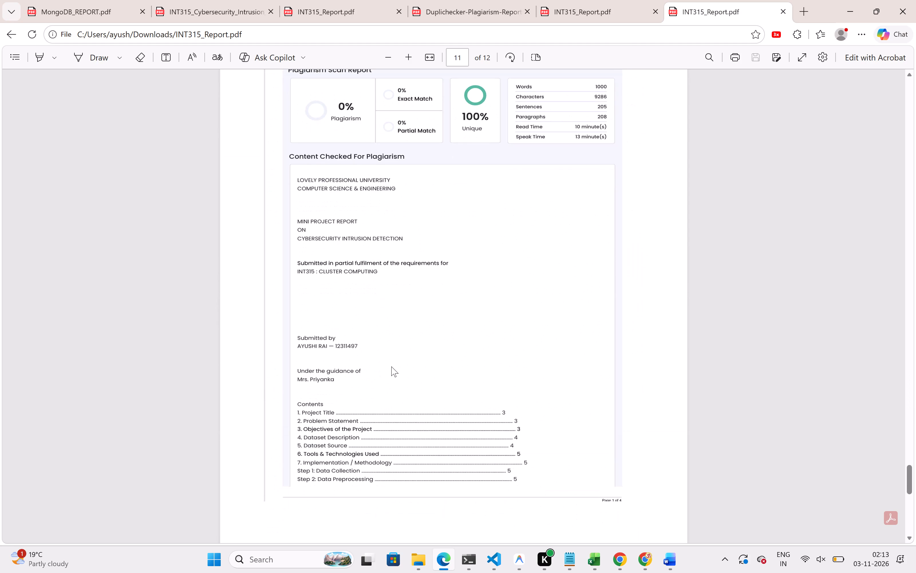
{"action": "scroll", "coordinate": [391, 366], "scroll_direction": "down", "scroll_amount": 7}
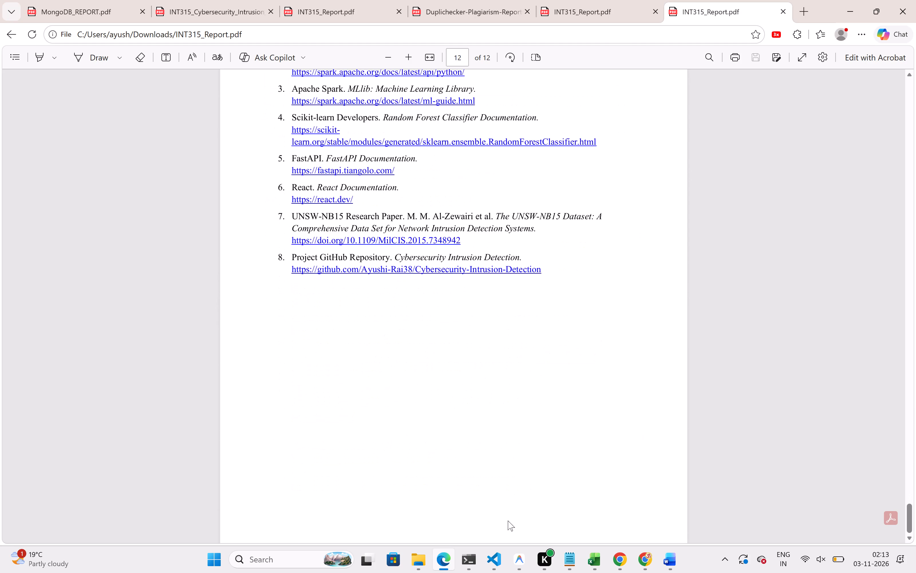
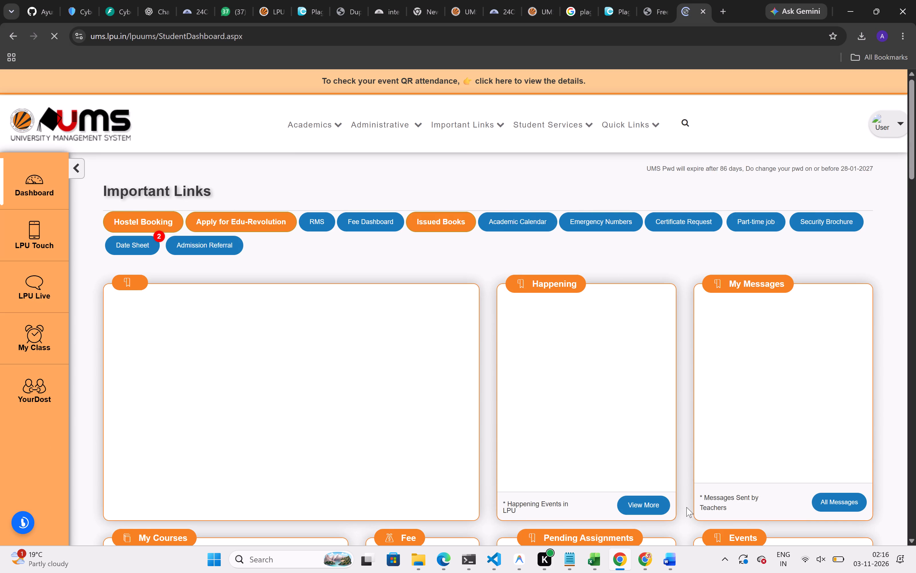
Postpone the campus drive notification with Remind me later and open the assignment upload page from the UMS dashboard.
{"action": "scroll", "coordinate": [686, 507], "scroll_direction": "down", "scroll_amount": 2}
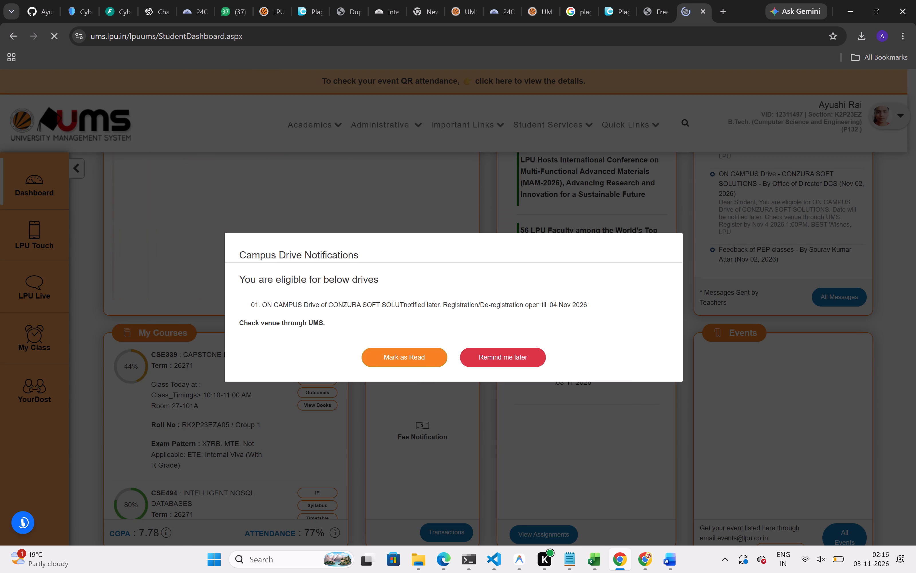
{"action": "left_click", "coordinate": [491, 354]}
{"action": "left_click", "coordinate": [633, 357]}
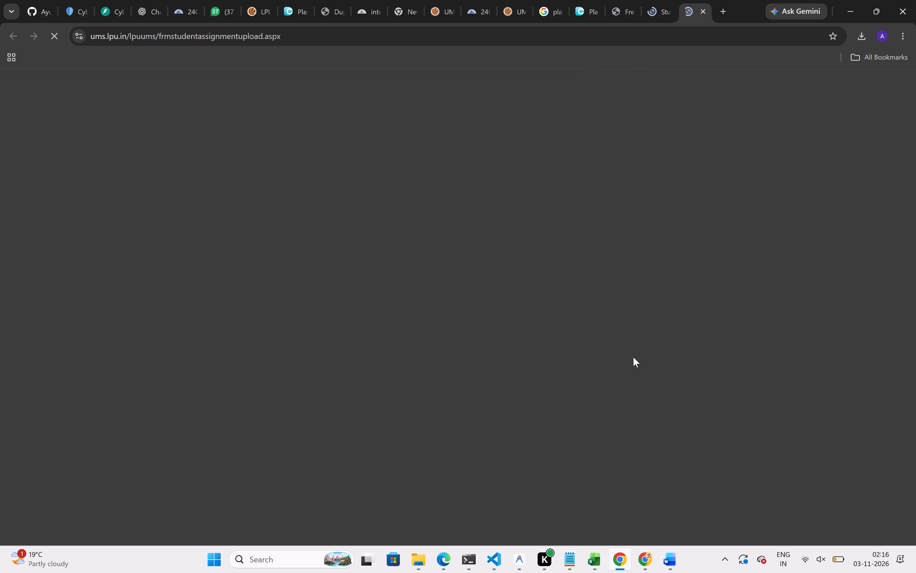
Switch to Edge and review INT315_Report.pdf from the references back to the contents page, checking its section entries.
{"action": "left_click", "coordinate": [447, 558]}
{"action": "scroll", "coordinate": [443, 351], "scroll_direction": "up", "scroll_amount": 2}
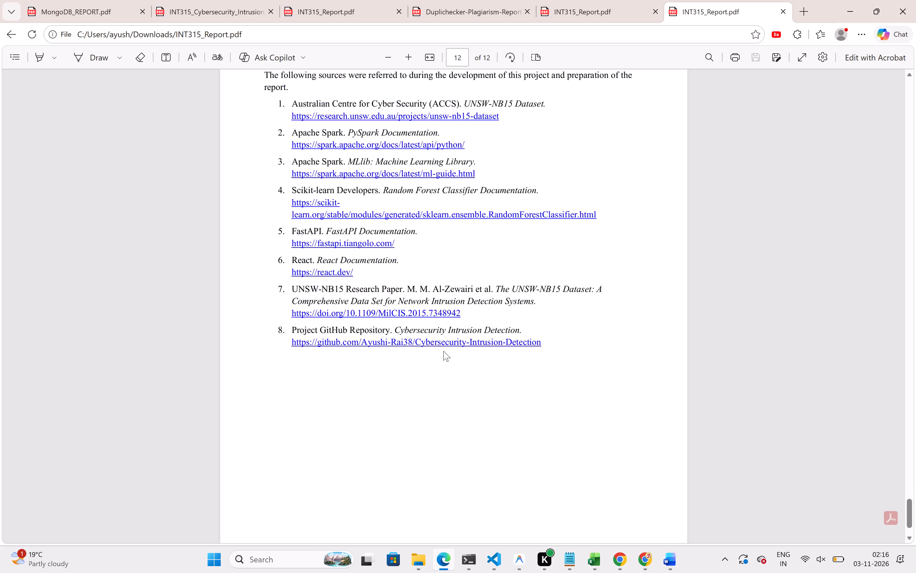
{"action": "scroll", "coordinate": [443, 351], "scroll_direction": "up", "scroll_amount": 7}
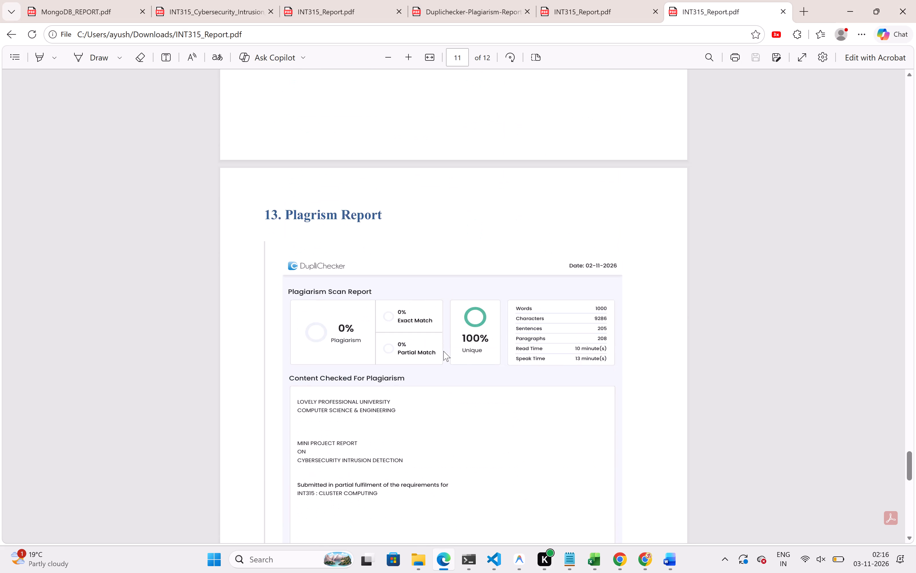
{"action": "scroll", "coordinate": [443, 351], "scroll_direction": "up", "scroll_amount": 20}
{"action": "scroll", "coordinate": [443, 351], "scroll_direction": "up", "scroll_amount": 7}
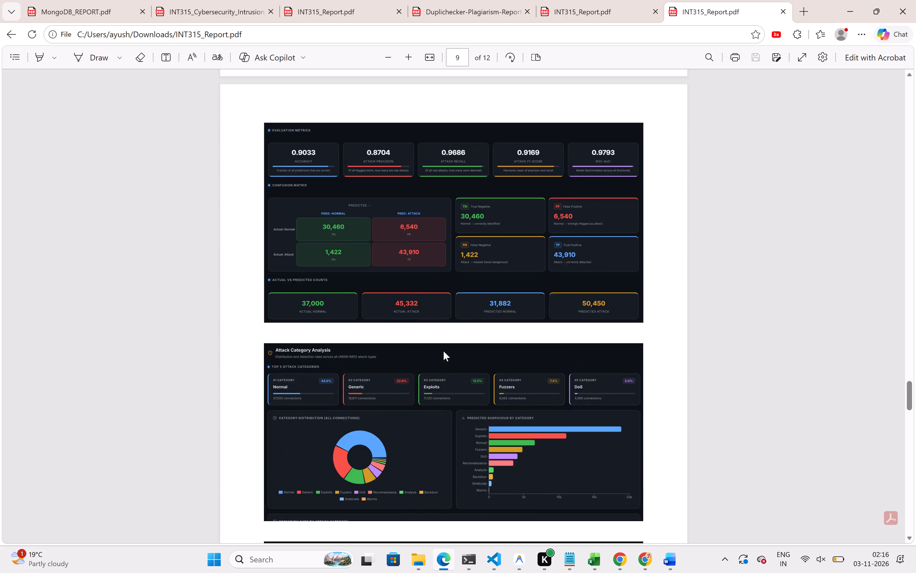
{"action": "scroll", "coordinate": [443, 351], "scroll_direction": "up", "scroll_amount": 14}
{"action": "scroll", "coordinate": [443, 351], "scroll_direction": "down", "scroll_amount": 3}
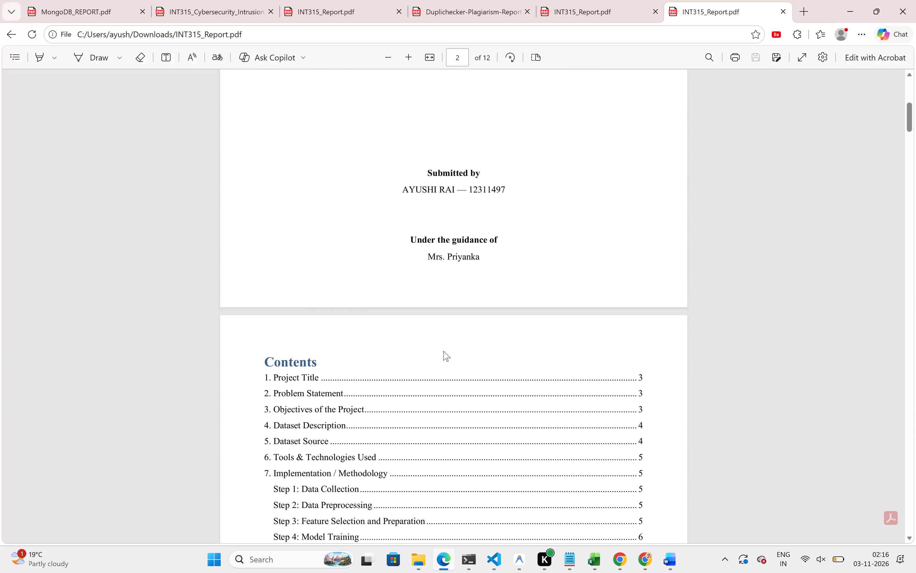
{"action": "scroll", "coordinate": [443, 351], "scroll_direction": "down", "scroll_amount": 4}
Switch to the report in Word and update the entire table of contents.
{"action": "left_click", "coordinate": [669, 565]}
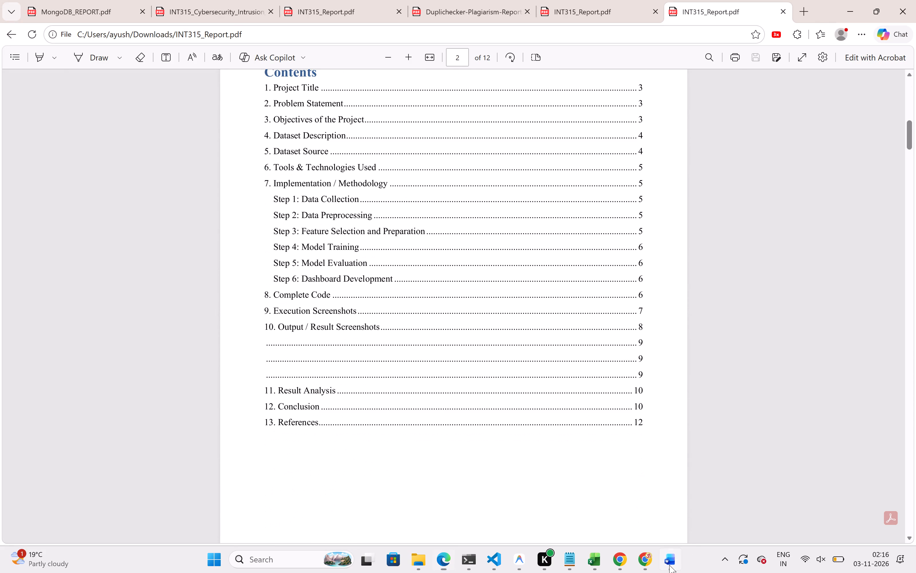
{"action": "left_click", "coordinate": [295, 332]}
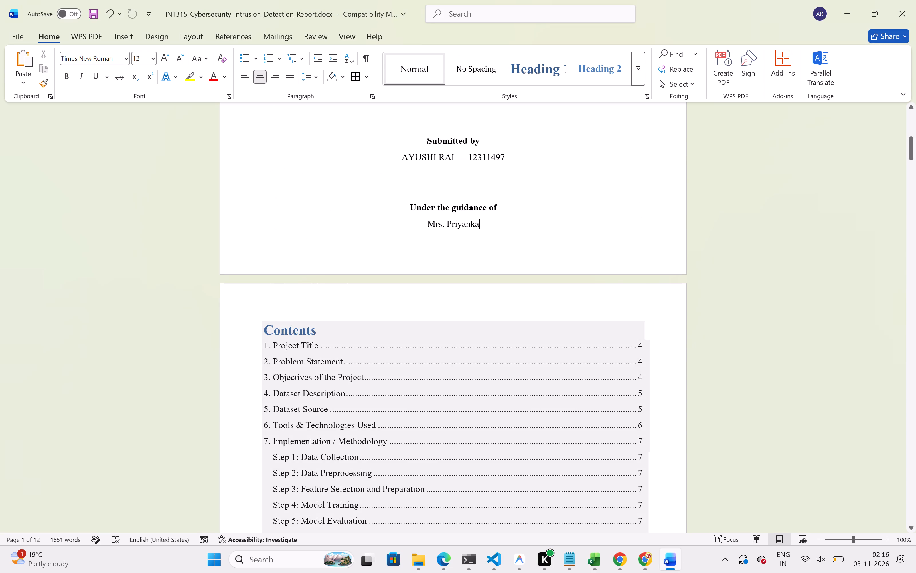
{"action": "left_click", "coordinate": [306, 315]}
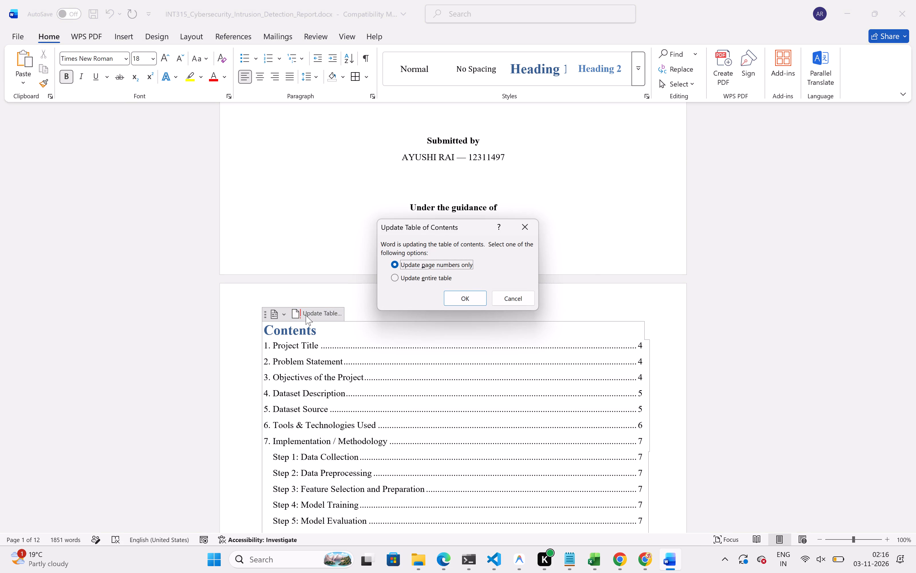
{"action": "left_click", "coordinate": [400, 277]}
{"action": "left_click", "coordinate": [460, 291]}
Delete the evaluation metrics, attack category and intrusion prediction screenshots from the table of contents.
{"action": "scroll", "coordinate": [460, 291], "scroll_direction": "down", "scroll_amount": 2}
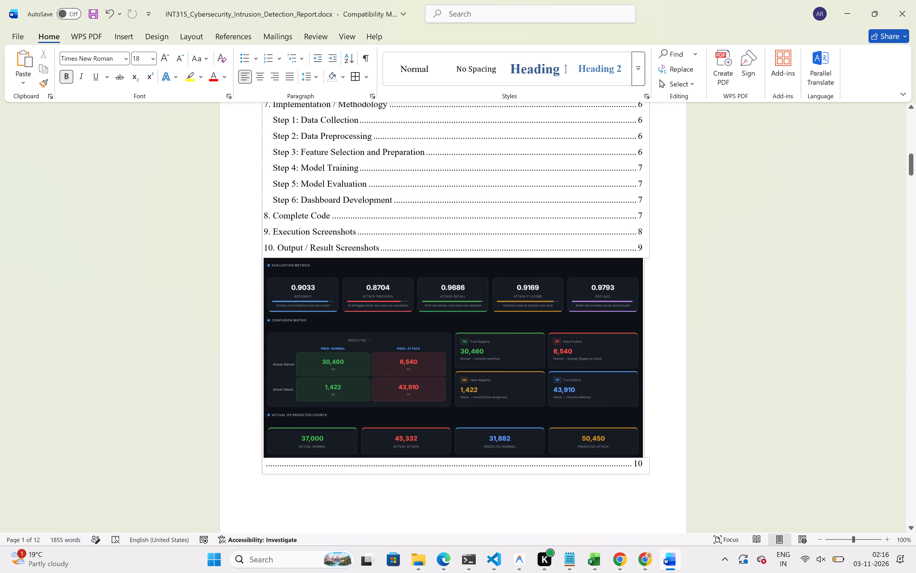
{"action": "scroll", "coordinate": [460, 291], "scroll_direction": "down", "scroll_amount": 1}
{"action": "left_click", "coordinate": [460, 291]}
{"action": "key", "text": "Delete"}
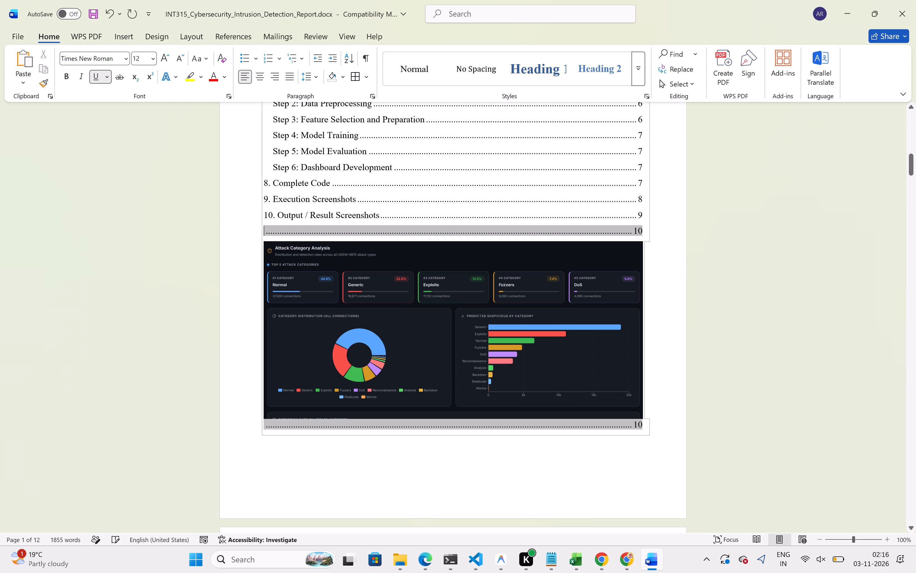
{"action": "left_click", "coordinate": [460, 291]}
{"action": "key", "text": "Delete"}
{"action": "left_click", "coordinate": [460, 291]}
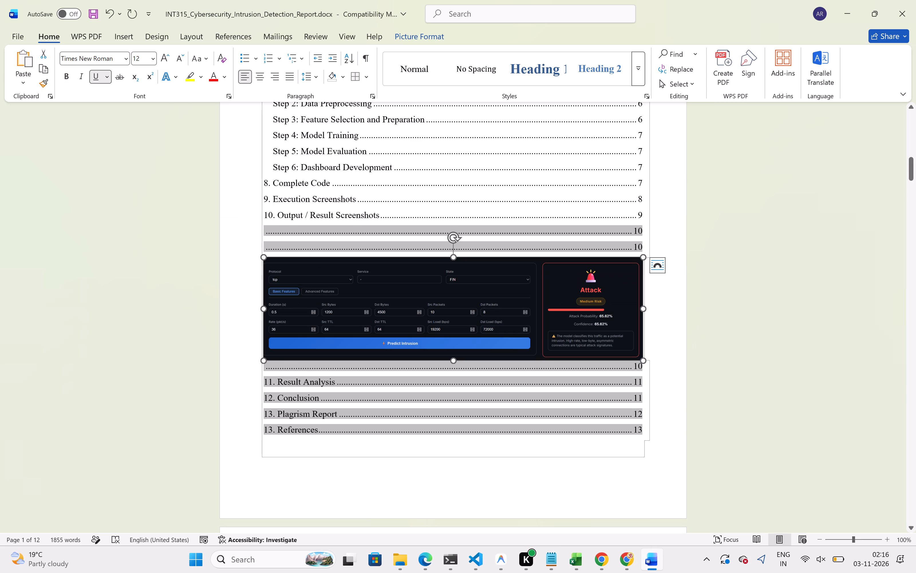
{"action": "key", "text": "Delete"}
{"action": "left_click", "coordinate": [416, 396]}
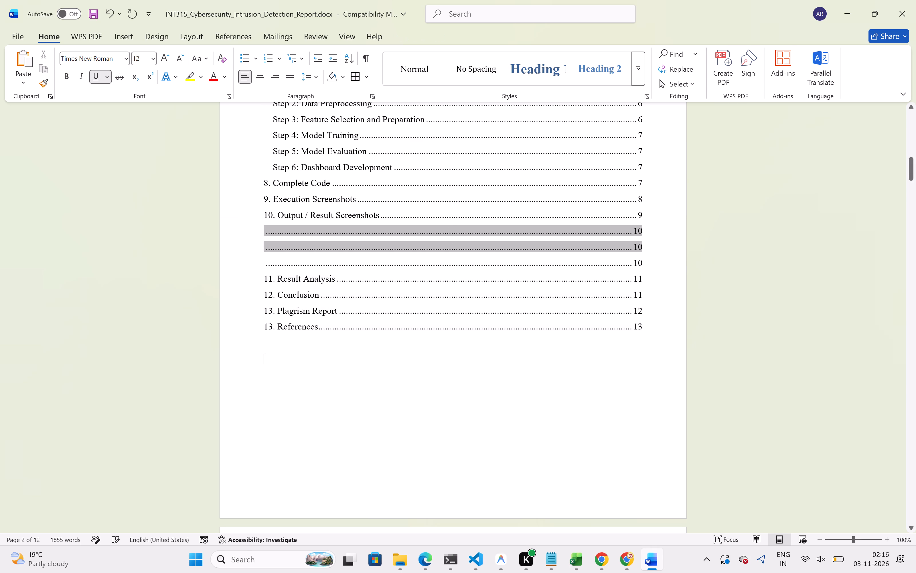
Renumber the References heading as 14.
{"action": "scroll", "coordinate": [416, 396], "scroll_direction": "down", "scroll_amount": 17}
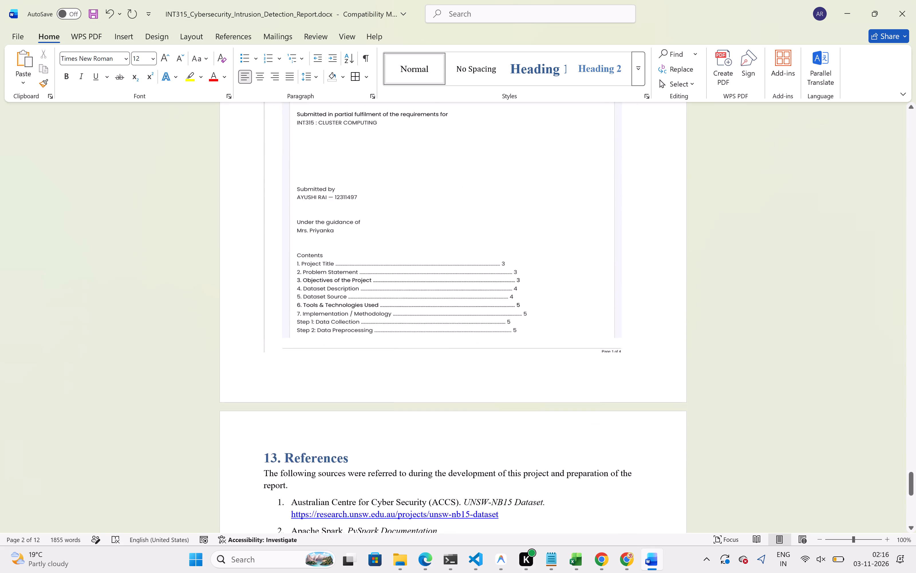
{"action": "scroll", "coordinate": [416, 396], "scroll_direction": "up", "scroll_amount": 1}
{"action": "scroll", "coordinate": [416, 396], "scroll_direction": "down", "scroll_amount": 2}
{"action": "left_click", "coordinate": [277, 254]}
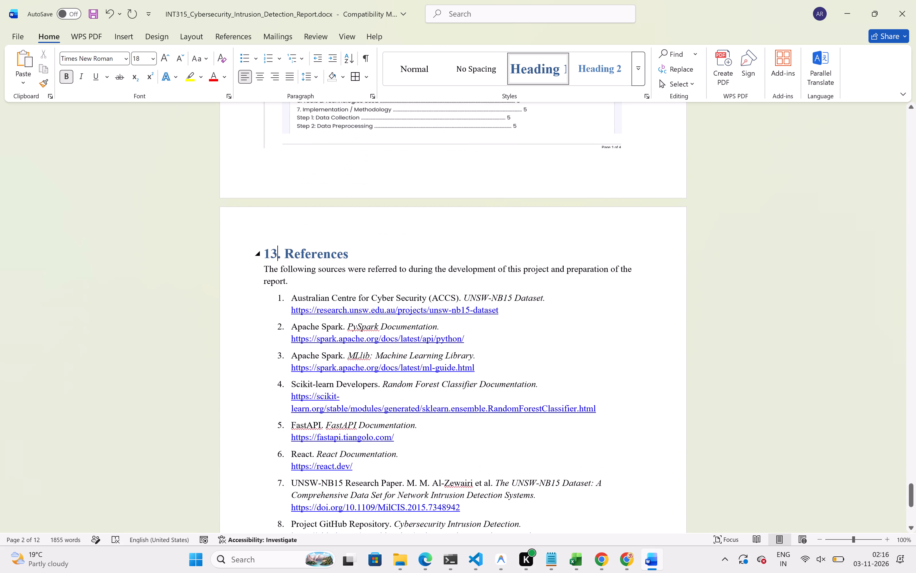
{"action": "key", "text": "BackSpace"}
{"action": "key", "text": "4"}
Update the entire table of contents again to include the renumbered References heading.
{"action": "scroll", "coordinate": [277, 254], "scroll_direction": "up", "scroll_amount": 16}
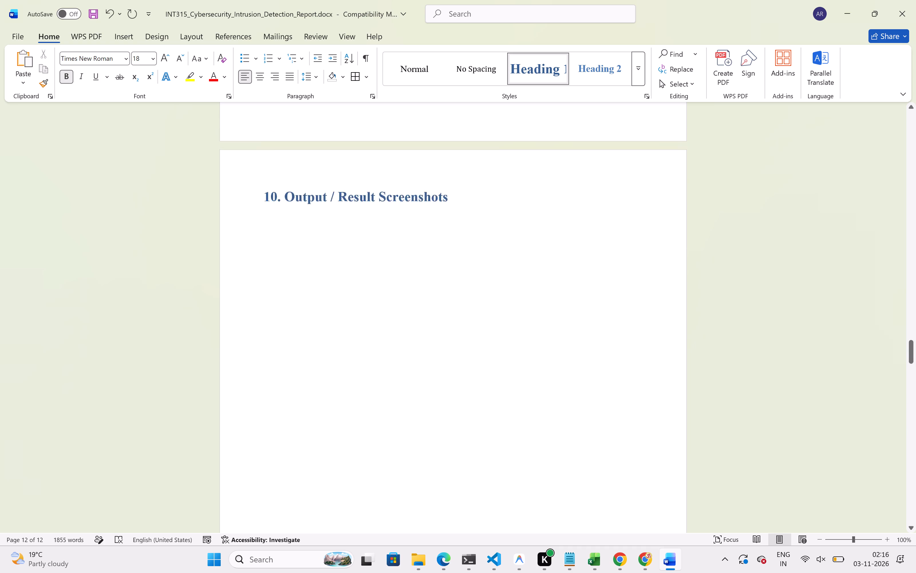
{"action": "scroll", "coordinate": [277, 254], "scroll_direction": "up", "scroll_amount": 9}
{"action": "scroll", "coordinate": [346, 255], "scroll_direction": "down", "scroll_amount": 4}
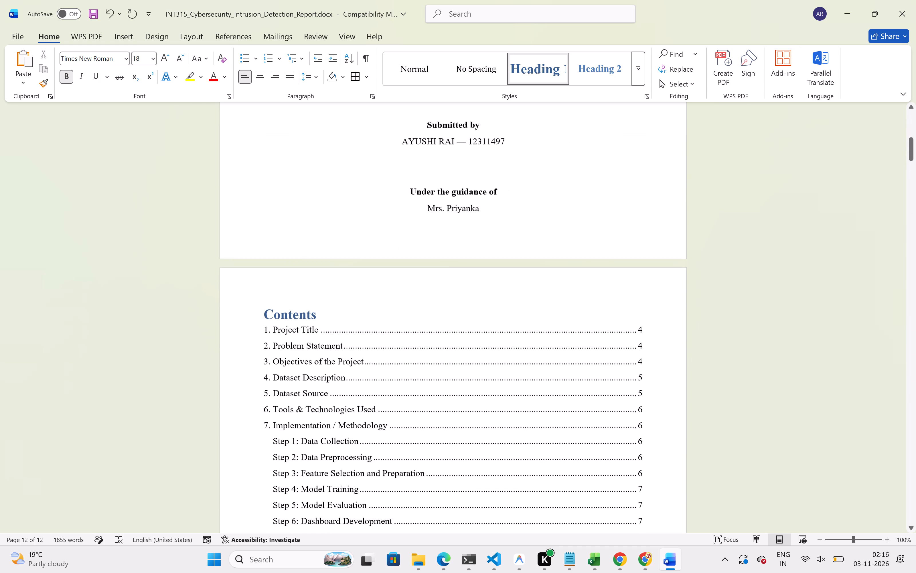
{"action": "left_click", "coordinate": [298, 205]}
{"action": "left_click", "coordinate": [305, 192]}
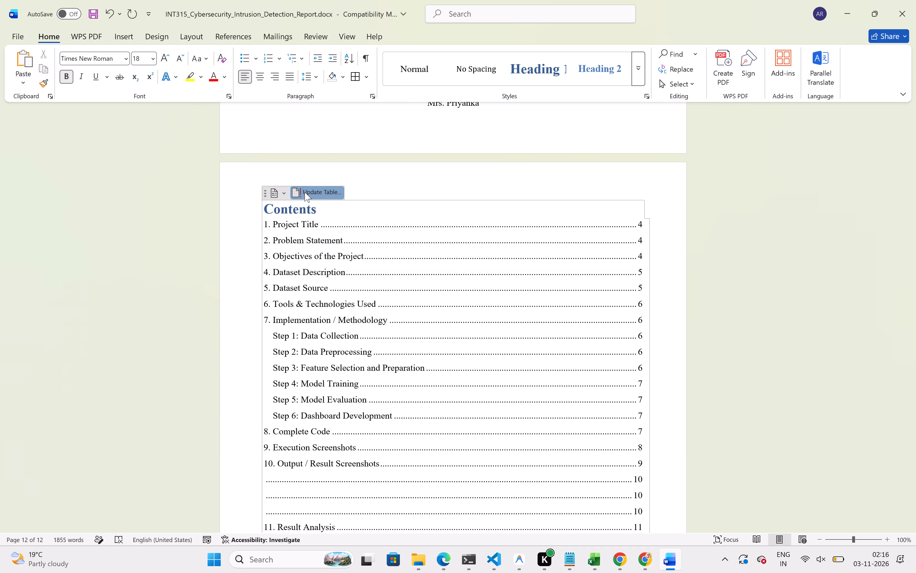
{"action": "left_click", "coordinate": [396, 276]}
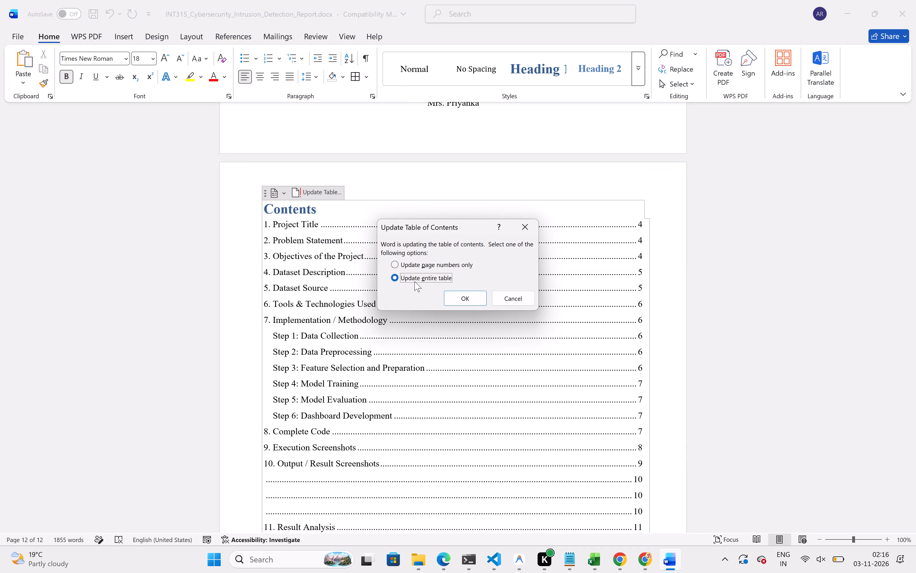
{"action": "left_click", "coordinate": [476, 302]}
Delete the evaluation metrics, attack category and intrusion prediction screenshots from the refreshed table of contents.
{"action": "scroll", "coordinate": [476, 302], "scroll_direction": "down", "scroll_amount": 2}
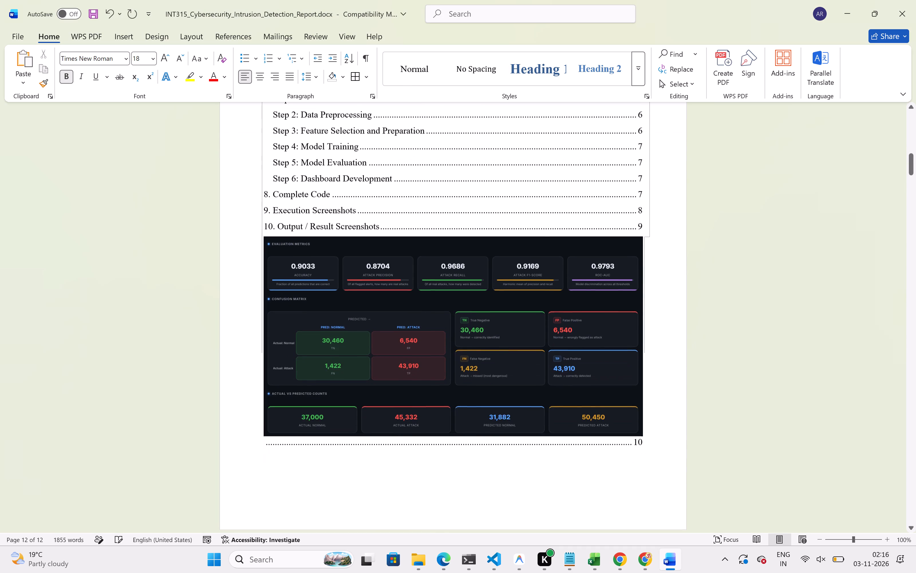
{"action": "left_click", "coordinate": [449, 318]}
{"action": "key", "text": "Delete"}
{"action": "left_click", "coordinate": [449, 318]}
{"action": "key", "text": "Delete"}
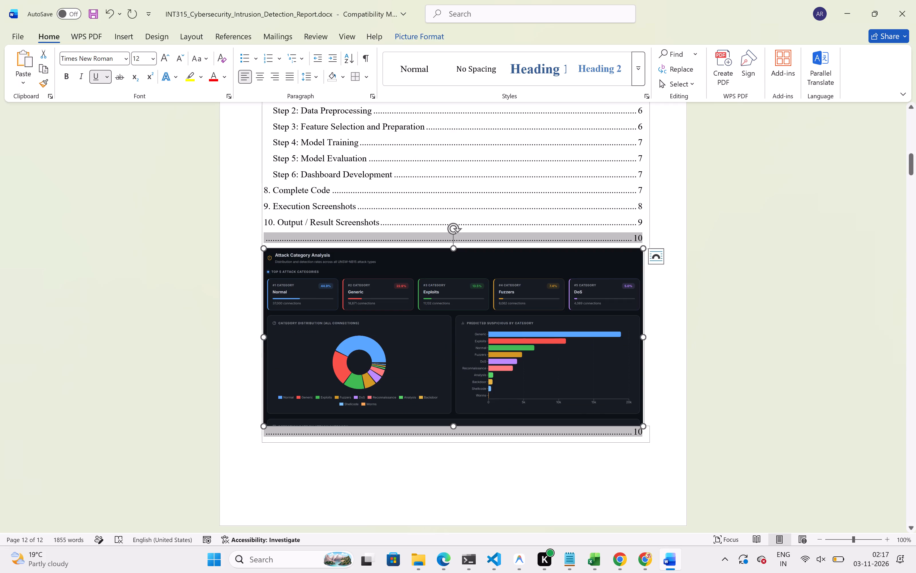
{"action": "left_click", "coordinate": [449, 318]}
{"action": "key", "text": "Delete"}
Save the report as a PDF in Downloads, replacing INT315_Report.pdf.
{"action": "scroll", "coordinate": [449, 318], "scroll_direction": "down", "scroll_amount": 2}
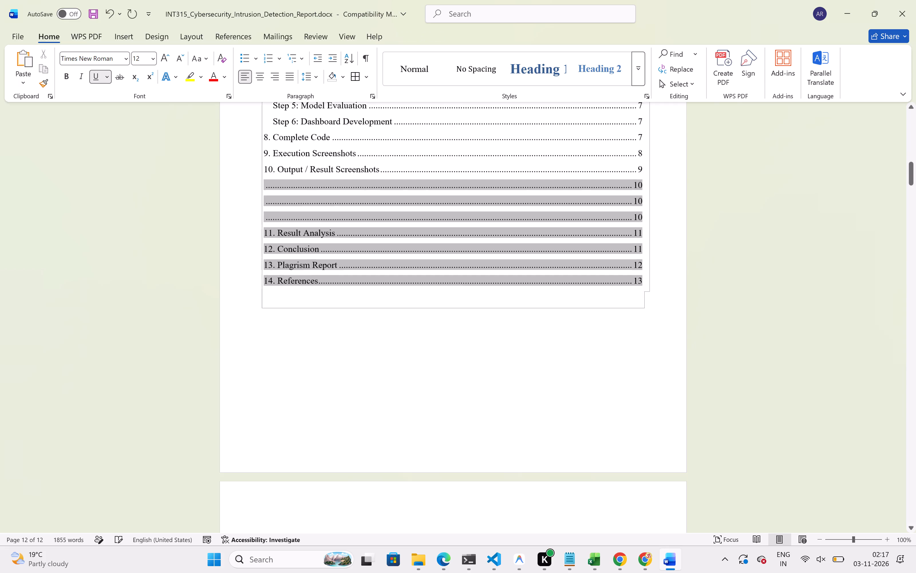
{"action": "scroll", "coordinate": [449, 318], "scroll_direction": "down", "scroll_amount": 7}
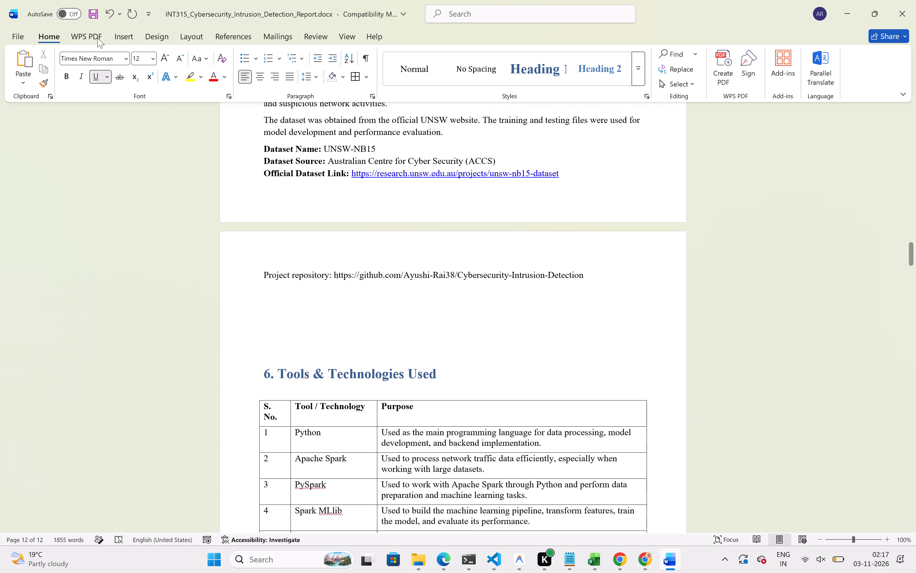
{"action": "left_click", "coordinate": [19, 35]}
{"action": "left_click", "coordinate": [43, 189]}
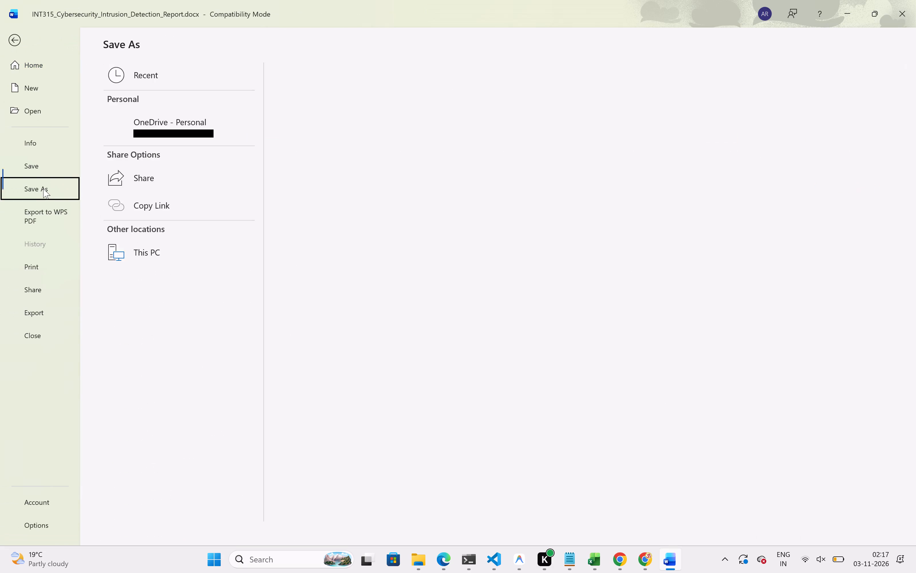
{"action": "left_click", "coordinate": [335, 125]}
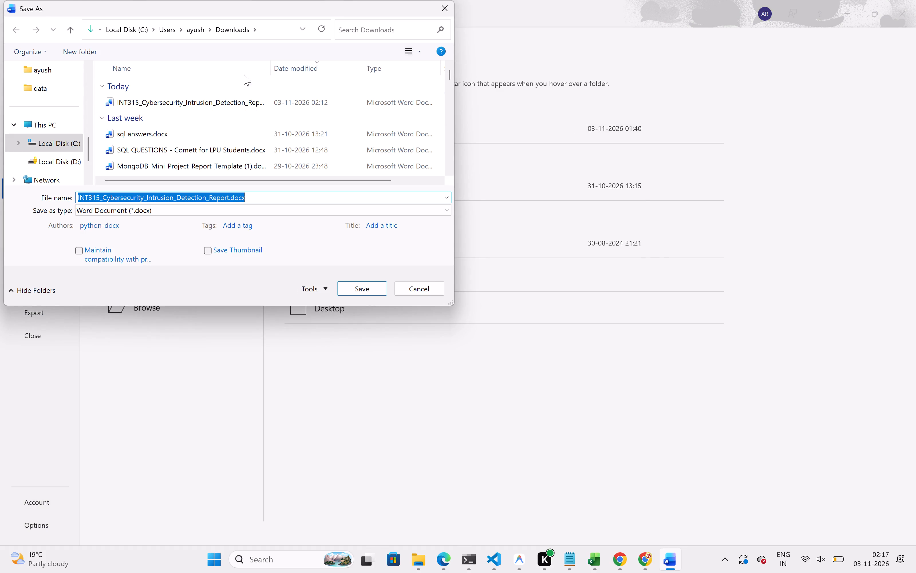
{"action": "left_click", "coordinate": [157, 213]}
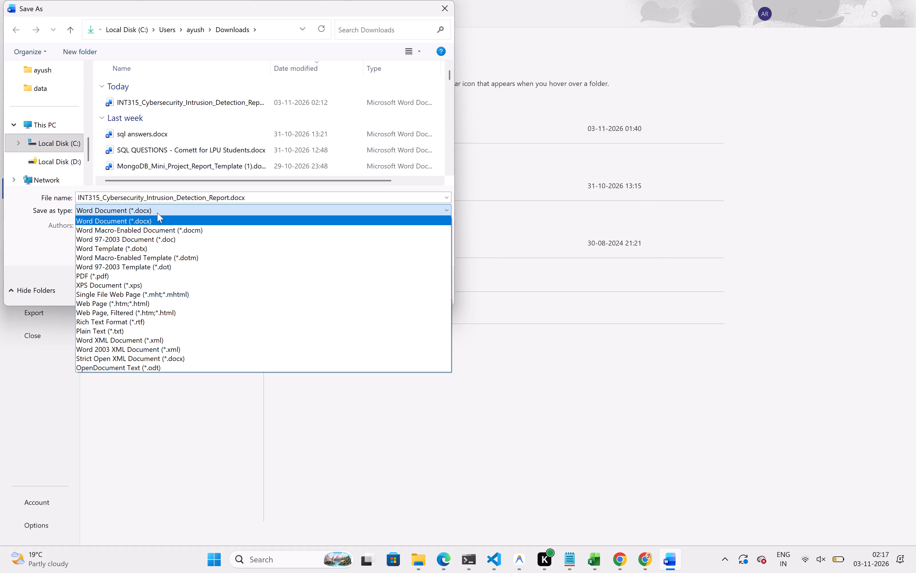
{"action": "left_click", "coordinate": [143, 277]}
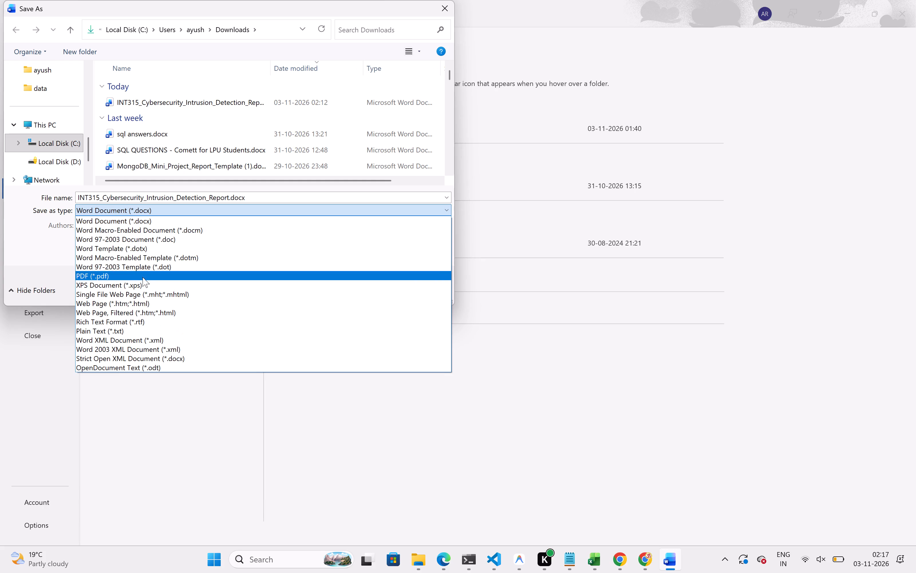
{"action": "left_click", "coordinate": [186, 106]}
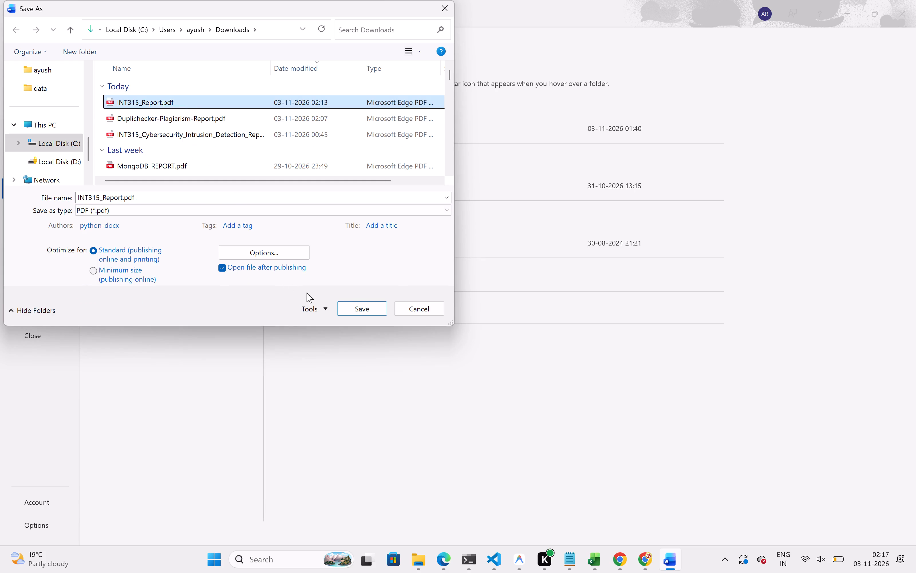
{"action": "left_click", "coordinate": [358, 304]}
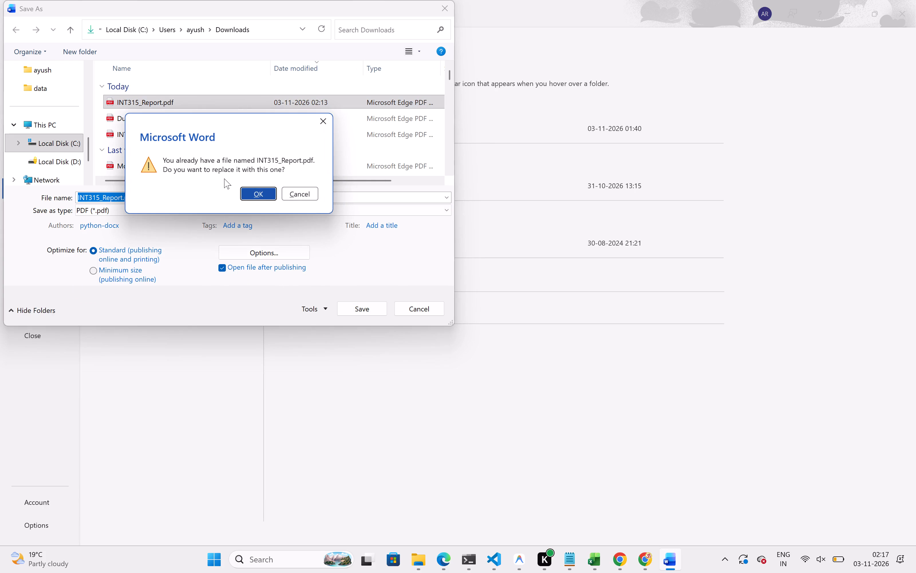
{"action": "left_click", "coordinate": [249, 191]}
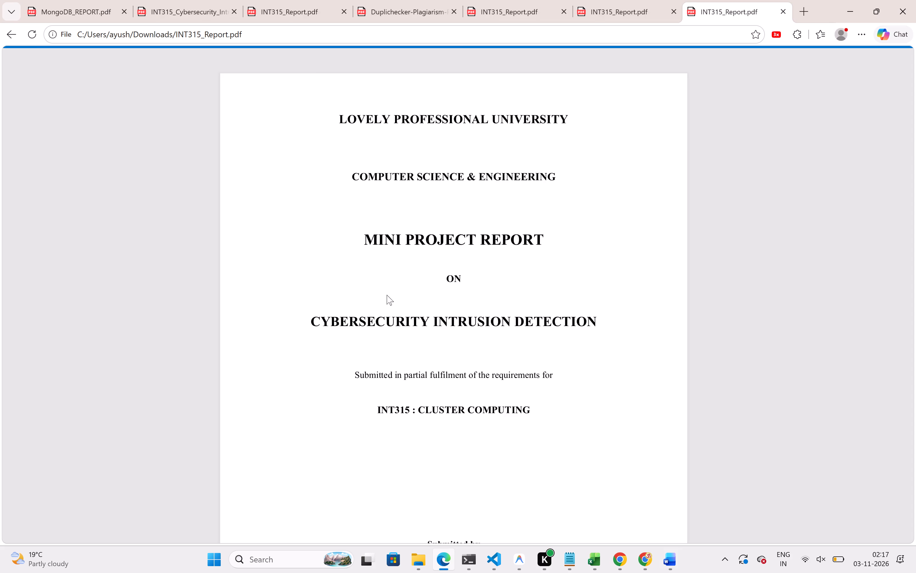
Check the opening pages of the exported INT315_Report.pdf, from the cover through the project title and dataset description.
{"action": "scroll", "coordinate": [387, 304], "scroll_direction": "up", "scroll_amount": 10}
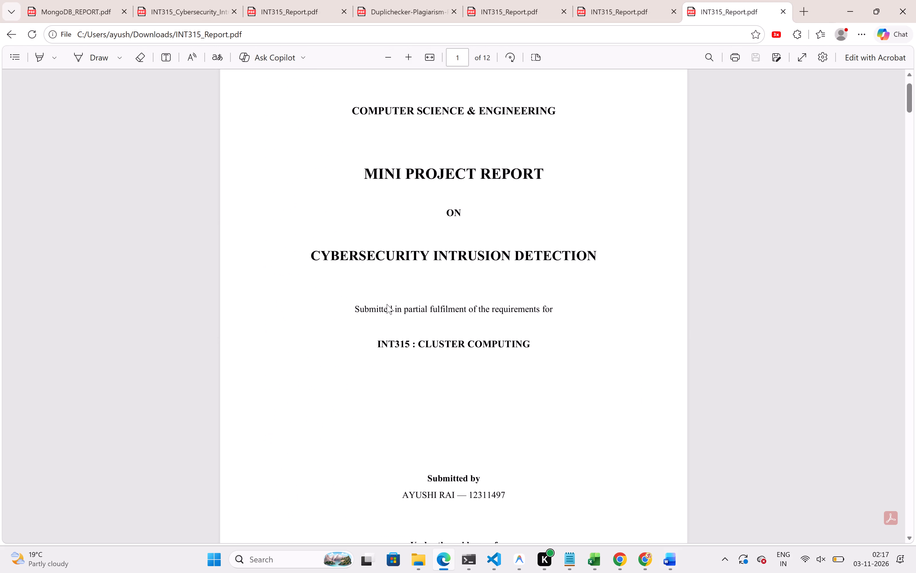
{"action": "scroll", "coordinate": [387, 304], "scroll_direction": "up", "scroll_amount": 2}
{"action": "scroll", "coordinate": [387, 304], "scroll_direction": "down", "scroll_amount": 12}
{"action": "scroll", "coordinate": [387, 304], "scroll_direction": "up", "scroll_amount": 2}
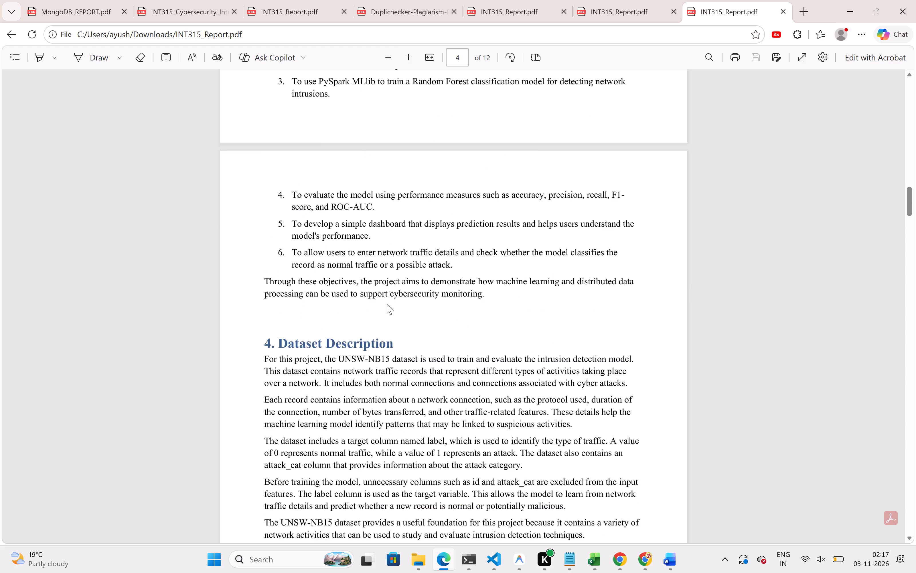
{"action": "scroll", "coordinate": [387, 304], "scroll_direction": "up", "scroll_amount": 8}
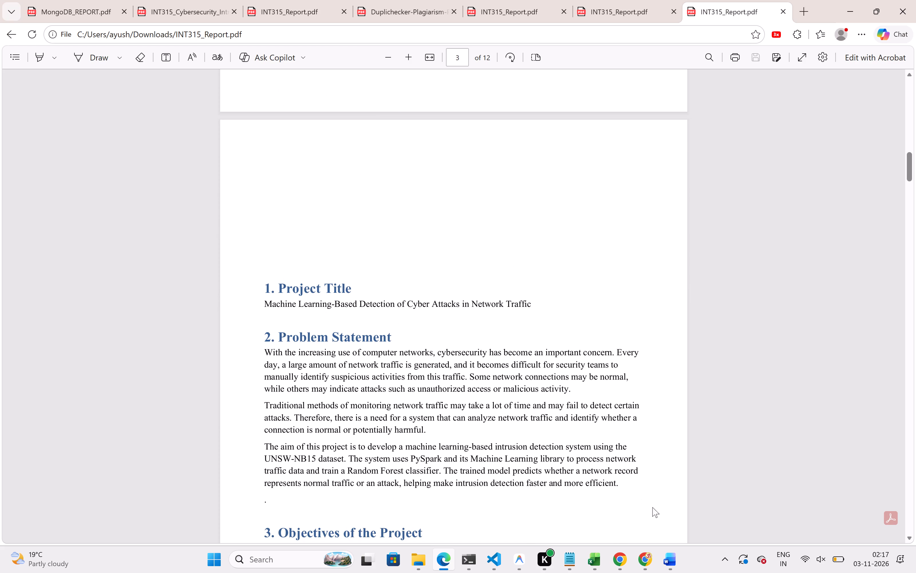
Switch to the Word report and delete the blank space above the "1. Project Title" heading.
{"action": "left_click", "coordinate": [670, 551]}
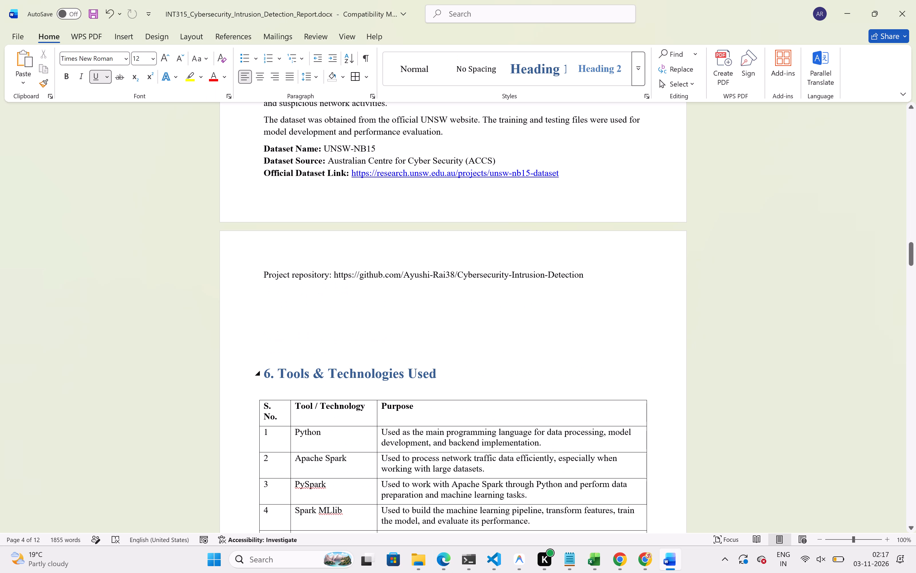
{"action": "scroll", "coordinate": [285, 345], "scroll_direction": "up", "scroll_amount": 18}
{"action": "scroll", "coordinate": [285, 345], "scroll_direction": "down", "scroll_amount": 3}
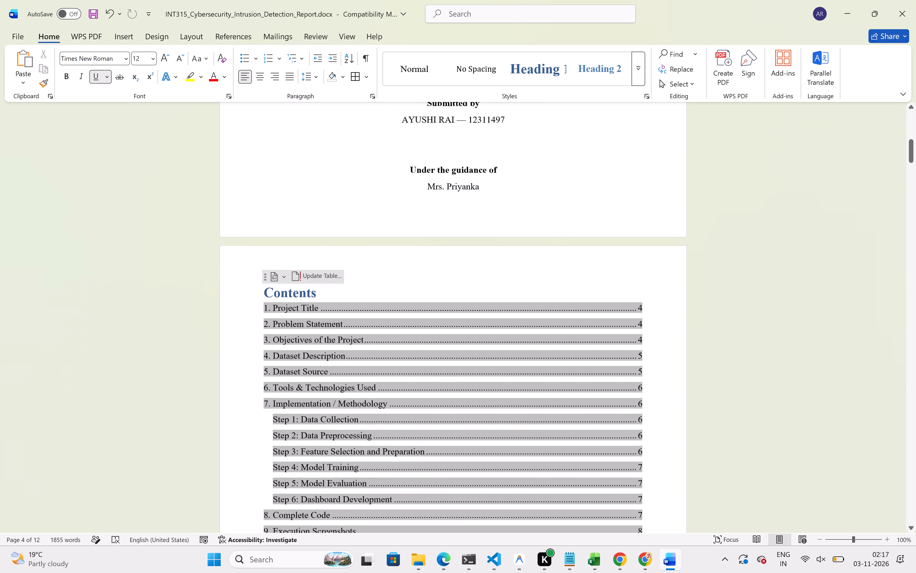
{"action": "scroll", "coordinate": [285, 345], "scroll_direction": "down", "scroll_amount": 3}
{"action": "left_click", "coordinate": [271, 378]}
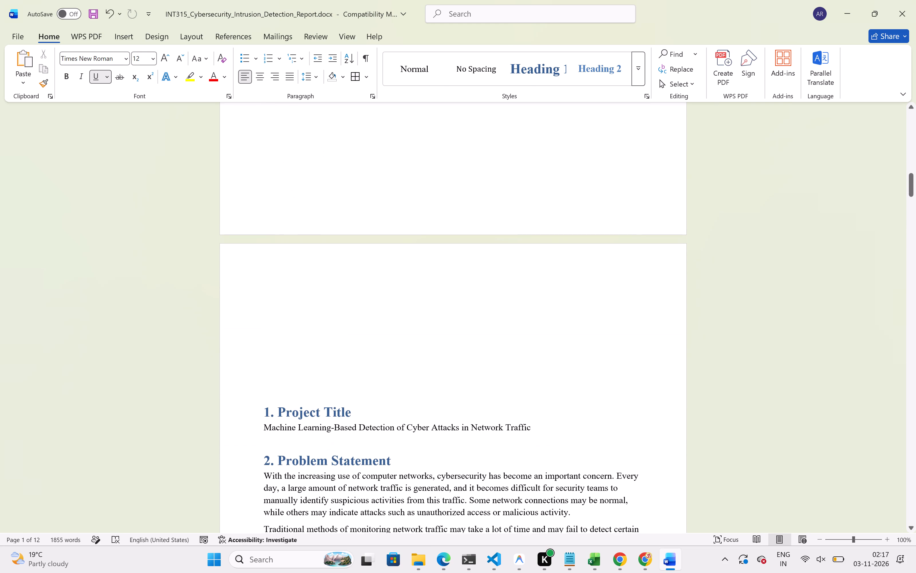
{"action": "key", "text": "BackSpace"}
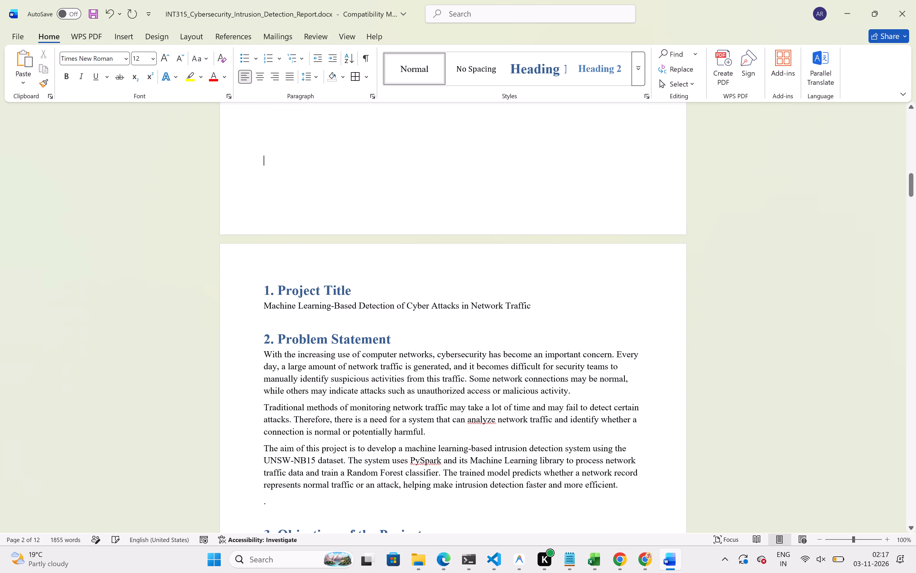
Delete the blank lines before "6. Tools & Technologies Used" so the heading directly follows the project repository line.
{"action": "scroll", "coordinate": [312, 503], "scroll_direction": "down", "scroll_amount": 1}
{"action": "scroll", "coordinate": [301, 423], "scroll_direction": "down", "scroll_amount": 4}
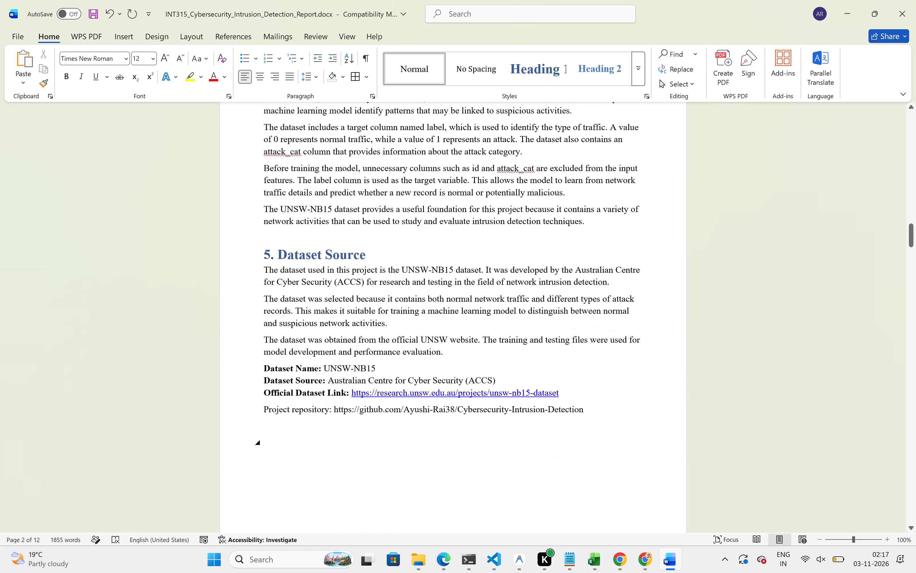
{"action": "scroll", "coordinate": [281, 441], "scroll_direction": "down", "scroll_amount": 2}
{"action": "left_click", "coordinate": [265, 367]}
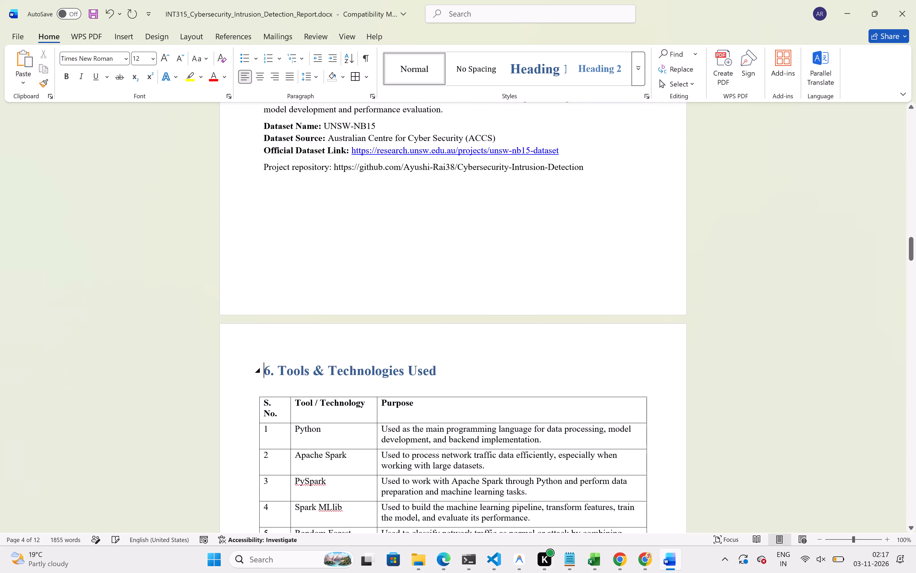
{"action": "key", "text": "BackSpace"}
{"action": "key", "text": "BackSpace"}
{"action": "key", "text": "BackSpace"}
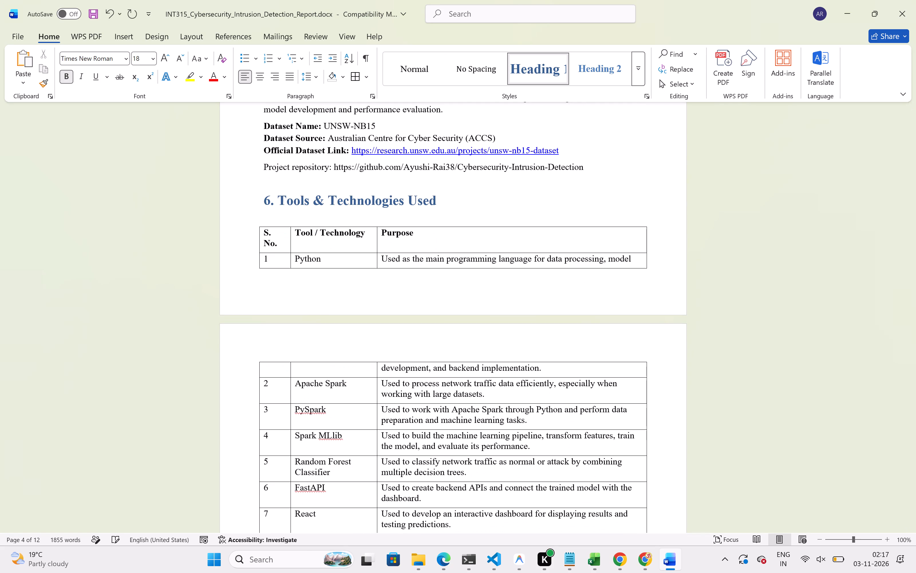
Delete the extra blank lines between the GitHub repository link and the "9. Execution Screenshots" heading.
{"action": "scroll", "coordinate": [265, 367], "scroll_direction": "down", "scroll_amount": 4}
{"action": "scroll", "coordinate": [311, 325], "scroll_direction": "down", "scroll_amount": 2}
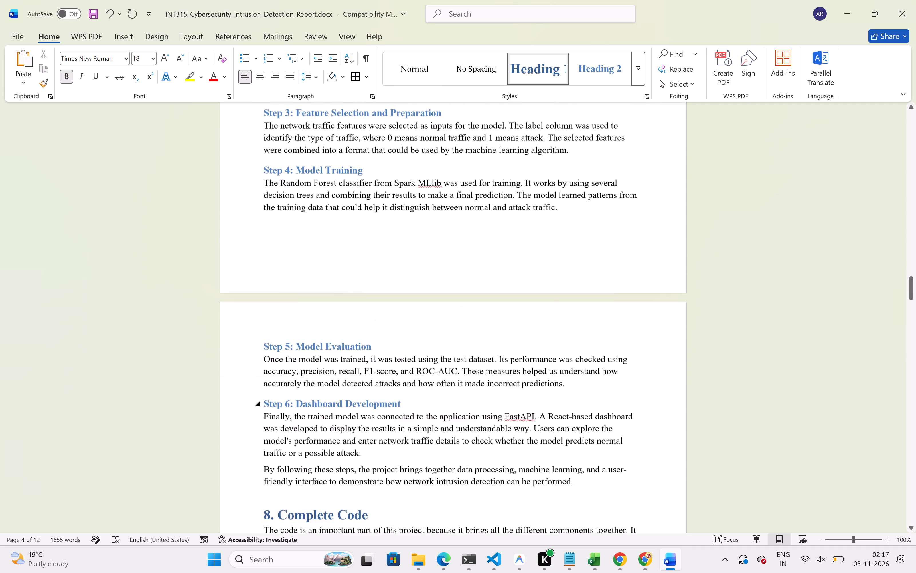
{"action": "scroll", "coordinate": [311, 325], "scroll_direction": "down", "scroll_amount": 2}
{"action": "left_click", "coordinate": [272, 323]}
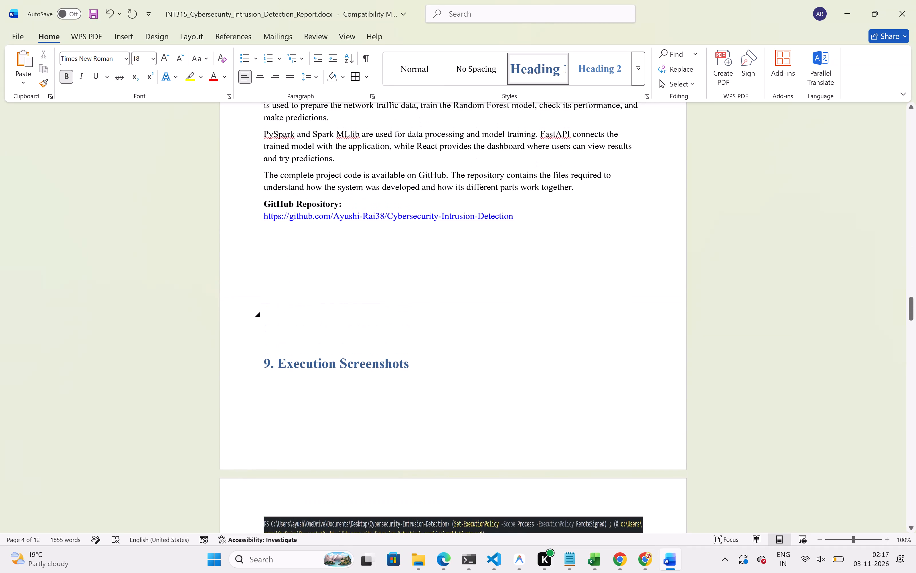
{"action": "key", "text": "Down"}
{"action": "key", "text": "BackSpace"}
{"action": "key", "text": "BackSpace"}
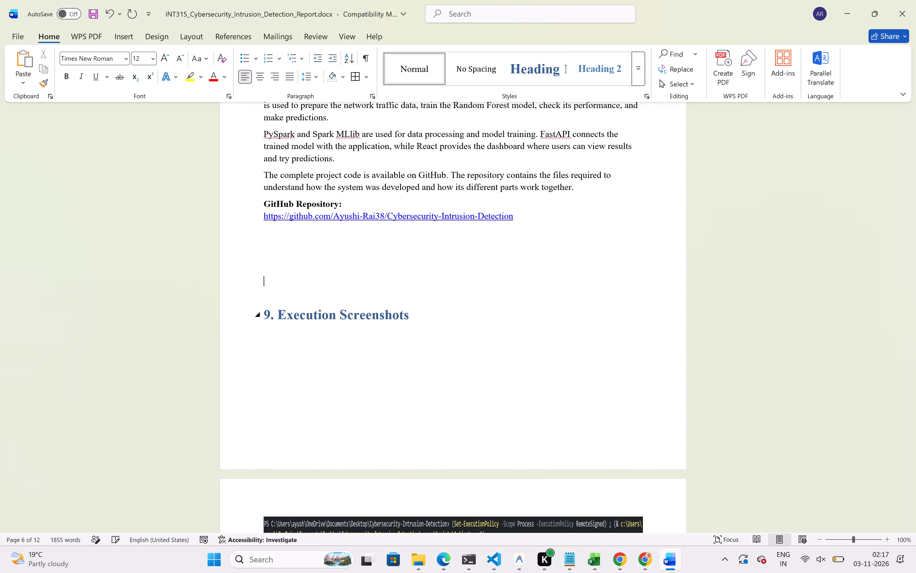
{"action": "key", "text": "BackSpace"}
{"action": "key", "text": "BackSpace"}
Save the report as a PDF in Downloads, replacing the existing INT315_Report.pdf.
{"action": "scroll", "coordinate": [368, 393], "scroll_direction": "down", "scroll_amount": 1}
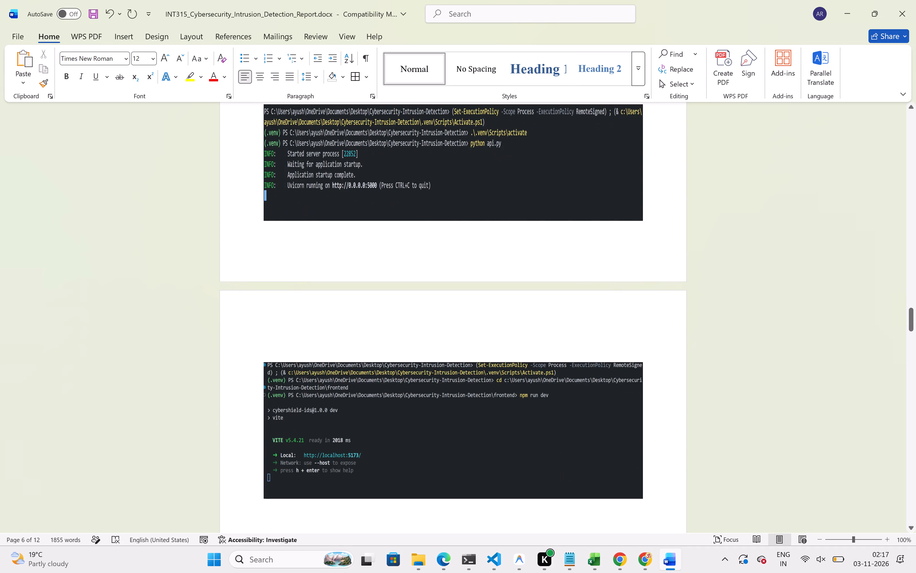
{"action": "scroll", "coordinate": [368, 393], "scroll_direction": "down", "scroll_amount": 6}
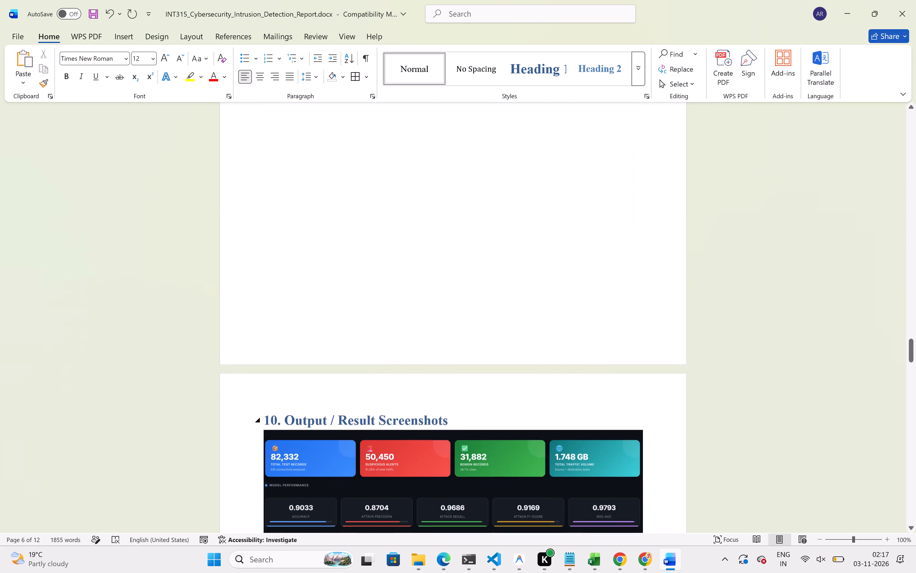
{"action": "scroll", "coordinate": [368, 393], "scroll_direction": "down", "scroll_amount": 8}
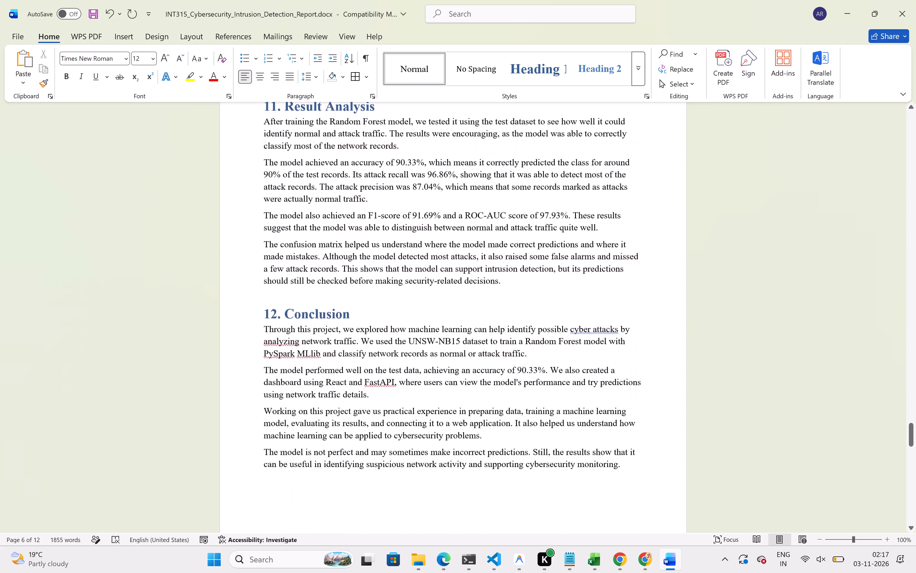
{"action": "scroll", "coordinate": [368, 393], "scroll_direction": "down", "scroll_amount": 10}
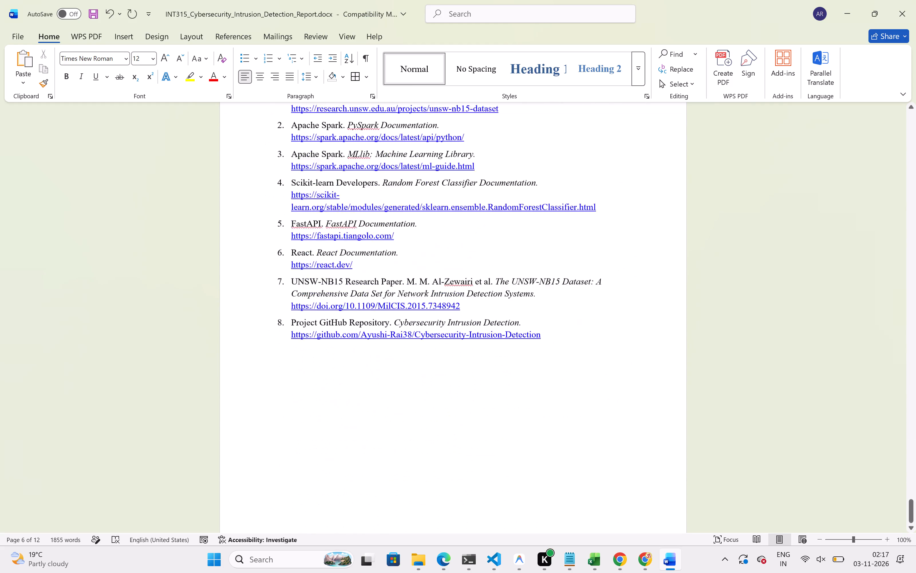
{"action": "left_click", "coordinate": [17, 36]}
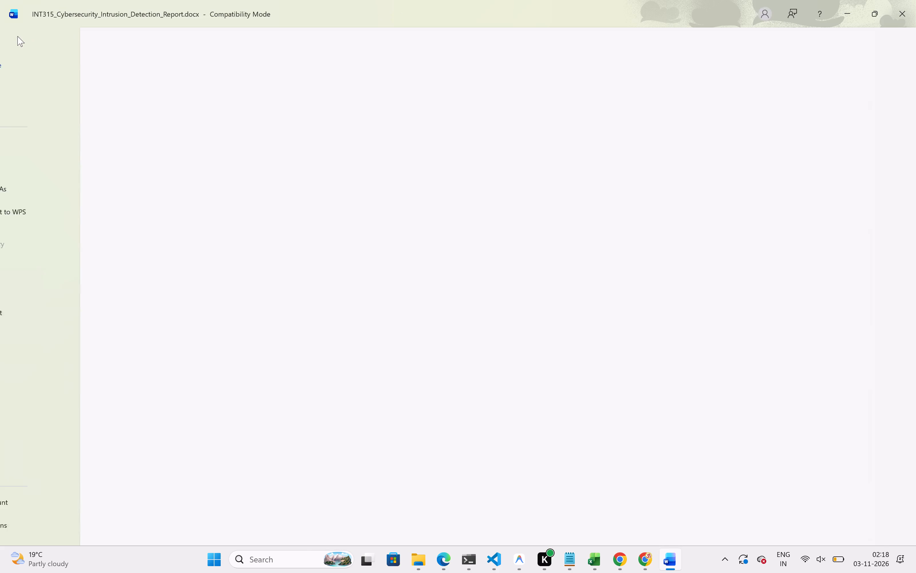
{"action": "left_click", "coordinate": [39, 190]}
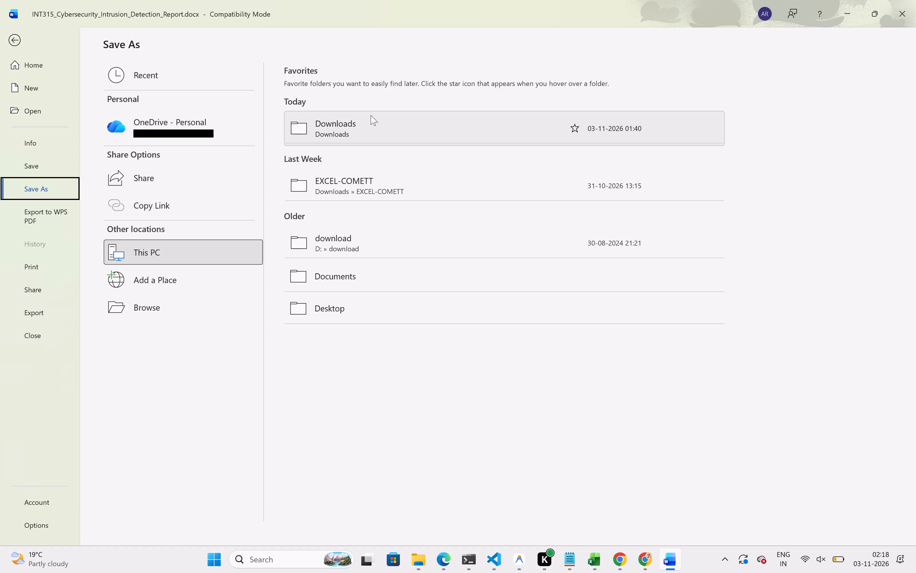
{"action": "left_click", "coordinate": [371, 115]}
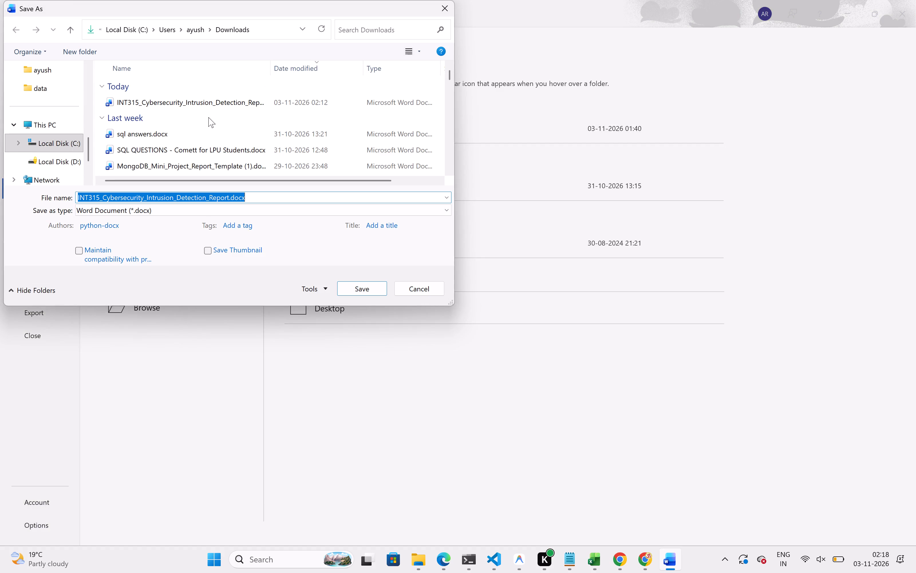
{"action": "left_click", "coordinate": [192, 207]}
{"action": "left_click", "coordinate": [183, 275]}
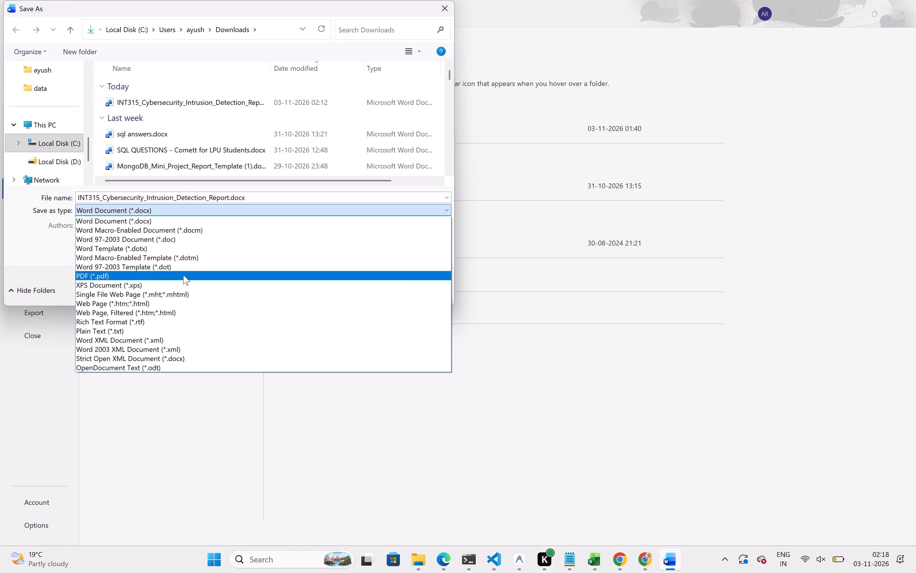
{"action": "left_click", "coordinate": [178, 101]}
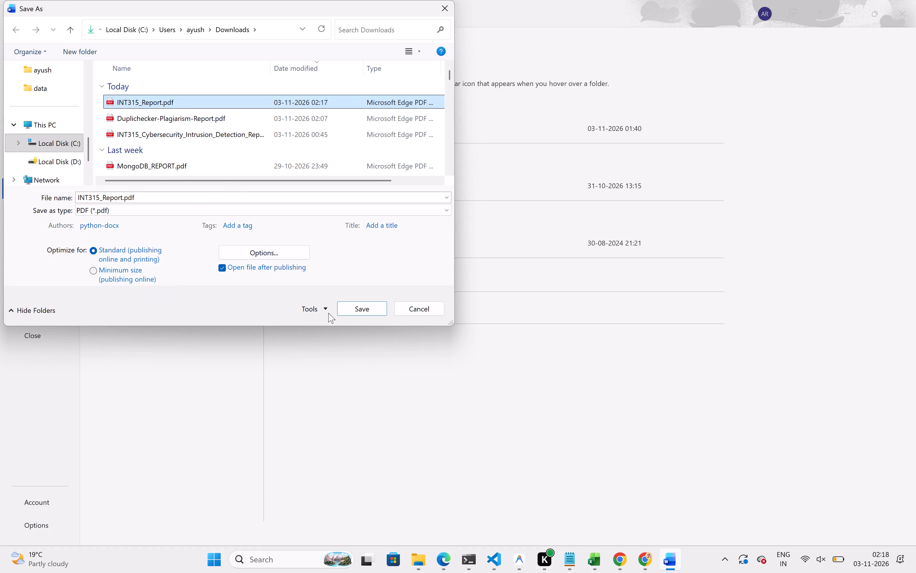
{"action": "left_click", "coordinate": [357, 313]}
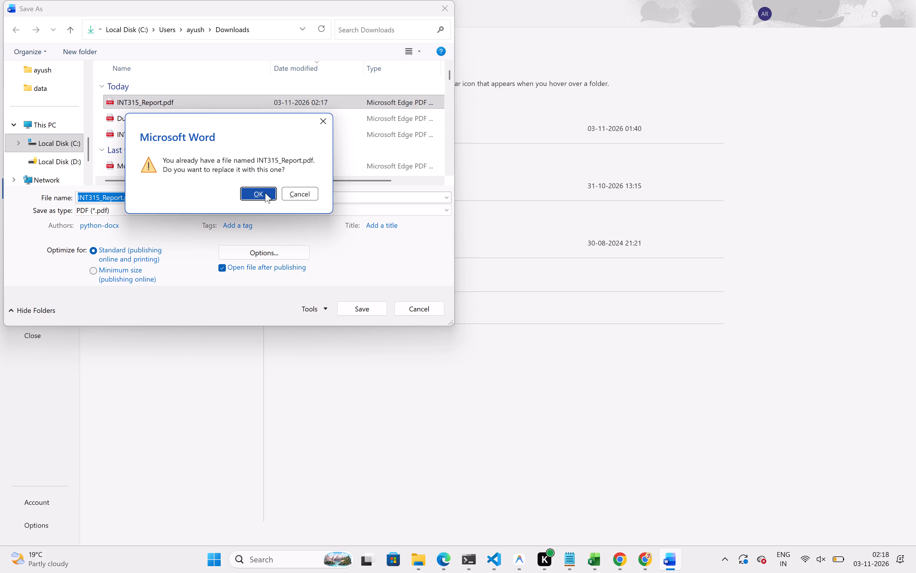
{"action": "left_click", "coordinate": [260, 194]}
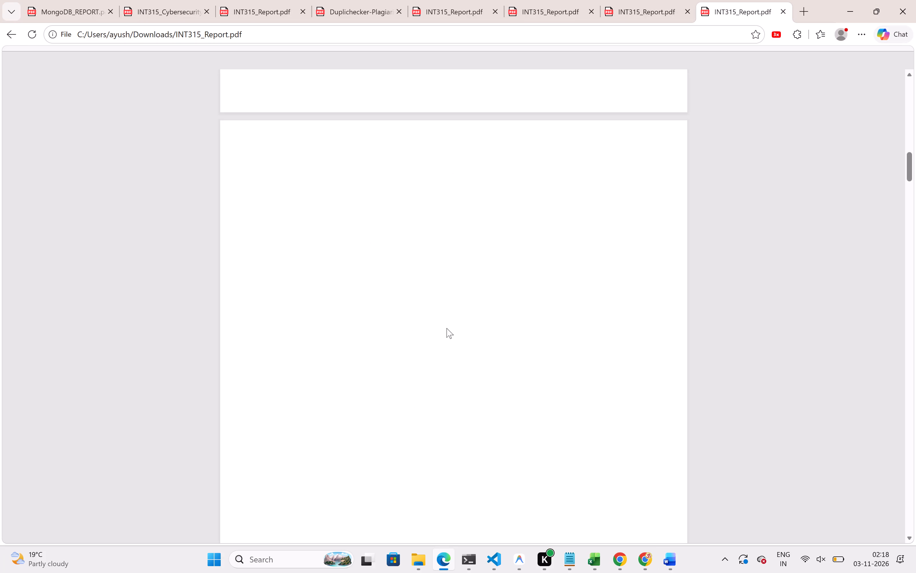
Review the new INT315_Report.pdf from the cover and contents through the Tools & Technologies table for layout and spacing.
{"action": "scroll", "coordinate": [447, 328], "scroll_direction": "up", "scroll_amount": 15}
{"action": "scroll", "coordinate": [447, 328], "scroll_direction": "down", "scroll_amount": 3}
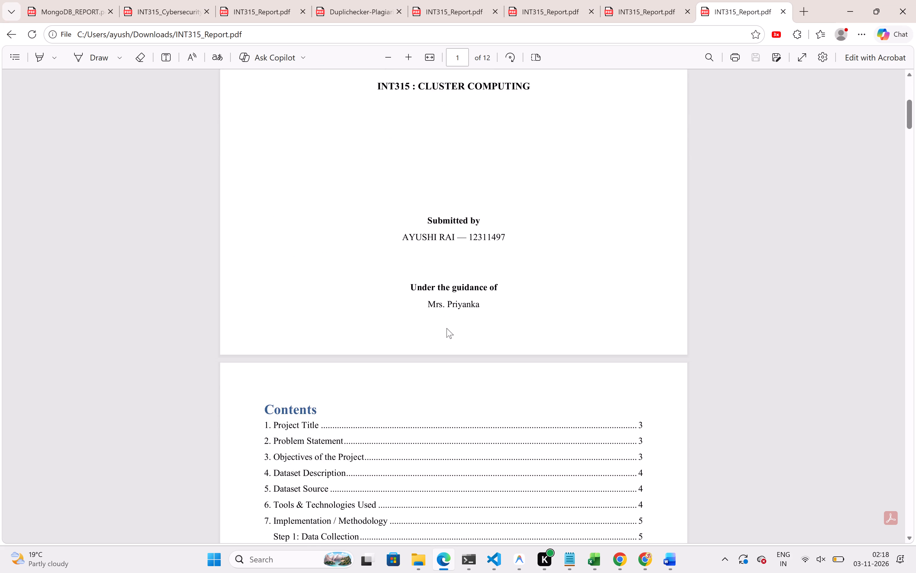
{"action": "scroll", "coordinate": [447, 328], "scroll_direction": "down", "scroll_amount": 1}
{"action": "scroll", "coordinate": [447, 328], "scroll_direction": "up", "scroll_amount": 6}
{"action": "scroll", "coordinate": [447, 328], "scroll_direction": "down", "scroll_amount": 6}
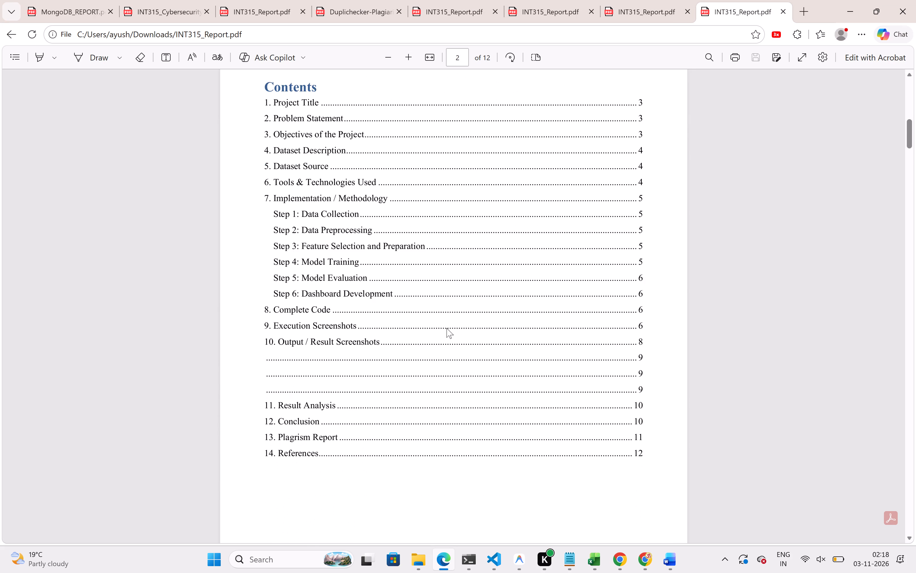
{"action": "scroll", "coordinate": [447, 328], "scroll_direction": "down", "scroll_amount": 8}
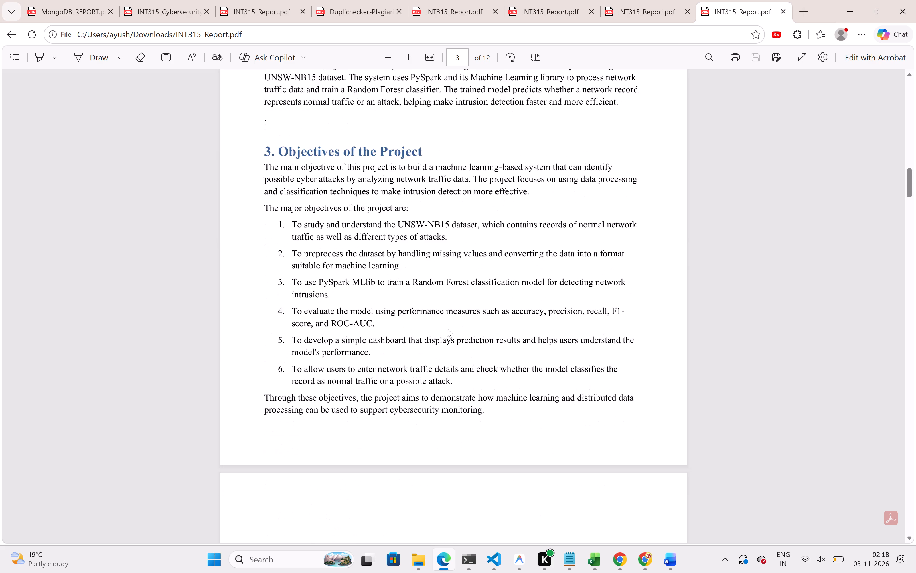
{"action": "scroll", "coordinate": [447, 328], "scroll_direction": "down", "scroll_amount": 8}
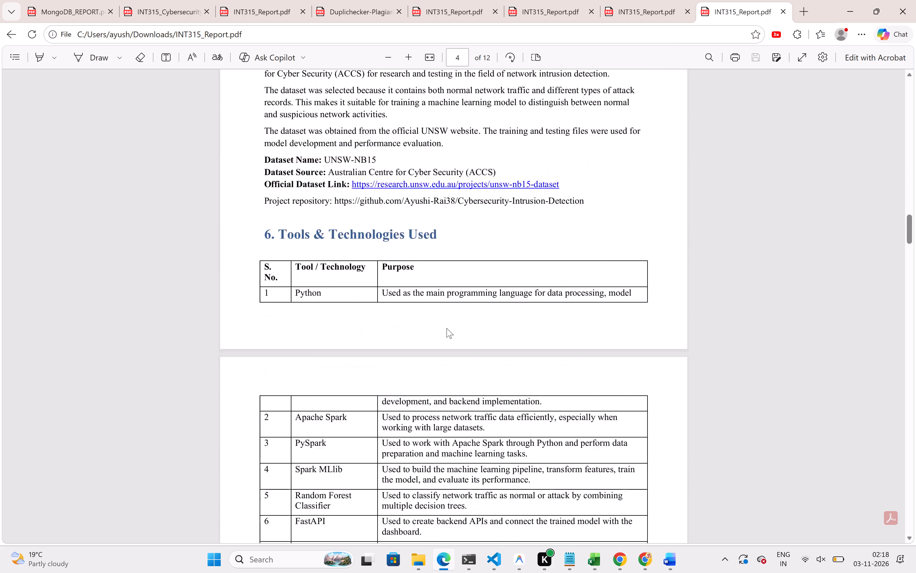
{"action": "scroll", "coordinate": [447, 328], "scroll_direction": "down", "scroll_amount": 1}
{"action": "scroll", "coordinate": [447, 328], "scroll_direction": "up", "scroll_amount": 1}
{"action": "scroll", "coordinate": [447, 328], "scroll_direction": "down", "scroll_amount": 1}
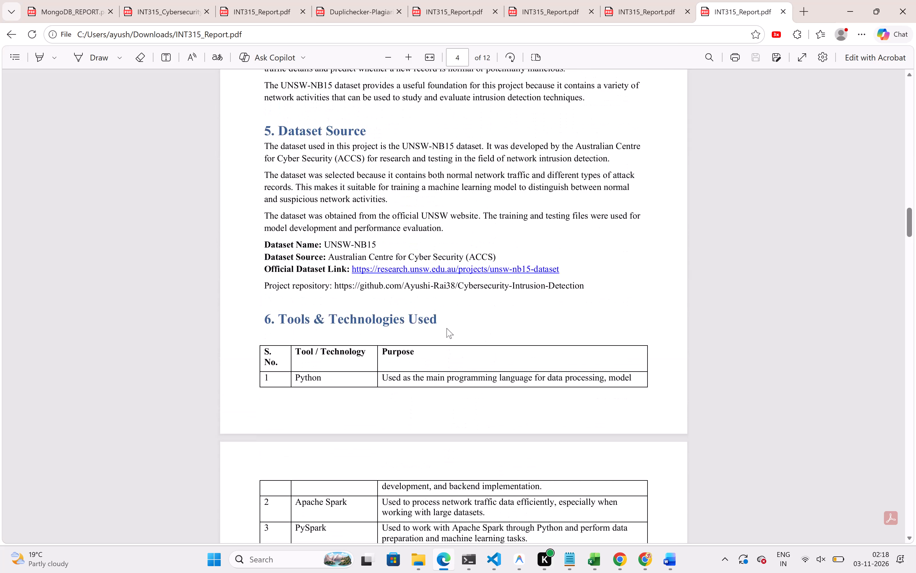
Review the remaining PDF pages from Implementation / Methodology through References, and return to the cover page.
{"action": "scroll", "coordinate": [447, 328], "scroll_direction": "down", "scroll_amount": 3}
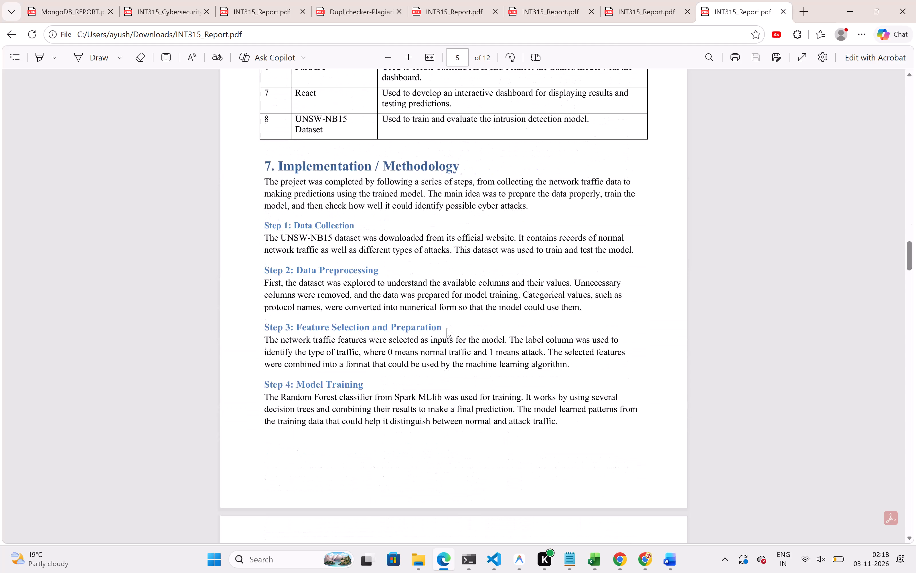
{"action": "scroll", "coordinate": [447, 328], "scroll_direction": "down", "scroll_amount": 5}
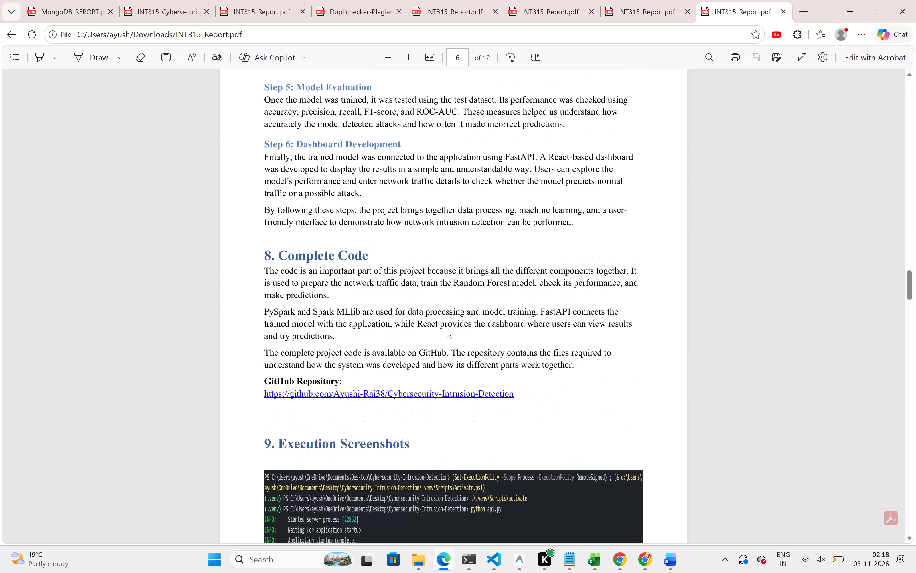
{"action": "scroll", "coordinate": [447, 328], "scroll_direction": "down", "scroll_amount": 9}
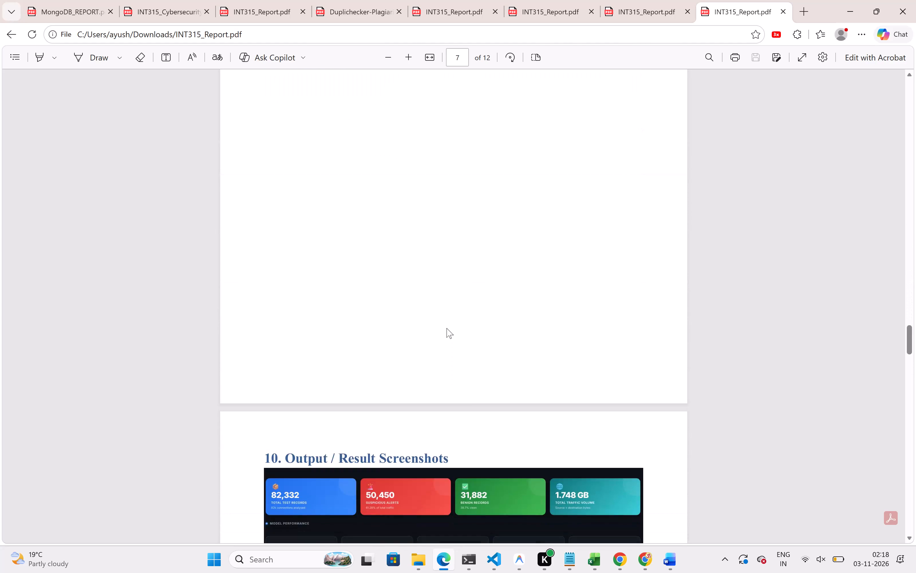
{"action": "scroll", "coordinate": [447, 328], "scroll_direction": "down", "scroll_amount": 9}
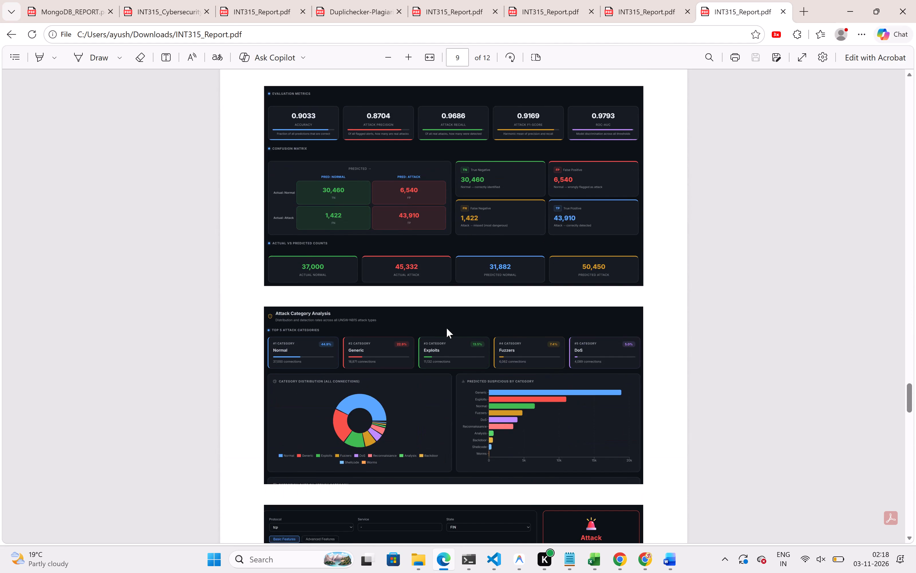
{"action": "scroll", "coordinate": [447, 328], "scroll_direction": "down", "scroll_amount": 8}
{"action": "scroll", "coordinate": [447, 328], "scroll_direction": "up", "scroll_amount": 1}
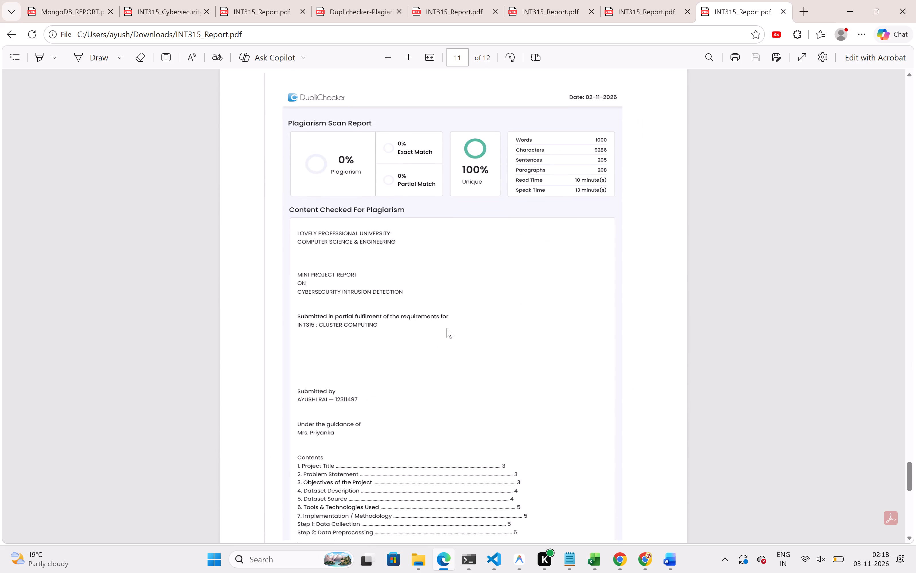
{"action": "scroll", "coordinate": [447, 328], "scroll_direction": "up", "scroll_amount": 6}
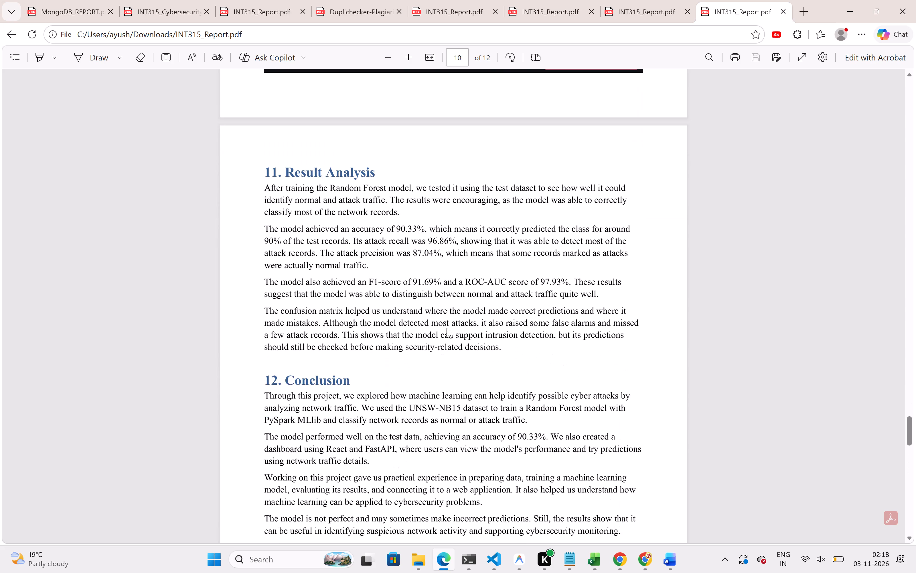
{"action": "scroll", "coordinate": [447, 328], "scroll_direction": "down", "scroll_amount": 13}
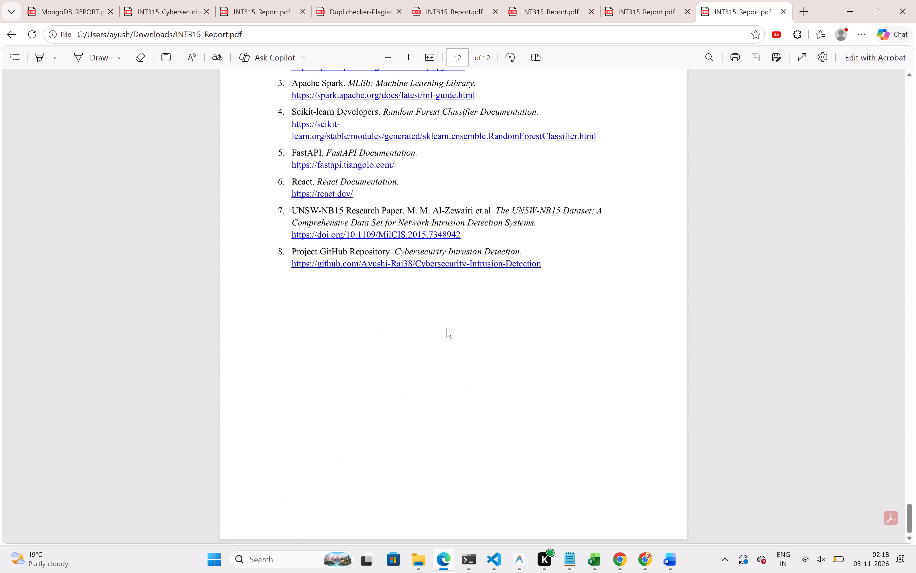
{"action": "scroll", "coordinate": [447, 328], "scroll_direction": "up", "scroll_amount": 20}
{"action": "scroll", "coordinate": [447, 328], "scroll_direction": "up", "scroll_amount": 20}
{"action": "scroll", "coordinate": [447, 328], "scroll_direction": "up", "scroll_amount": 5}
{"action": "scroll", "coordinate": [447, 328], "scroll_direction": "down", "scroll_amount": 1}
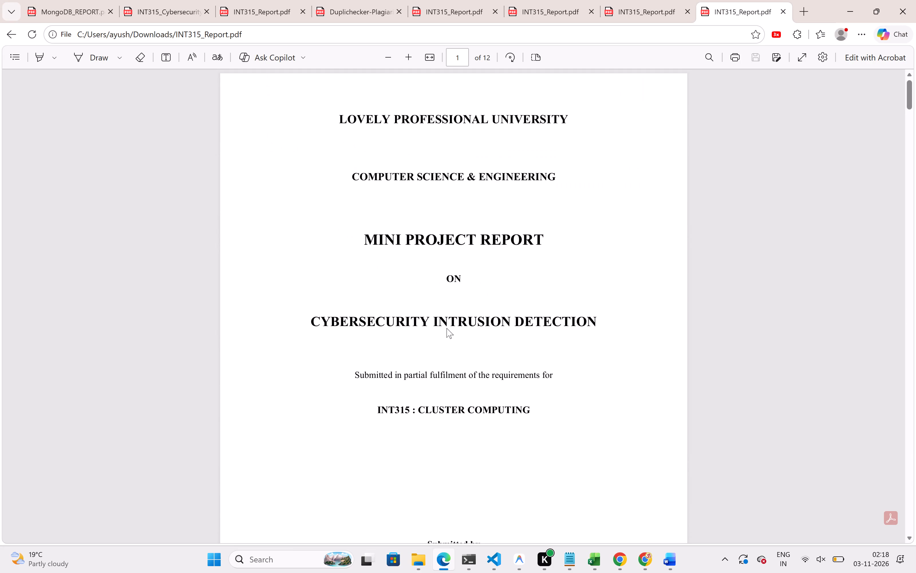
{"action": "scroll", "coordinate": [447, 328], "scroll_direction": "down", "scroll_amount": 3}
{"action": "scroll", "coordinate": [447, 328], "scroll_direction": "up", "scroll_amount": 5}
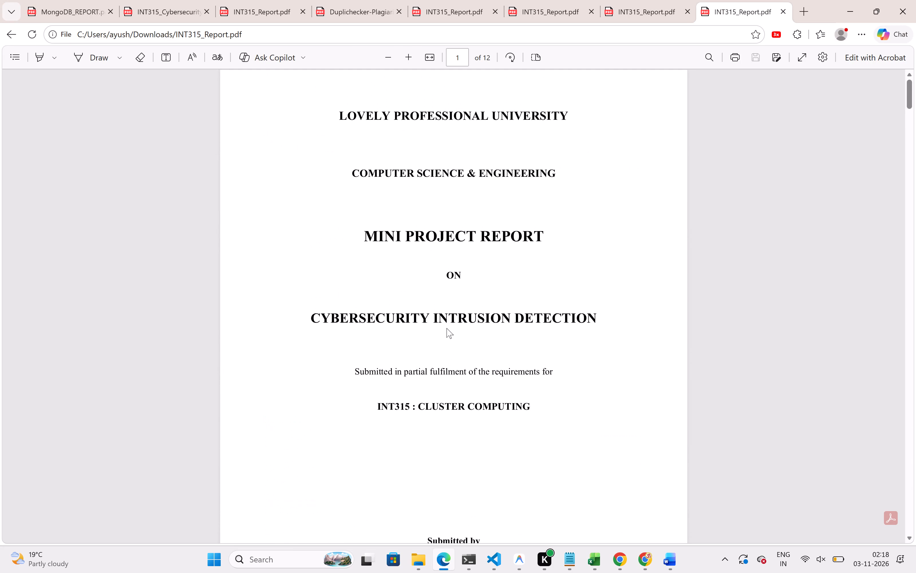
Recheck INT315_Report.pdf from the cover and contents through the Problem Statement and Objectives sections to the Dataset Description page.
{"action": "scroll", "coordinate": [447, 328], "scroll_direction": "down", "scroll_amount": 8}
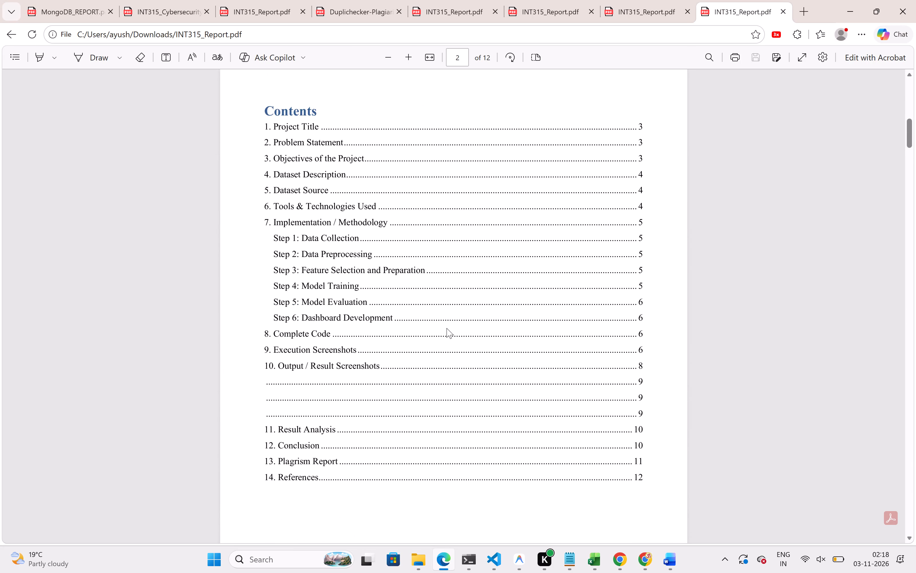
{"action": "scroll", "coordinate": [447, 328], "scroll_direction": "down", "scroll_amount": 1}
{"action": "scroll", "coordinate": [447, 328], "scroll_direction": "up", "scroll_amount": 1}
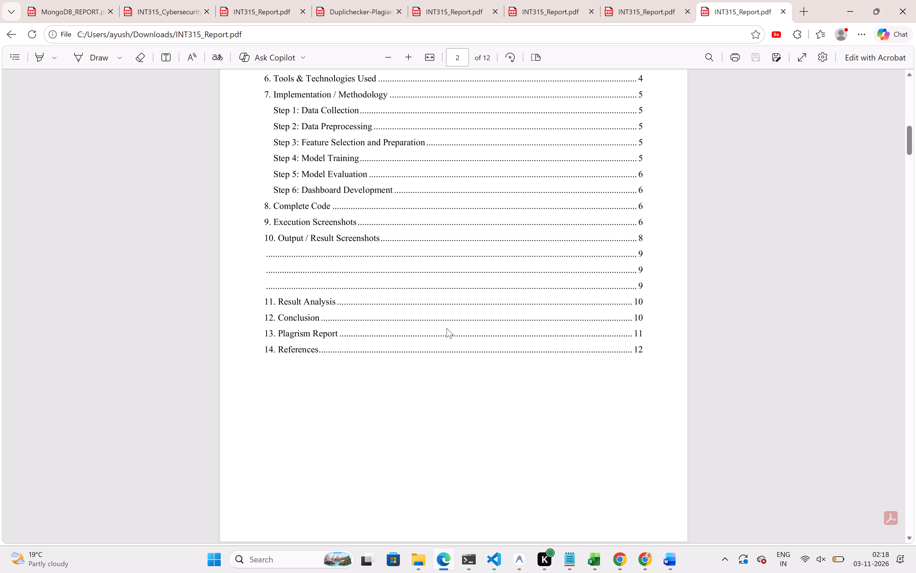
{"action": "scroll", "coordinate": [447, 328], "scroll_direction": "up", "scroll_amount": 2}
{"action": "scroll", "coordinate": [447, 328], "scroll_direction": "down", "scroll_amount": 4}
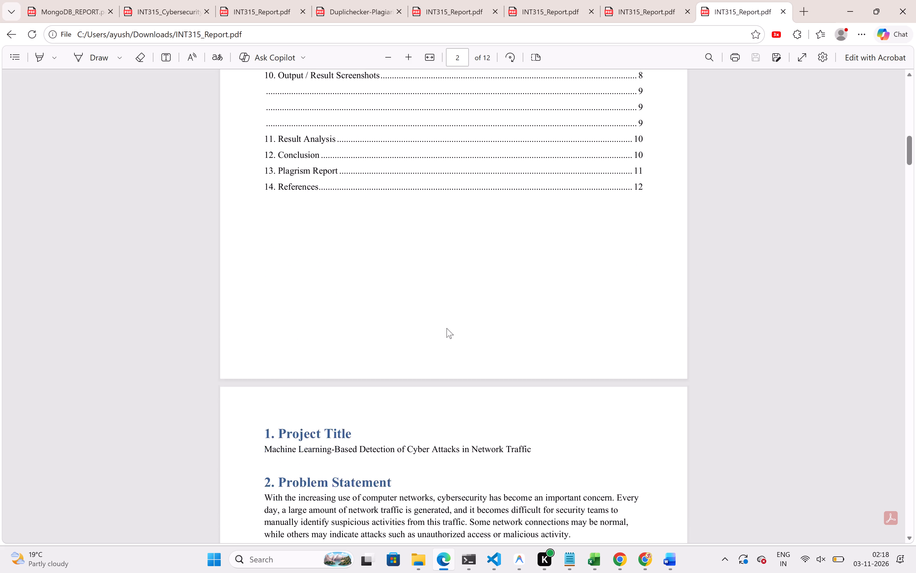
{"action": "scroll", "coordinate": [447, 328], "scroll_direction": "down", "scroll_amount": 3}
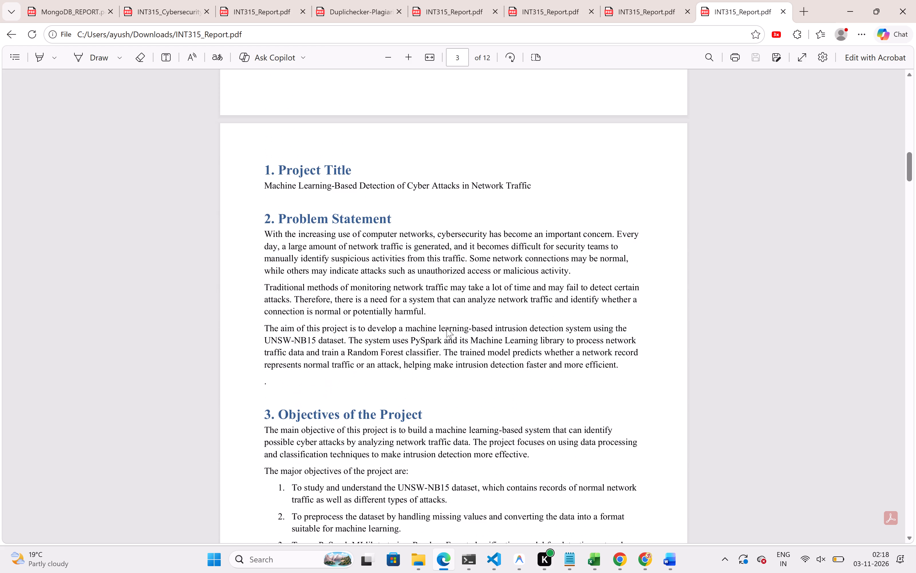
{"action": "scroll", "coordinate": [447, 328], "scroll_direction": "down", "scroll_amount": 3}
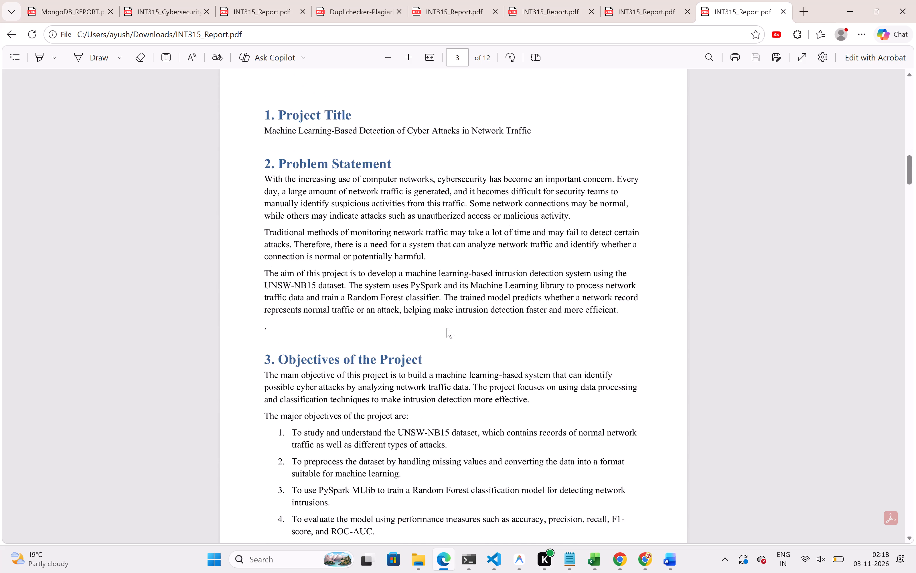
{"action": "scroll", "coordinate": [447, 328], "scroll_direction": "down", "scroll_amount": 4}
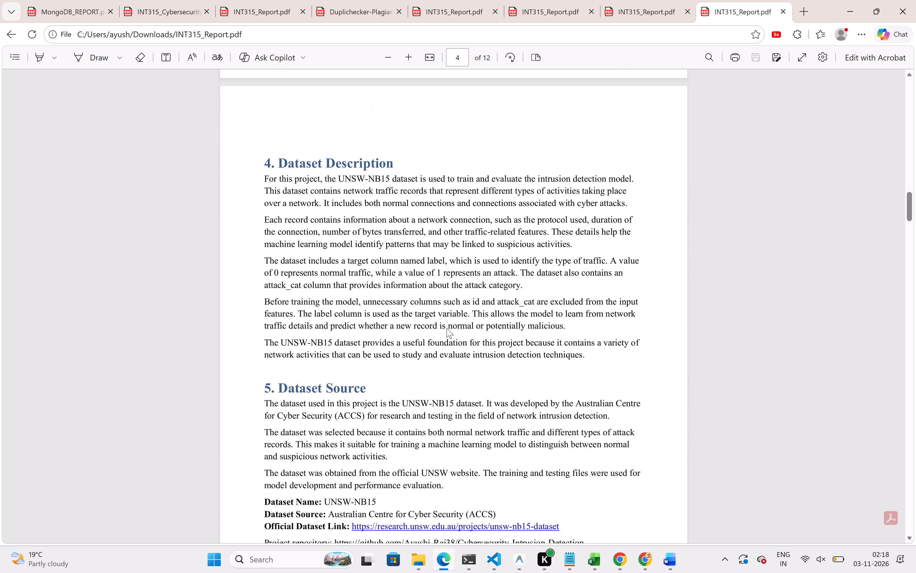
Examine the PDF from Dataset Source and the Tools & Technologies table through Methodology, Complete Code and the Execution Screenshots.
{"action": "scroll", "coordinate": [447, 328], "scroll_direction": "down", "scroll_amount": 2}
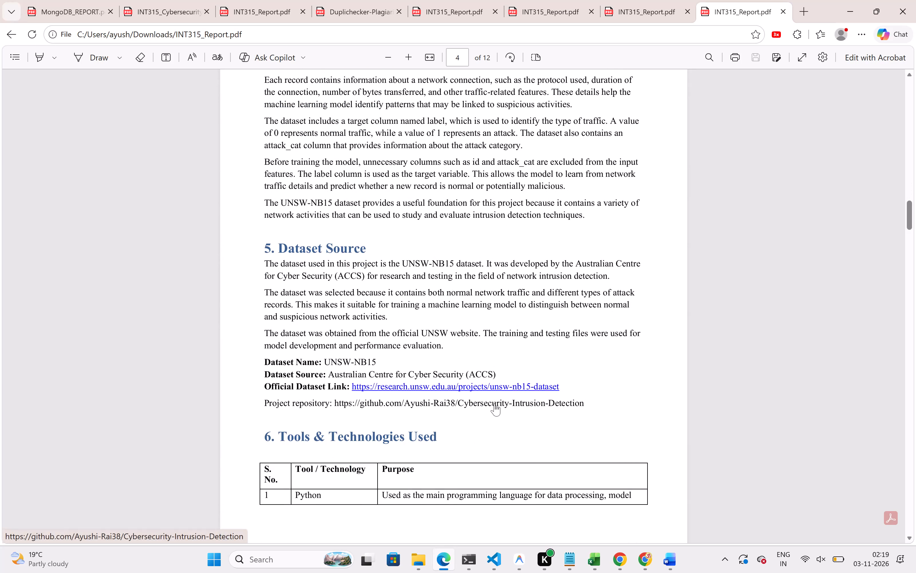
{"action": "scroll", "coordinate": [494, 403], "scroll_direction": "down", "scroll_amount": 1}
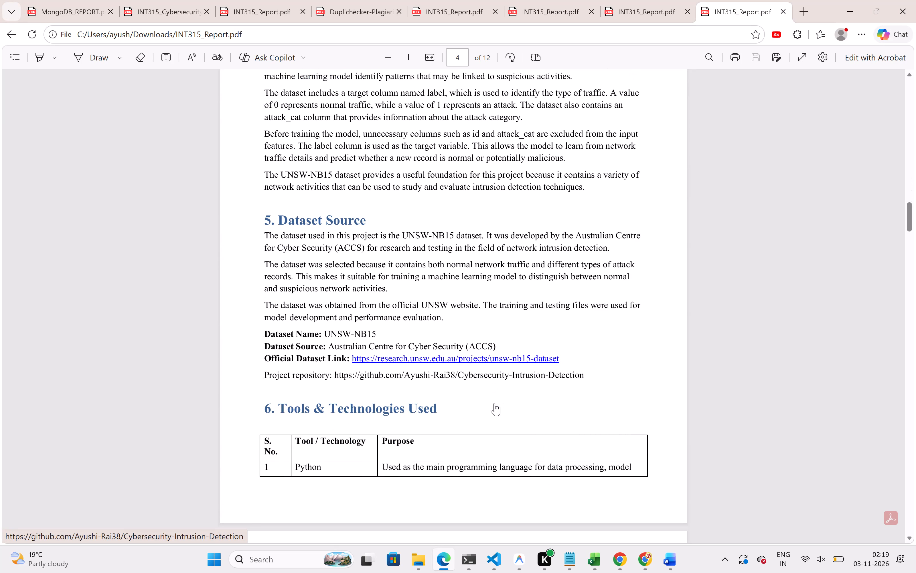
{"action": "scroll", "coordinate": [494, 403], "scroll_direction": "down", "scroll_amount": 4}
{"action": "scroll", "coordinate": [494, 403], "scroll_direction": "up", "scroll_amount": 1}
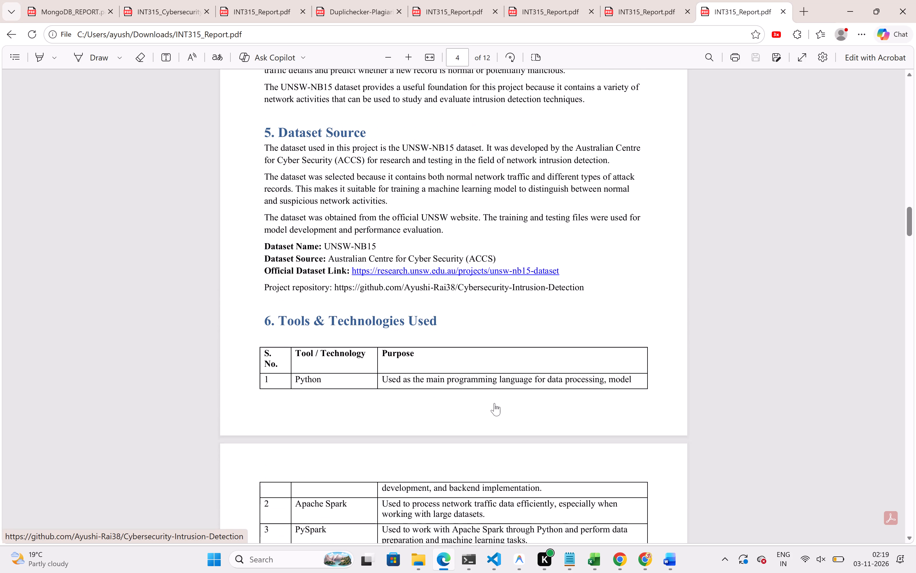
{"action": "scroll", "coordinate": [494, 403], "scroll_direction": "up", "scroll_amount": 1}
{"action": "scroll", "coordinate": [494, 403], "scroll_direction": "down", "scroll_amount": 4}
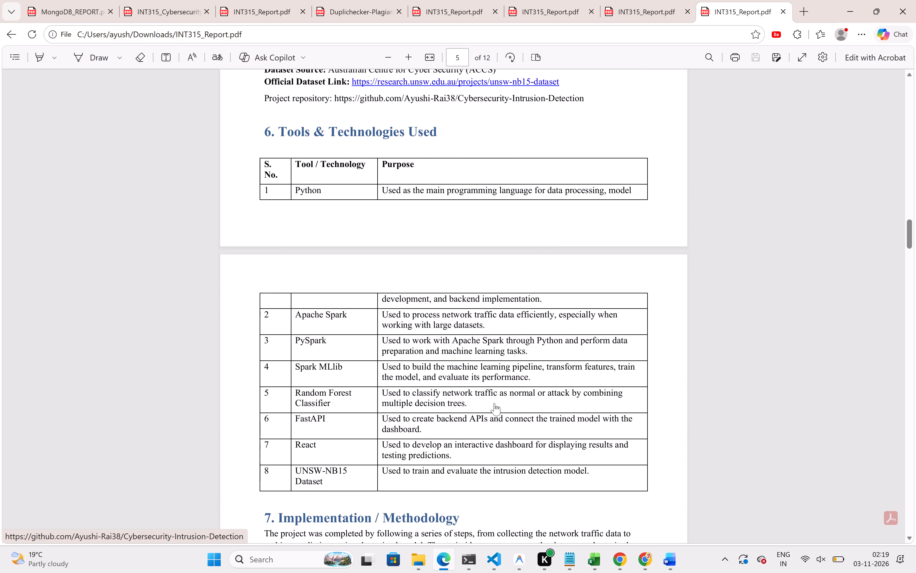
{"action": "scroll", "coordinate": [494, 403], "scroll_direction": "down", "scroll_amount": 2}
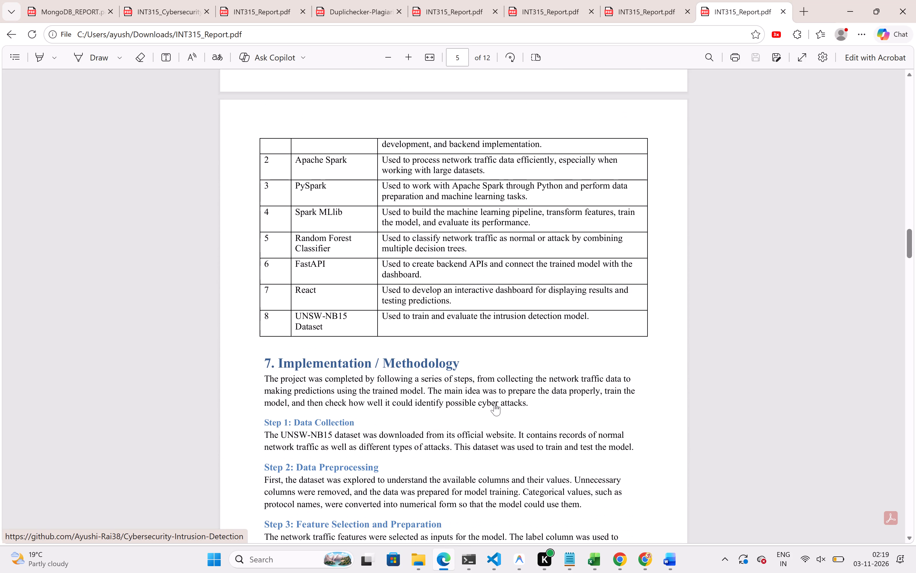
{"action": "scroll", "coordinate": [494, 403], "scroll_direction": "down", "scroll_amount": 6}
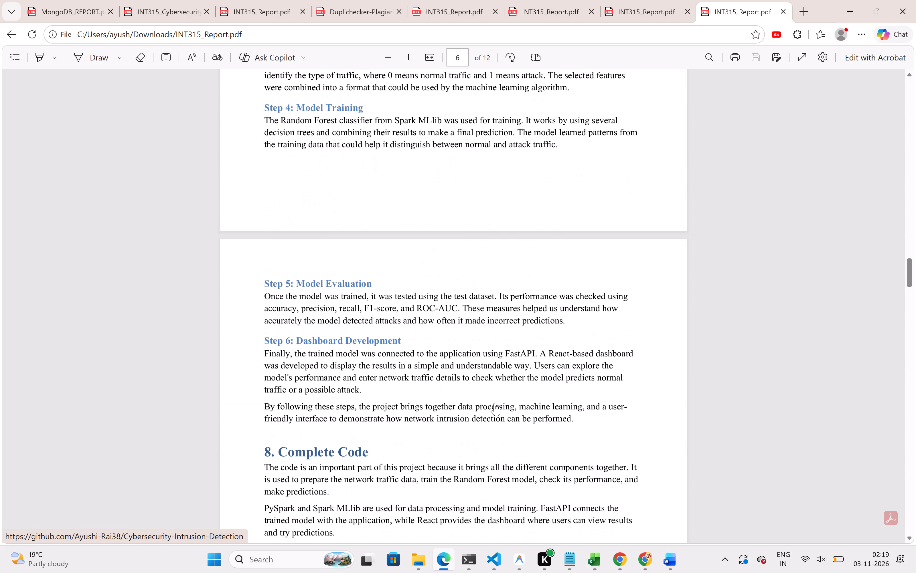
{"action": "scroll", "coordinate": [494, 403], "scroll_direction": "down", "scroll_amount": 14}
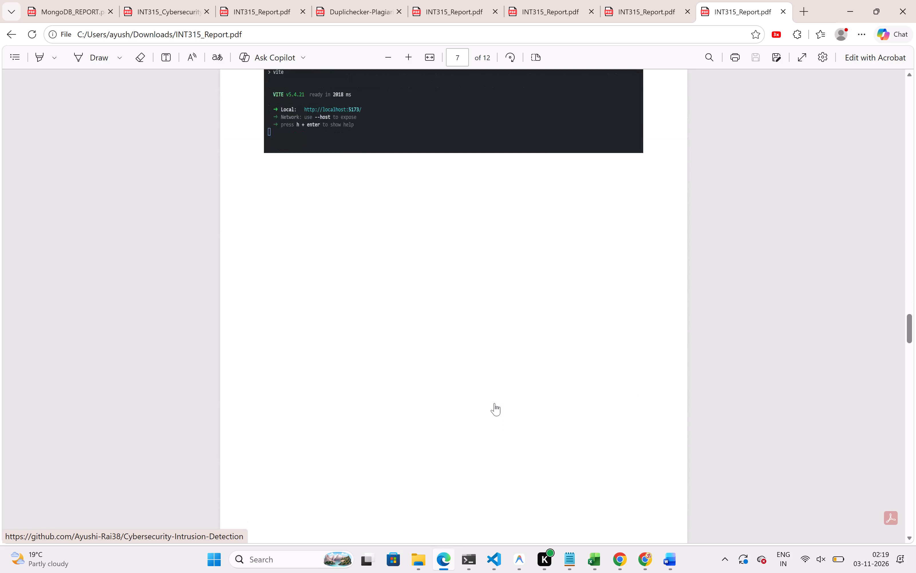
{"action": "scroll", "coordinate": [494, 403], "scroll_direction": "down", "scroll_amount": 6}
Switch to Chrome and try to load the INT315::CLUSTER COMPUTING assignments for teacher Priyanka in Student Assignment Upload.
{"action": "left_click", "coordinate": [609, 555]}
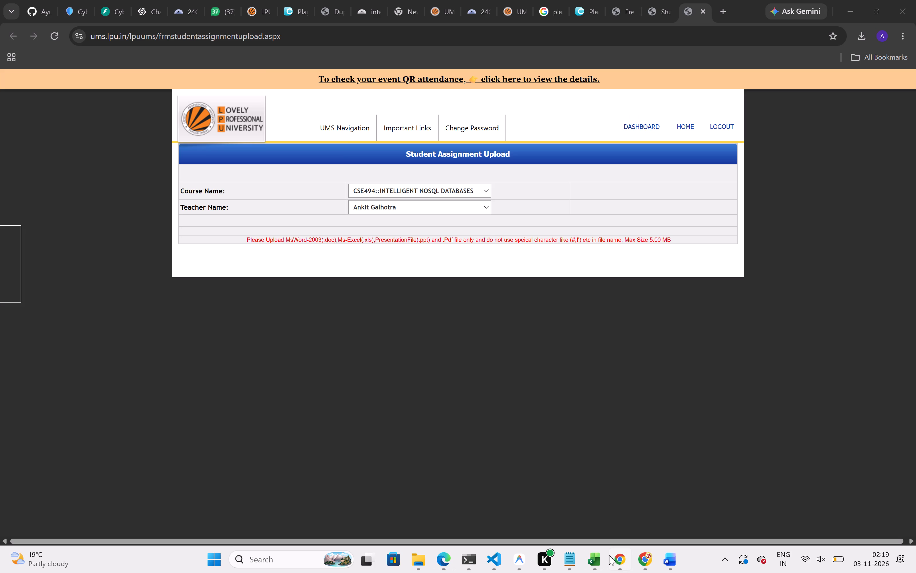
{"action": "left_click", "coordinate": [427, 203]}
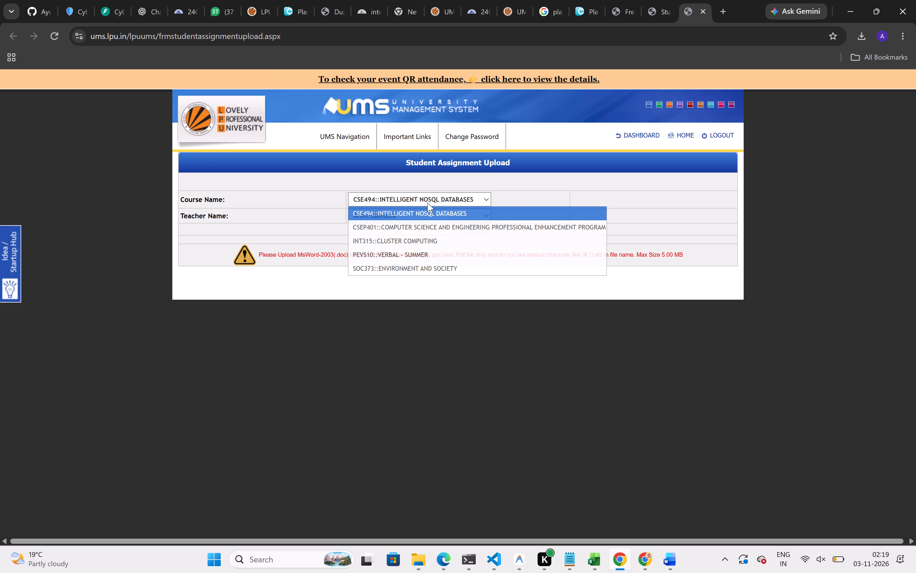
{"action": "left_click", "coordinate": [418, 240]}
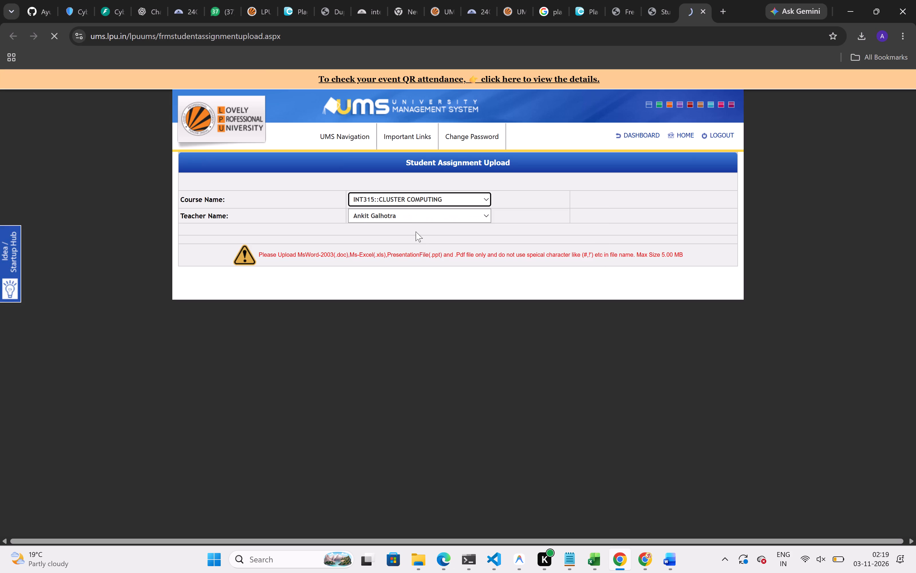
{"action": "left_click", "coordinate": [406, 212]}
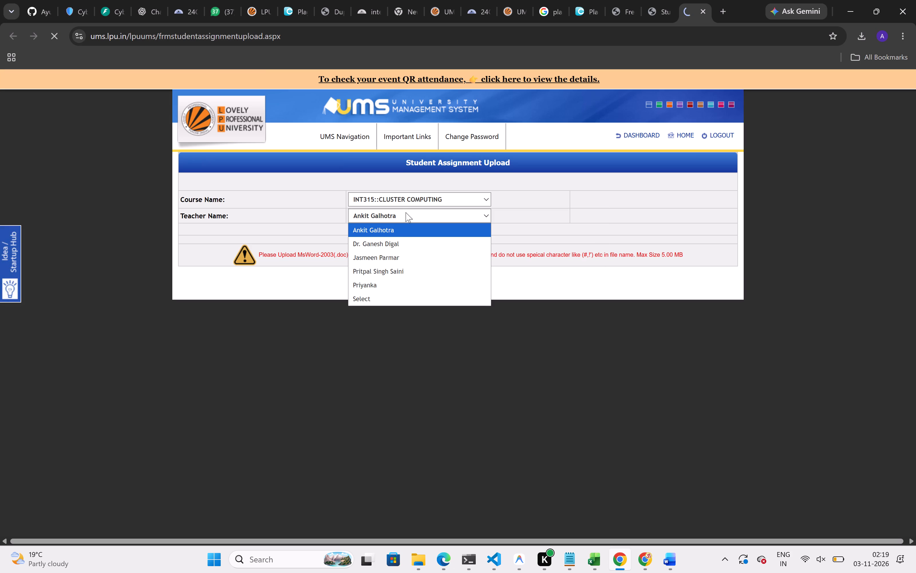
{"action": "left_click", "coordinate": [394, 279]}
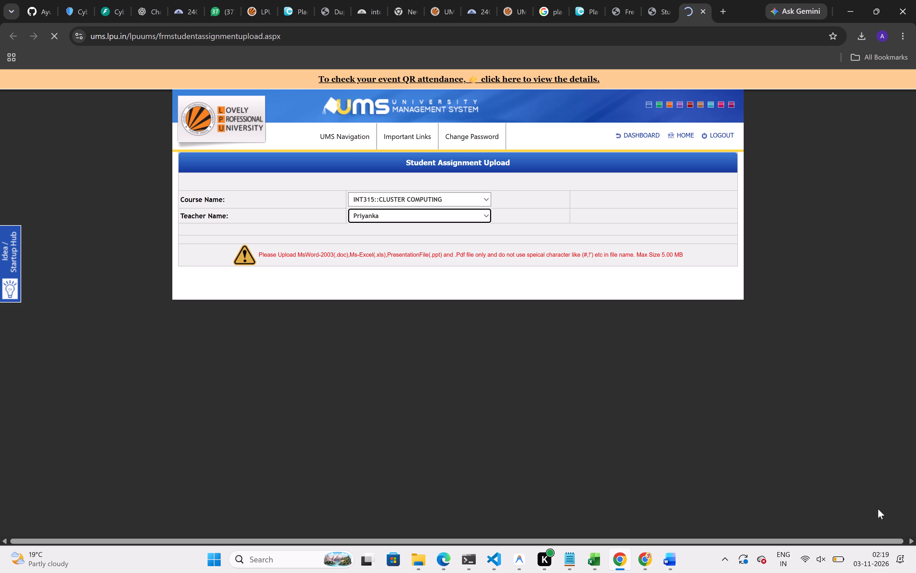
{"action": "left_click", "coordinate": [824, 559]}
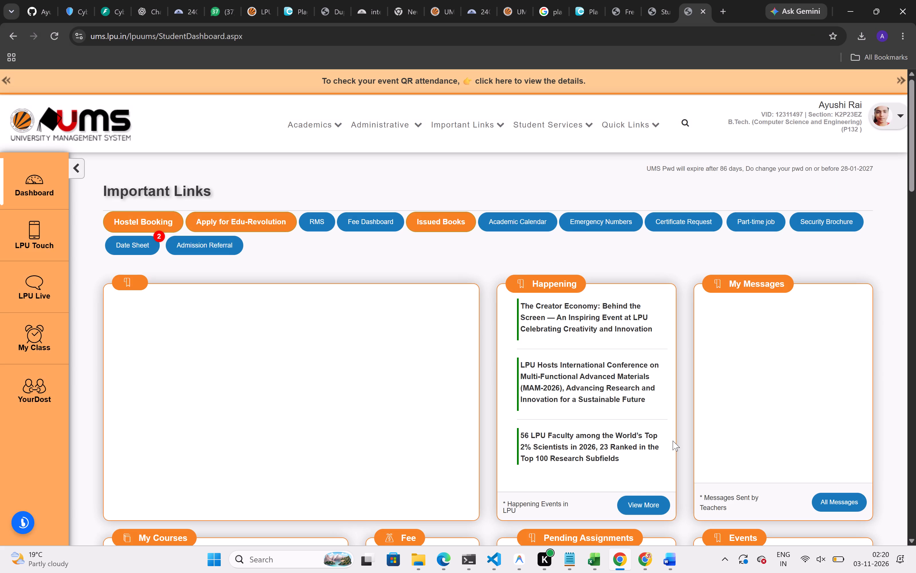
Postpone the campus drive notification on the UMS dashboard and open the upload page for the pending INT315 project assignment.
{"action": "left_click", "coordinate": [522, 358]}
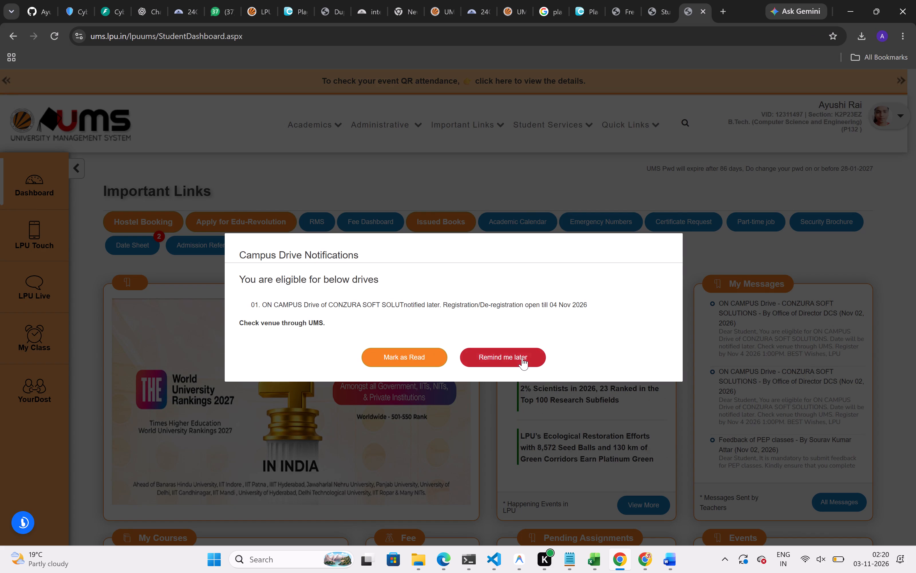
{"action": "scroll", "coordinate": [522, 358], "scroll_direction": "down", "scroll_amount": 2}
{"action": "scroll", "coordinate": [496, 395], "scroll_direction": "down", "scroll_amount": 1}
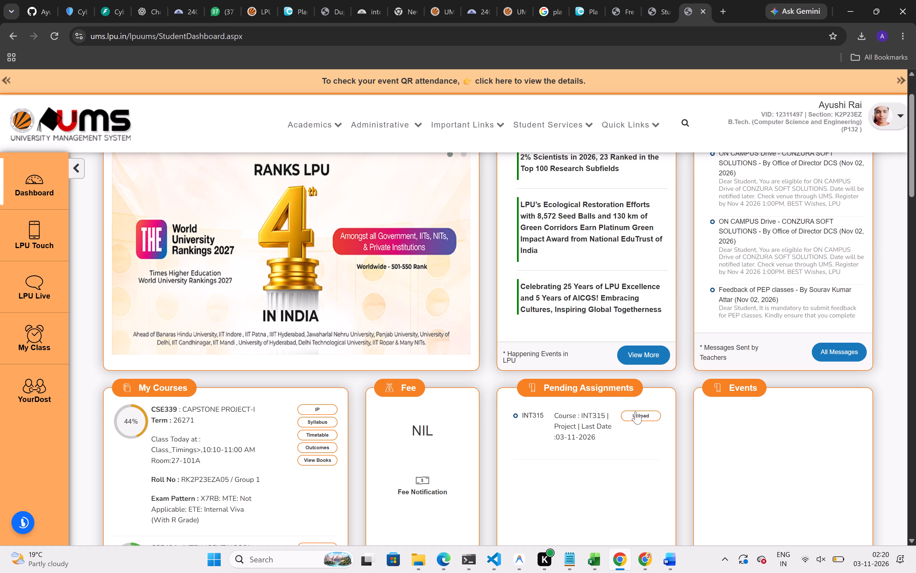
{"action": "left_click", "coordinate": [635, 411]}
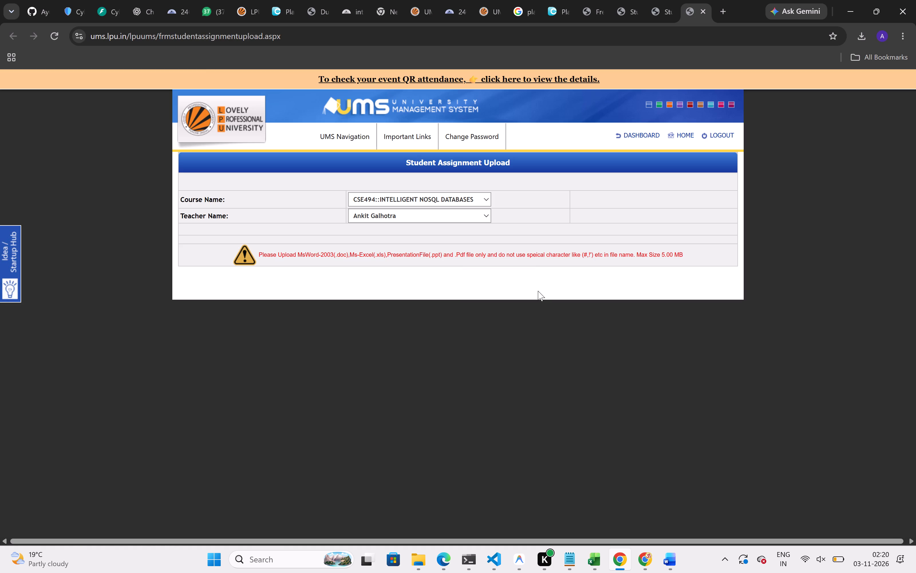
Choose the course INT315::CLUSTER COMPUTING and the teacher Priyanka for the assignment upload.
{"action": "left_click", "coordinate": [432, 194]}
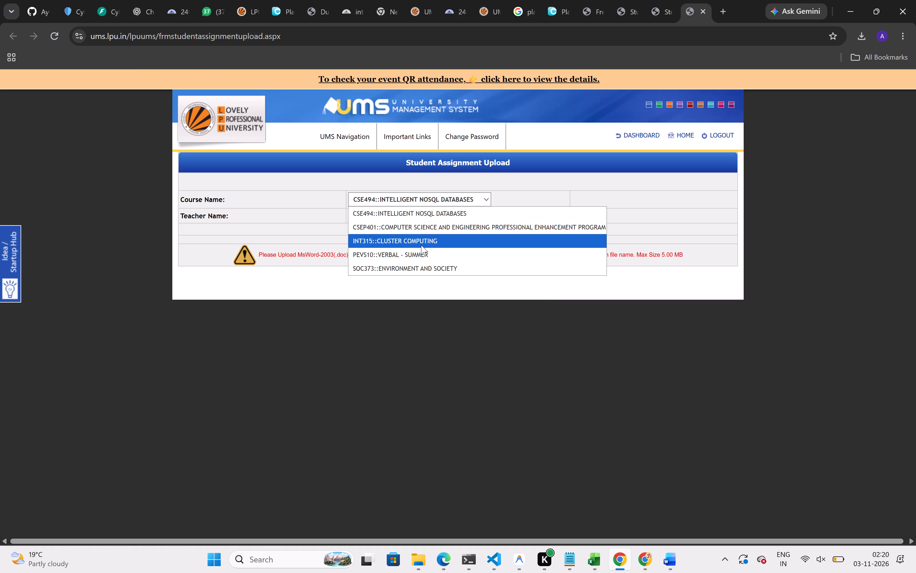
{"action": "left_click", "coordinate": [420, 244]}
{"action": "left_click", "coordinate": [402, 215]}
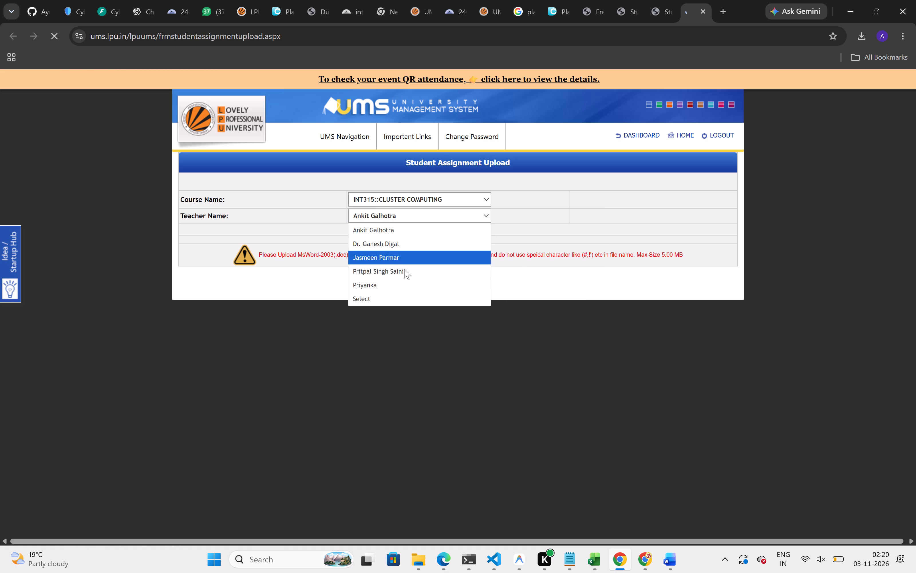
{"action": "left_click", "coordinate": [405, 280]}
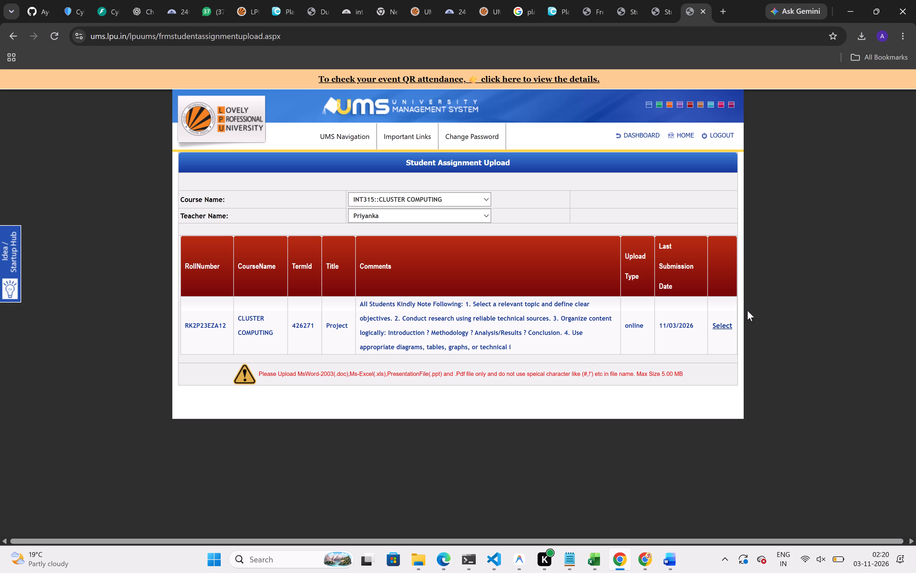
Select the CLUSTER COMPUTING Project assignment and attach INT315_Report.pdf from Downloads to its upload form.
{"action": "left_click", "coordinate": [720, 321]}
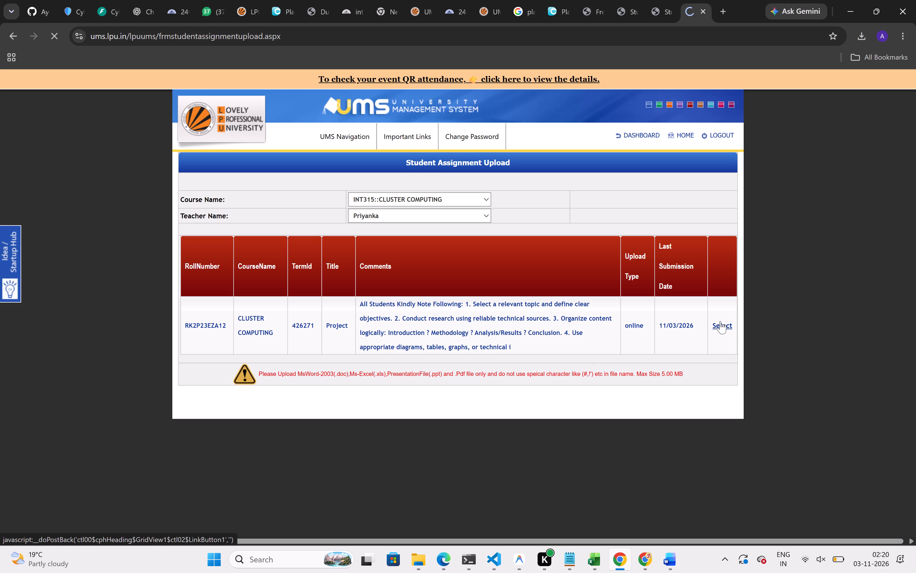
{"action": "left_click", "coordinate": [720, 323]}
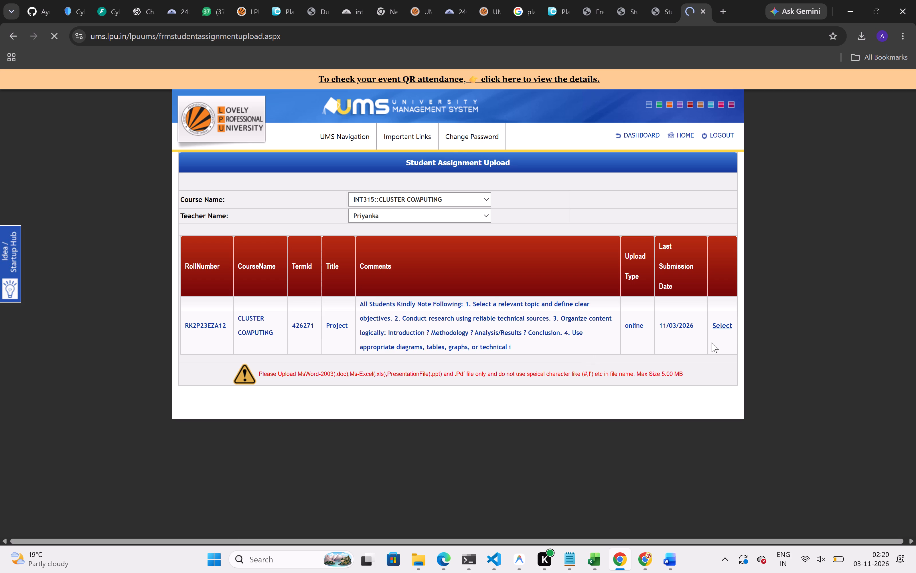
{"action": "left_click", "coordinate": [720, 324]}
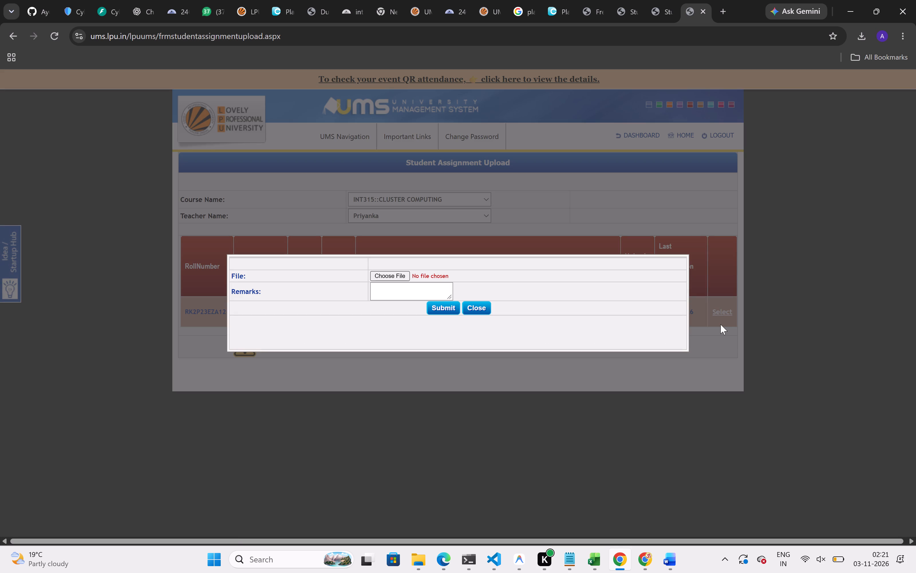
{"action": "left_click", "coordinate": [396, 273]}
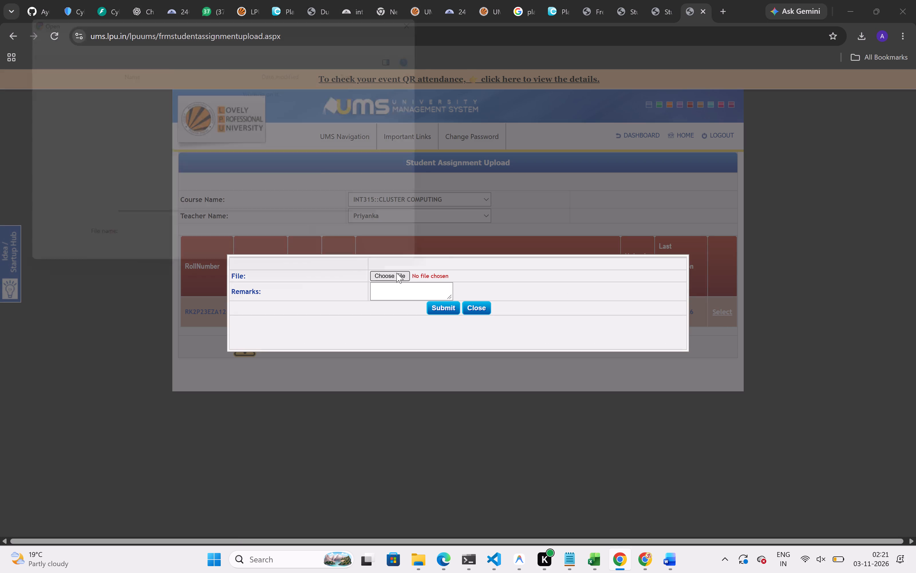
{"action": "left_click", "coordinate": [205, 102]}
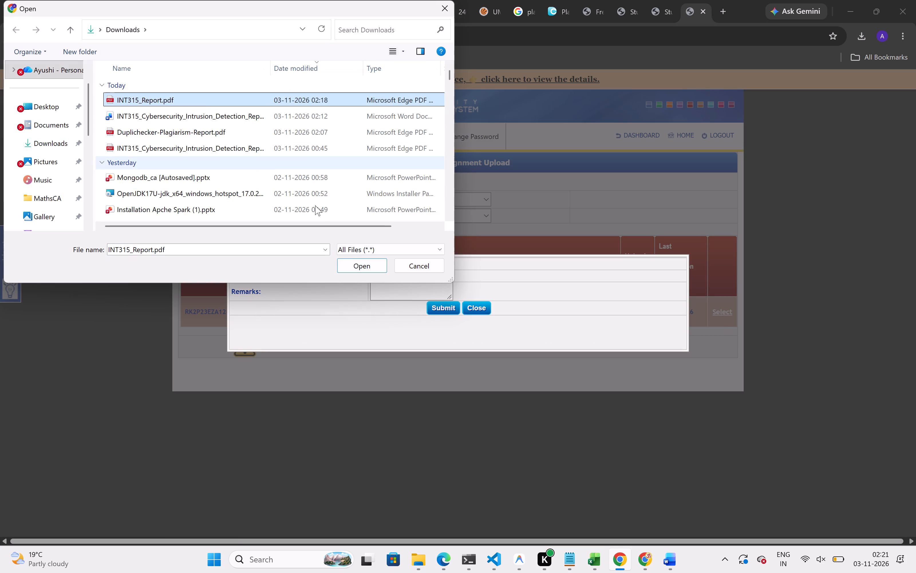
{"action": "left_click", "coordinate": [354, 261]}
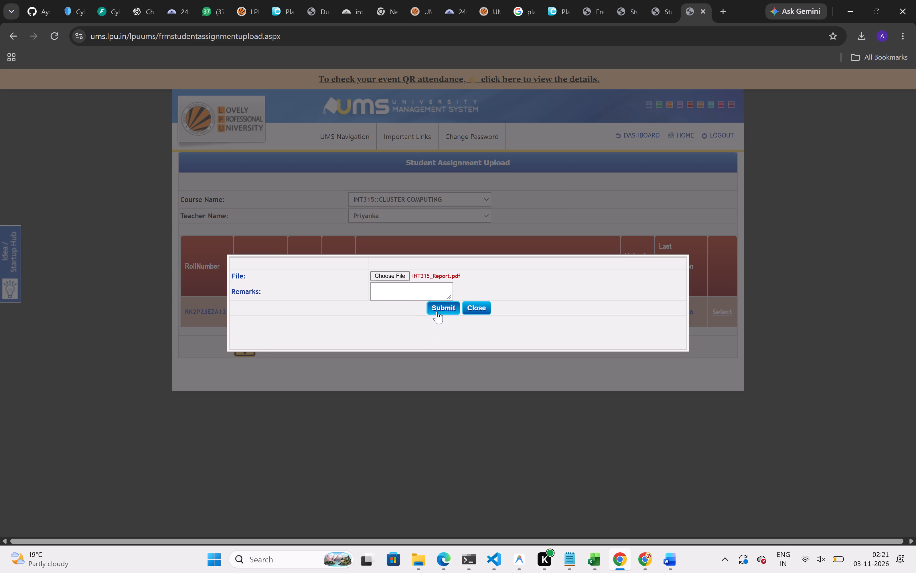
Switch to the Downloads folder in File Explorer and rename INT315_Report.pdf as INT315Report.pdf.
{"action": "left_click", "coordinate": [420, 557]}
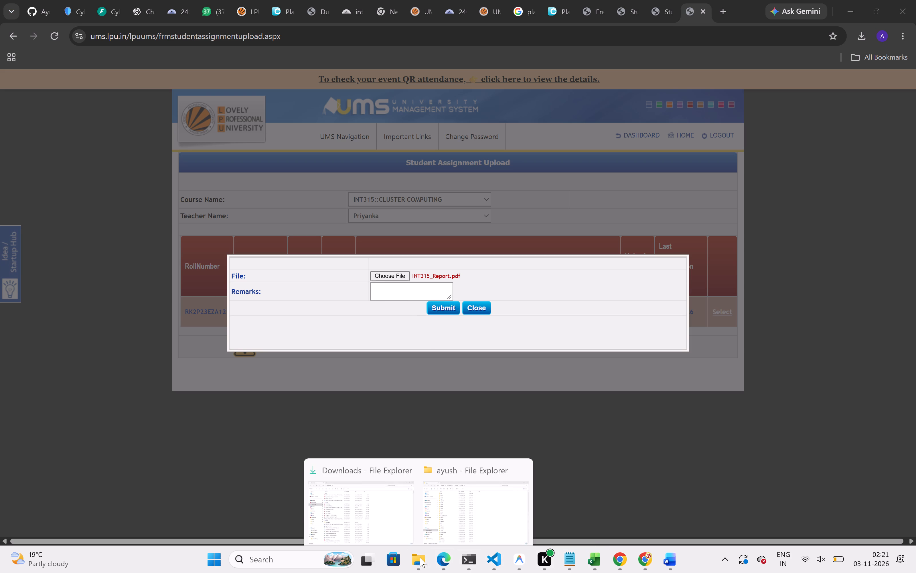
{"action": "left_click", "coordinate": [519, 459]}
{"action": "left_click", "coordinate": [417, 505]}
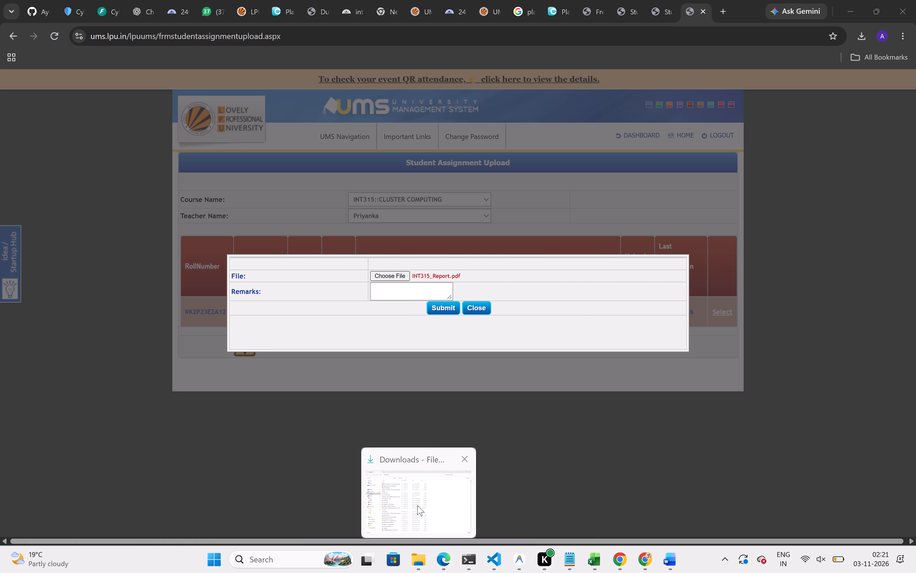
{"action": "right_click", "coordinate": [186, 150]}
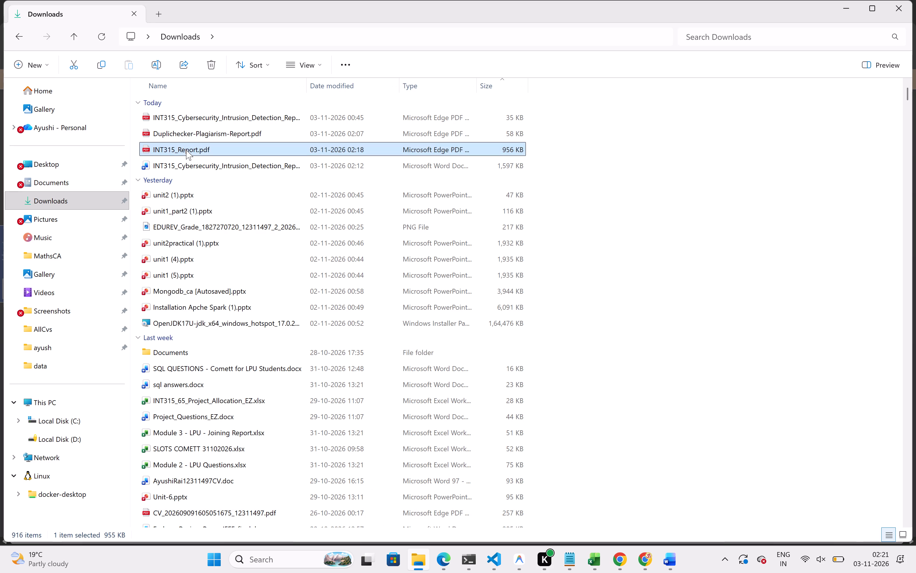
{"action": "left_click", "coordinate": [156, 72]}
{"action": "left_click", "coordinate": [161, 65]}
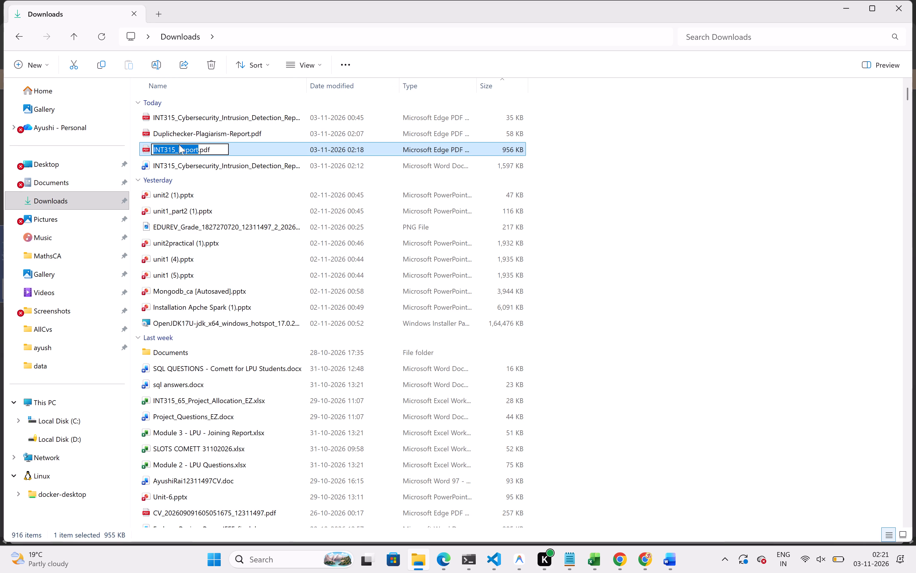
{"action": "left_click", "coordinate": [178, 147]}
{"action": "key", "text": "BackSpace"}
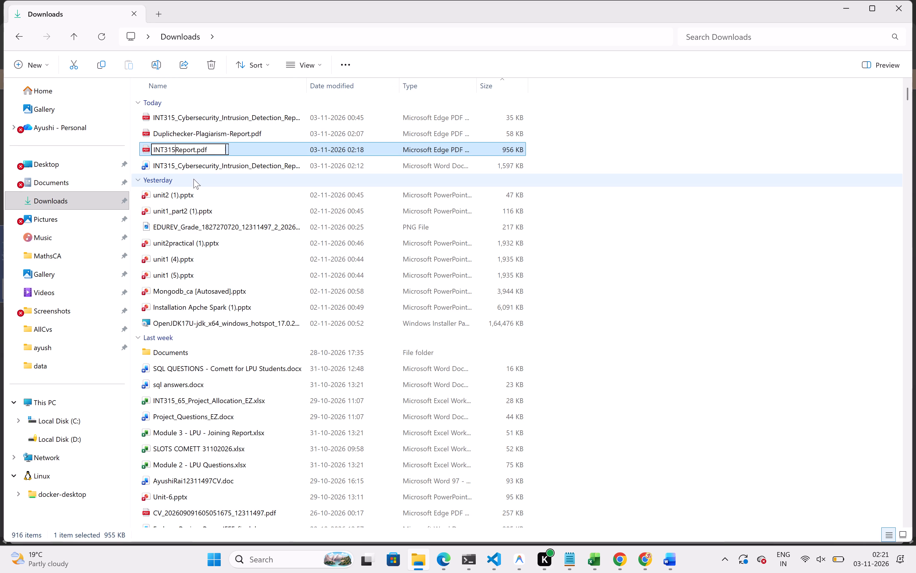
{"action": "left_click", "coordinate": [781, 328]}
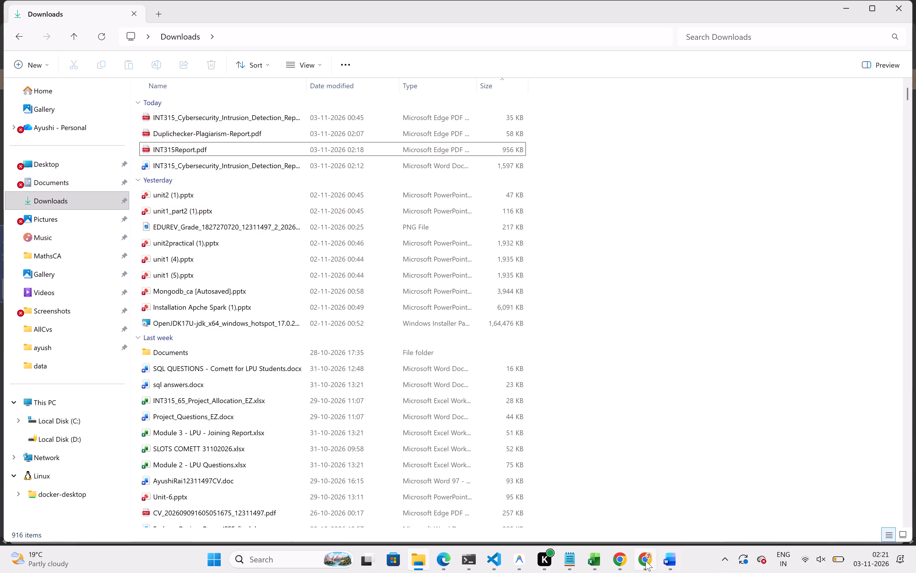
Return to the upload form in Chrome, attach the renamed INT315Report.pdf from Downloads and submit it.
{"action": "left_click", "coordinate": [645, 561]}
{"action": "left_click", "coordinate": [615, 564]}
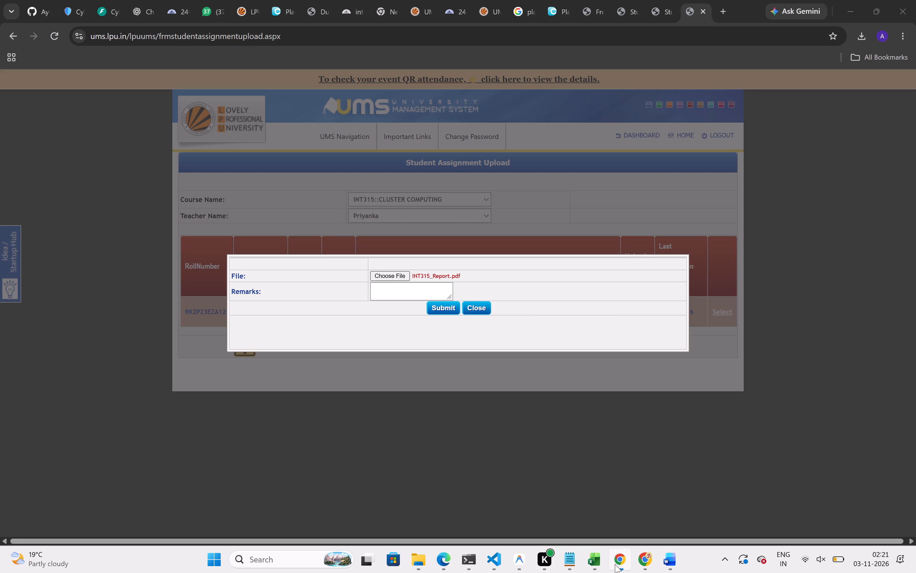
{"action": "left_click", "coordinate": [401, 274]}
{"action": "left_click", "coordinate": [220, 96]}
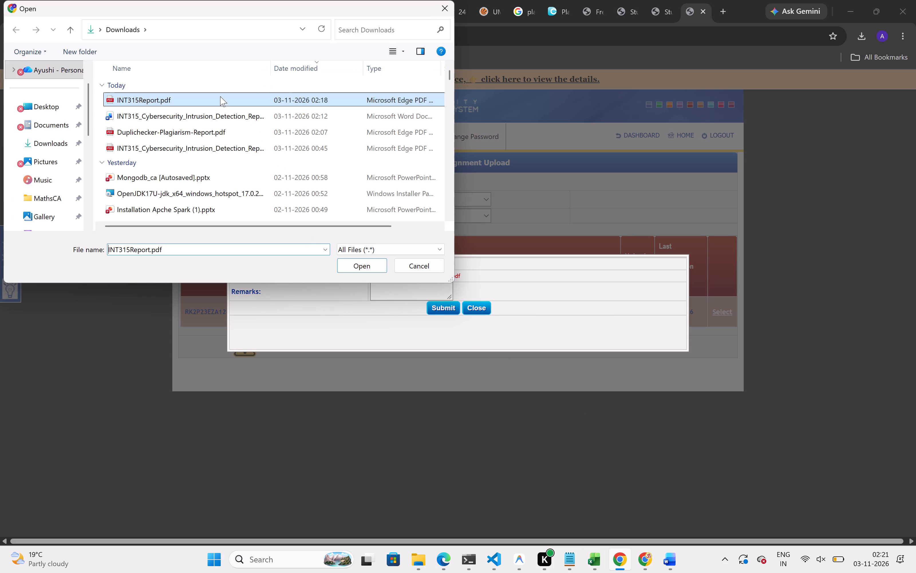
{"action": "left_click", "coordinate": [347, 268]}
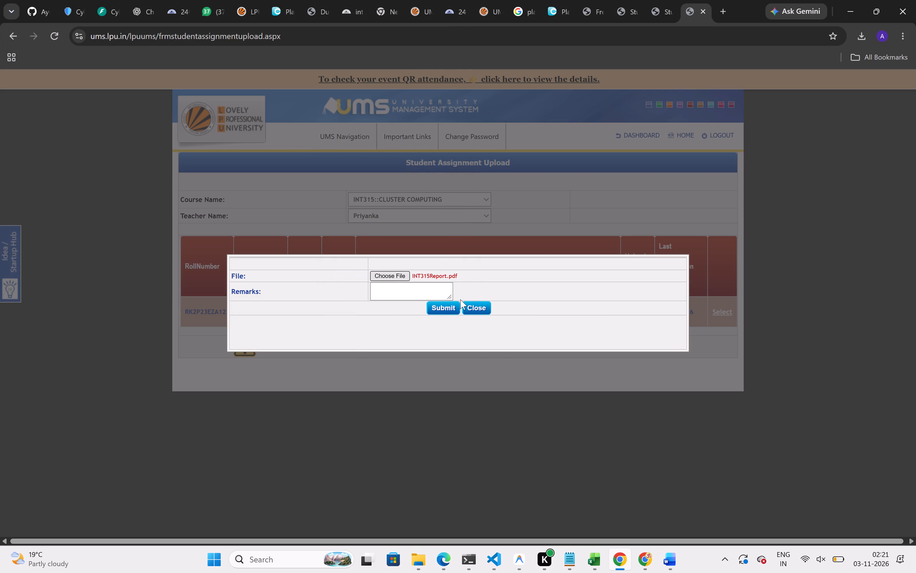
{"action": "left_click", "coordinate": [448, 306]}
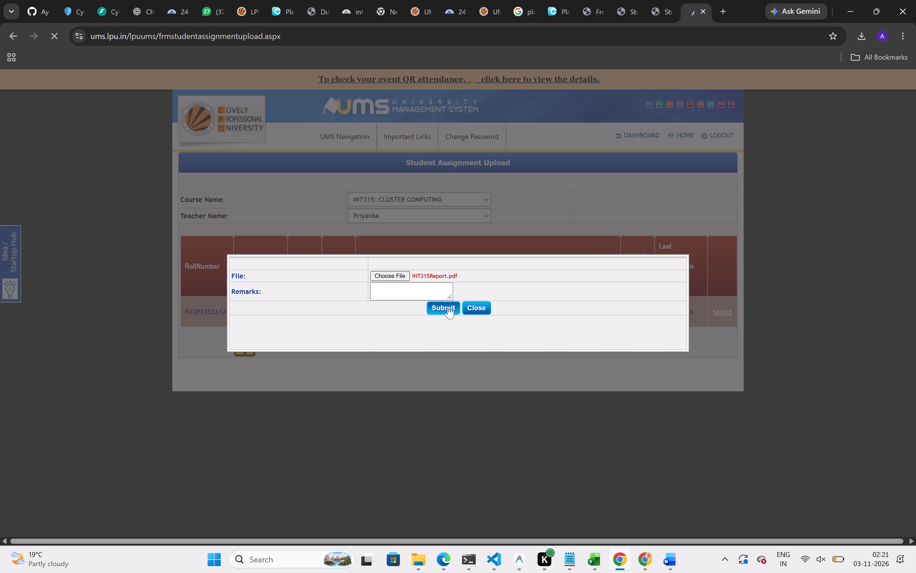
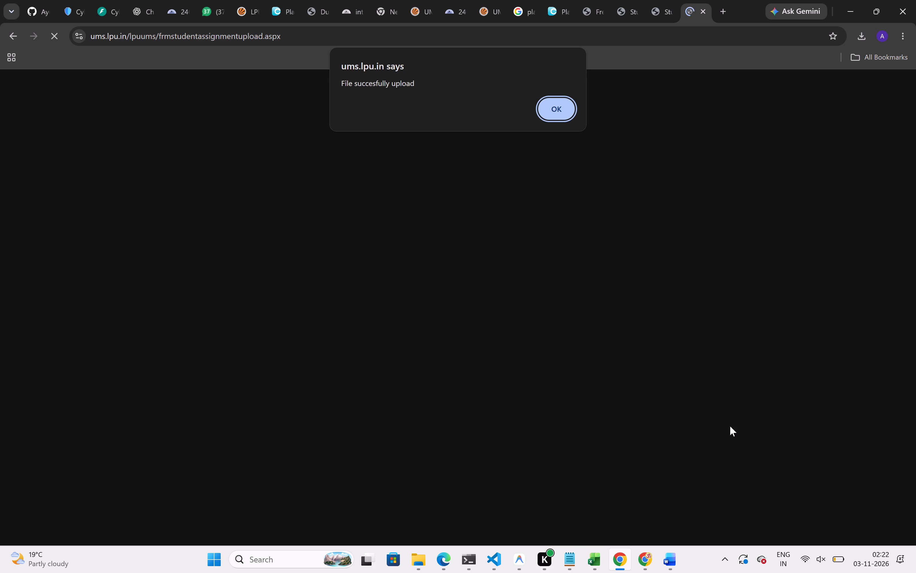
Acknowledge the assignment upload, return to the UMS student dashboard, refresh it and dismiss the campus drive notification.
{"action": "left_click", "coordinate": [550, 108]}
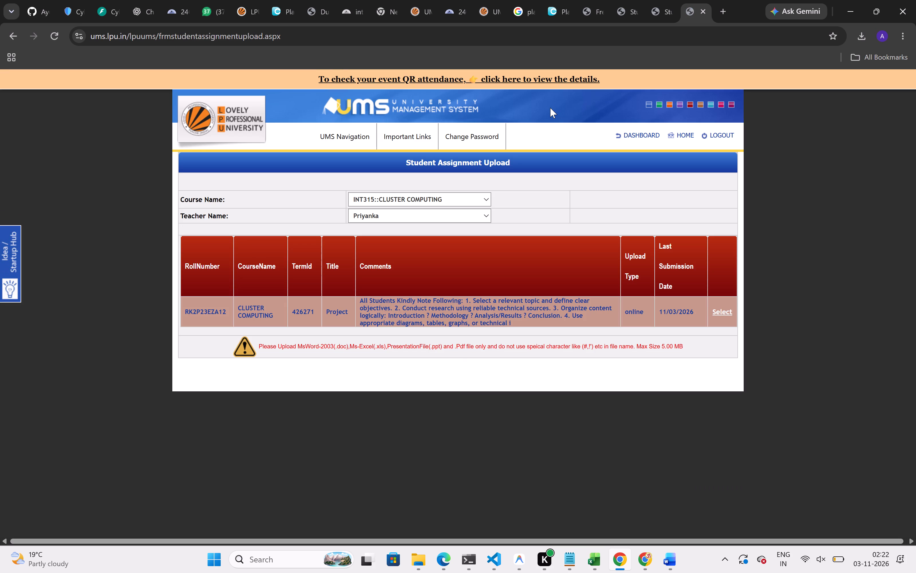
{"action": "left_click", "coordinate": [659, 8]}
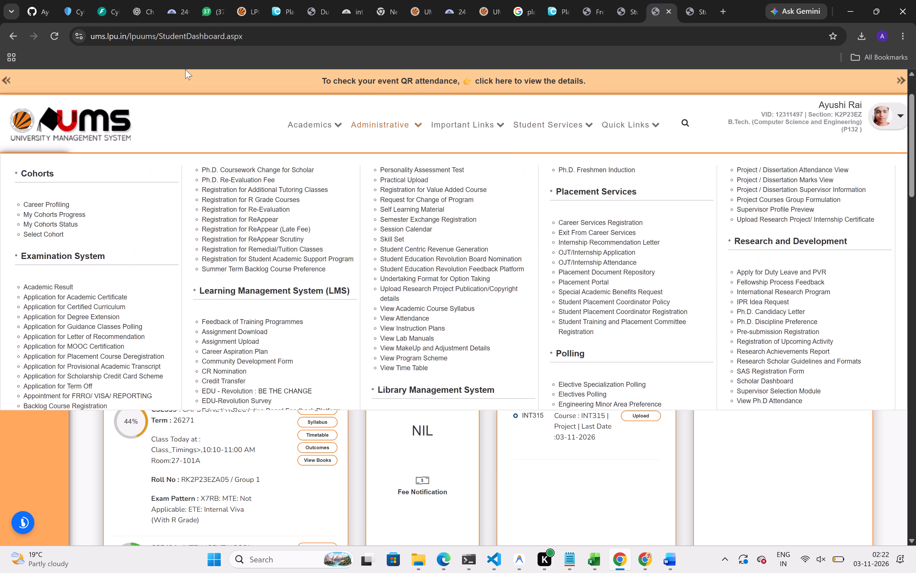
{"action": "left_click", "coordinate": [54, 34]}
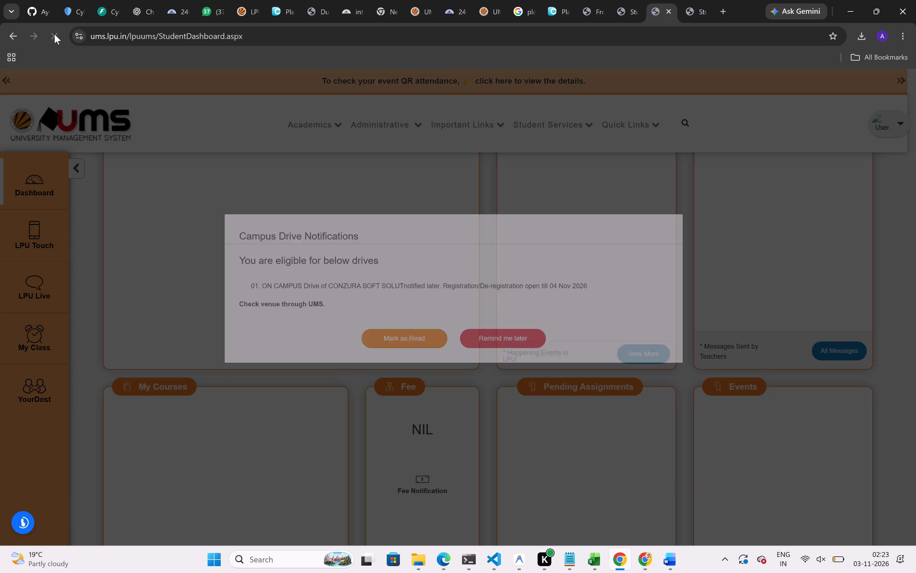
{"action": "left_click", "coordinate": [483, 354]}
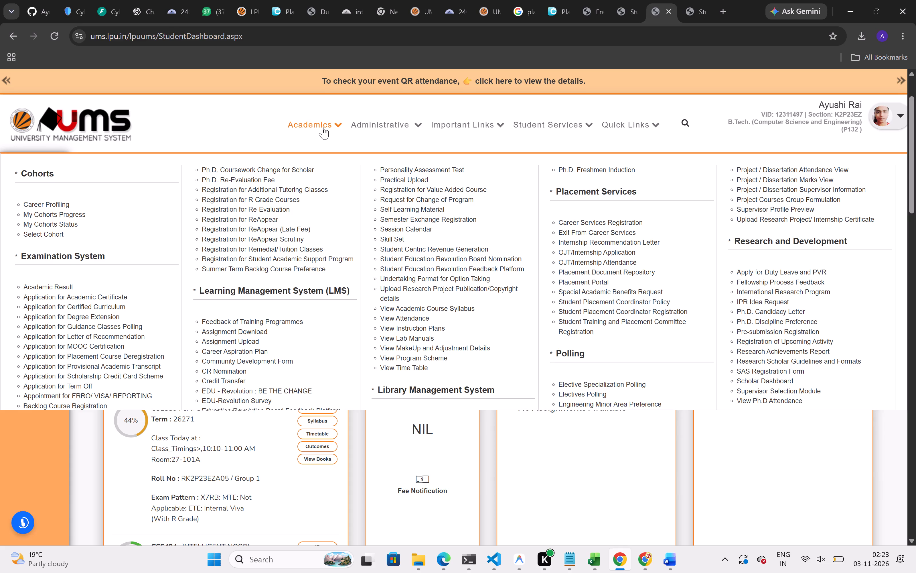
Open the Placement Portal's Drive Registration list, dismissing the Pending Details notices.
{"action": "left_click", "coordinate": [580, 283]}
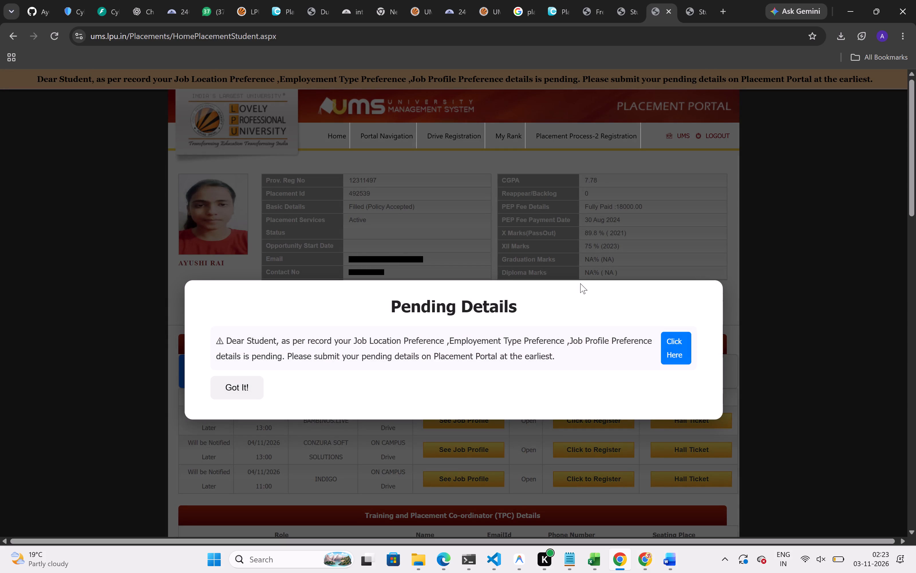
{"action": "left_click", "coordinate": [231, 389]}
{"action": "left_click", "coordinate": [429, 147]}
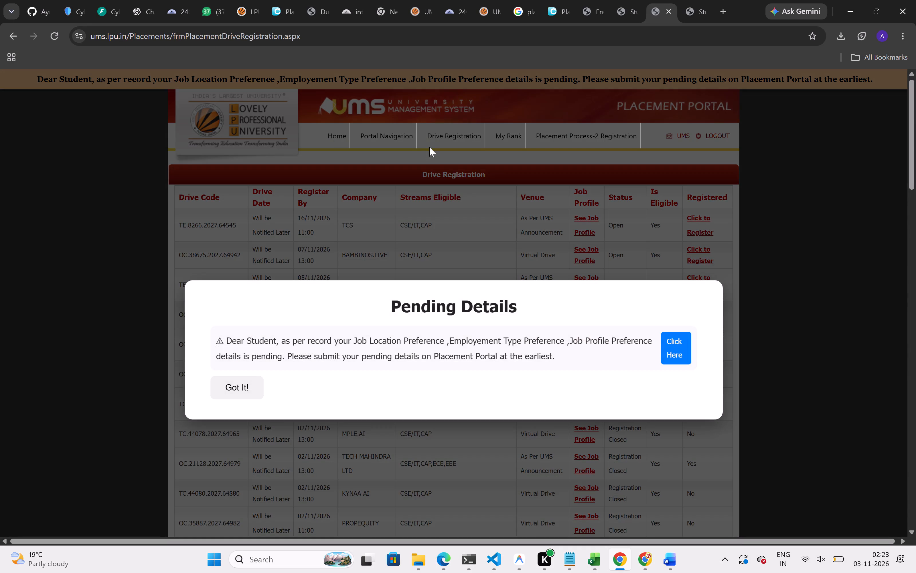
{"action": "left_click", "coordinate": [235, 392]}
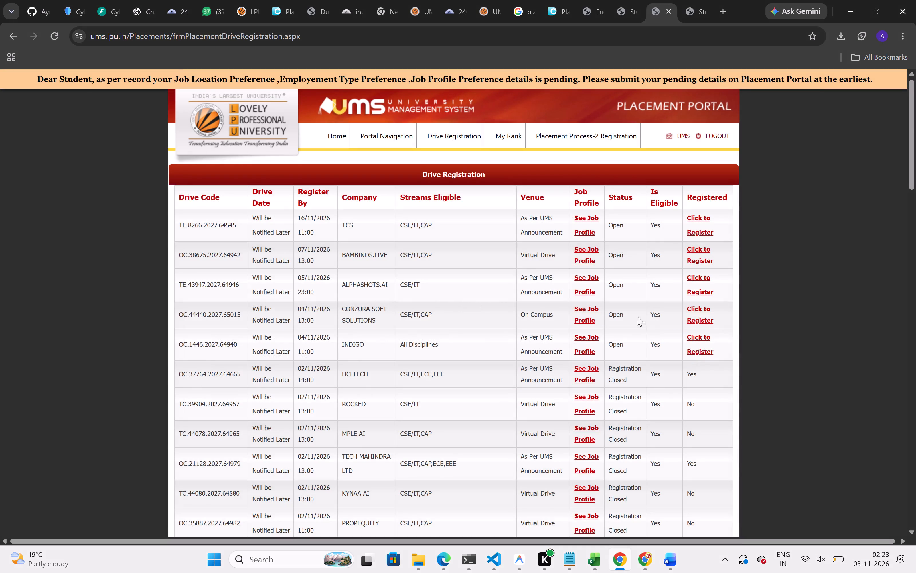
Open the CONZURA SOFT SOLUTIONS job profile and examine its designations, required skills and selection process.
{"action": "left_click", "coordinate": [588, 307]}
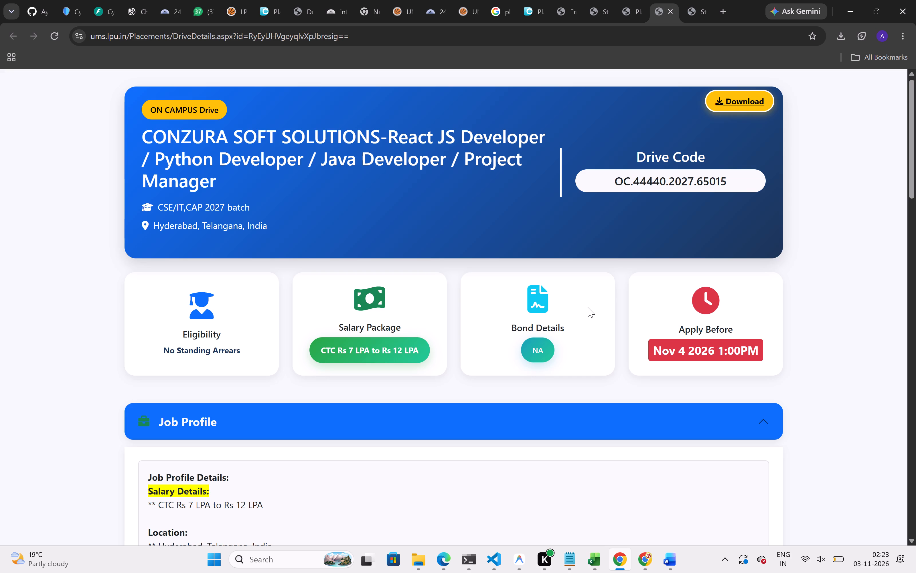
{"action": "scroll", "coordinate": [524, 378], "scroll_direction": "down", "scroll_amount": 2}
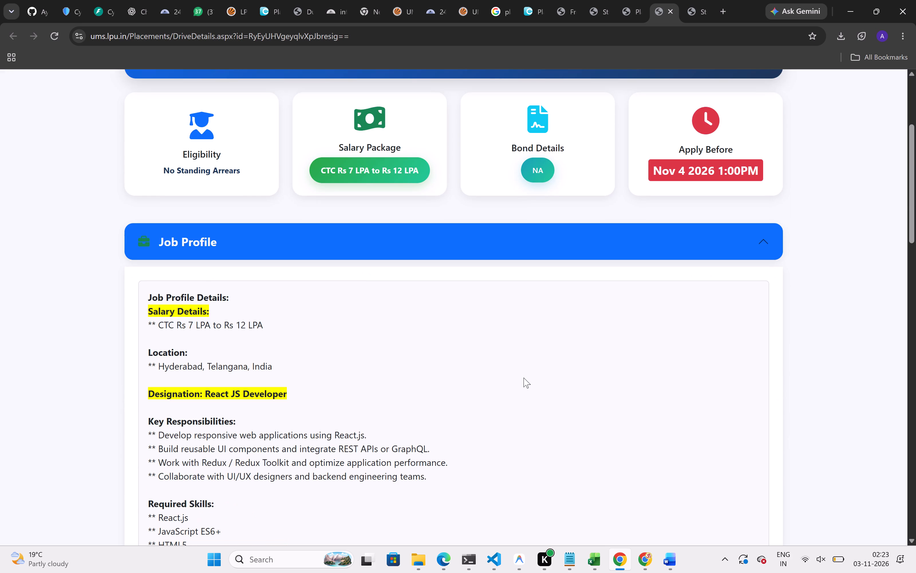
{"action": "scroll", "coordinate": [524, 378], "scroll_direction": "down", "scroll_amount": 7}
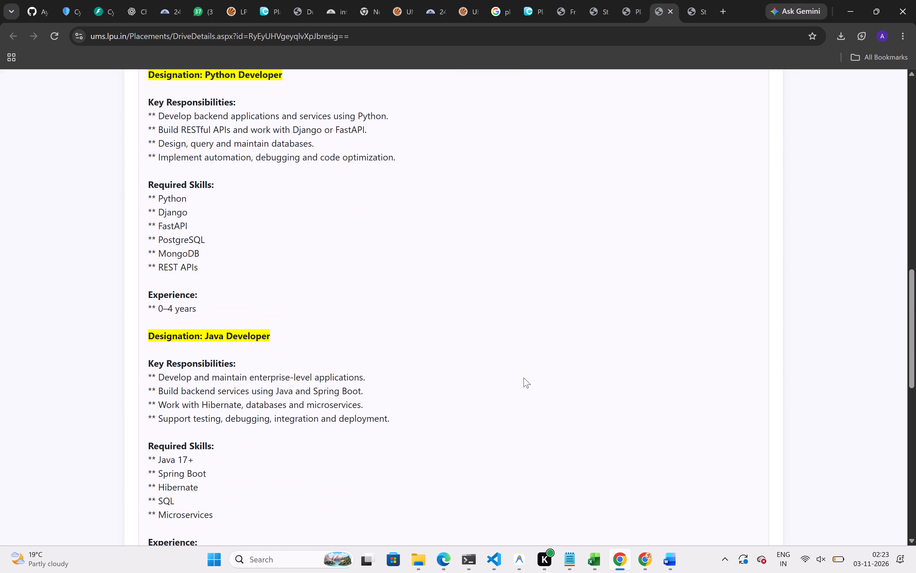
{"action": "scroll", "coordinate": [524, 378], "scroll_direction": "down", "scroll_amount": 6}
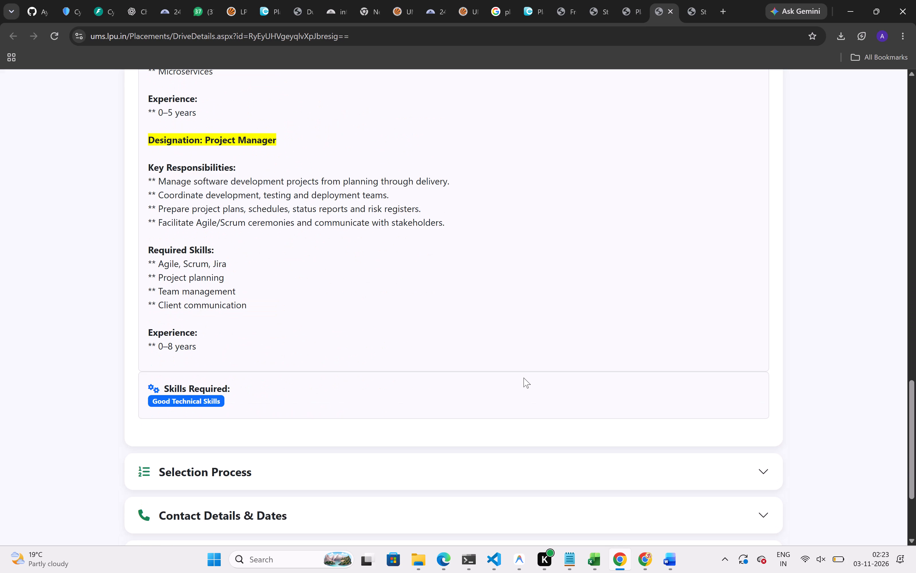
{"action": "scroll", "coordinate": [406, 360], "scroll_direction": "up", "scroll_amount": 5}
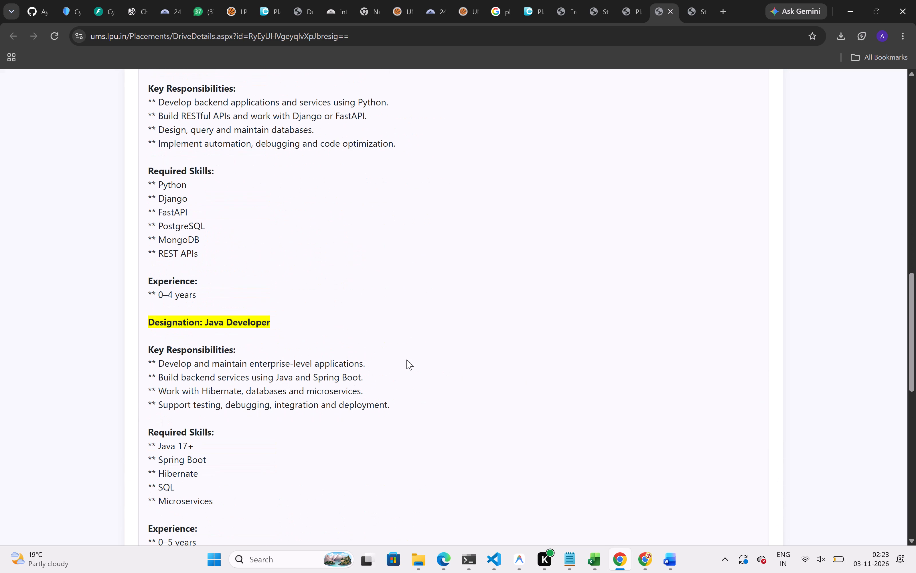
{"action": "scroll", "coordinate": [406, 360], "scroll_direction": "up", "scroll_amount": 2}
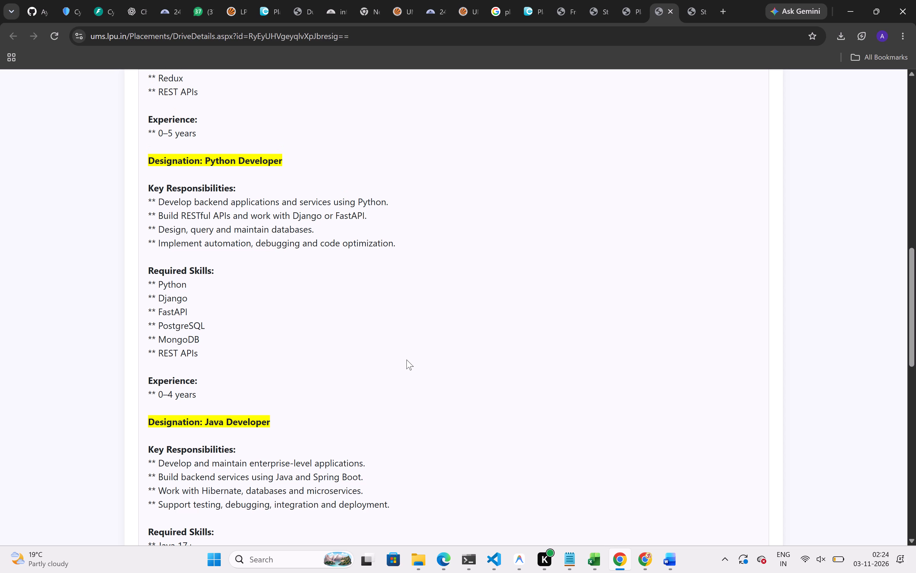
{"action": "scroll", "coordinate": [406, 360], "scroll_direction": "down", "scroll_amount": 5}
{"action": "scroll", "coordinate": [340, 452], "scroll_direction": "down", "scroll_amount": 1}
{"action": "left_click", "coordinate": [340, 452]}
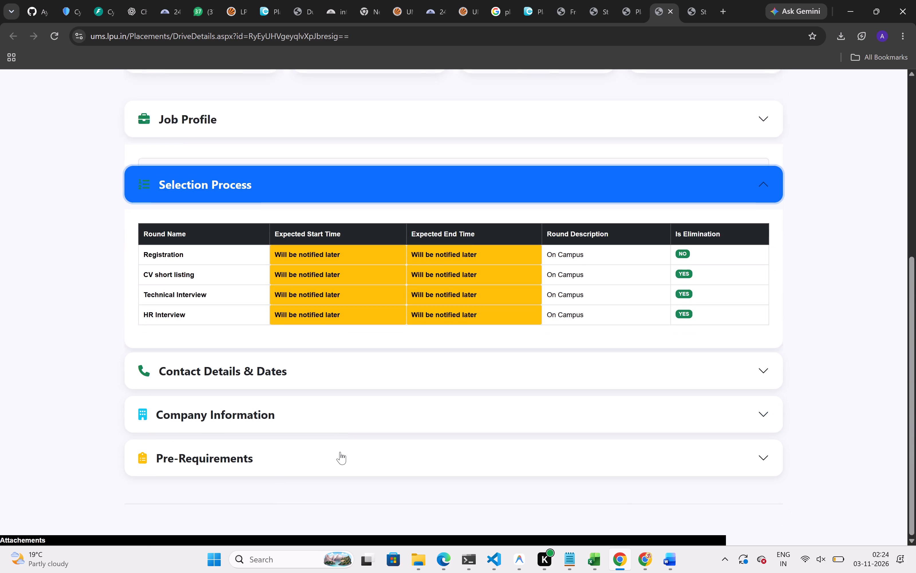
{"action": "scroll", "coordinate": [340, 452], "scroll_direction": "up", "scroll_amount": 3}
{"action": "left_click", "coordinate": [300, 343]}
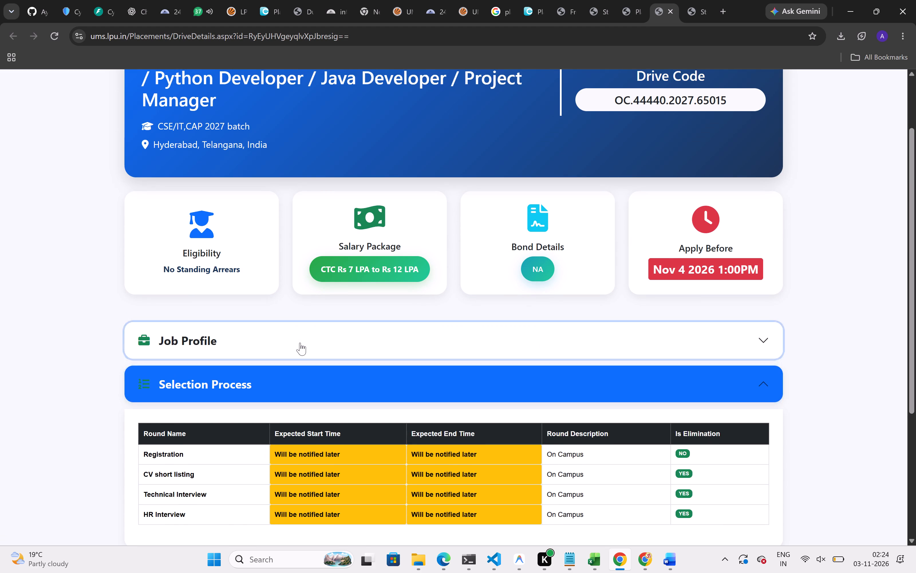
{"action": "scroll", "coordinate": [300, 343], "scroll_direction": "up", "scroll_amount": 4}
Return to the Drive Registration list and register for the CONZURA SOFT SOLUTIONS drive, choosing Python Developer as the profile applied for.
{"action": "left_click", "coordinate": [630, 5]}
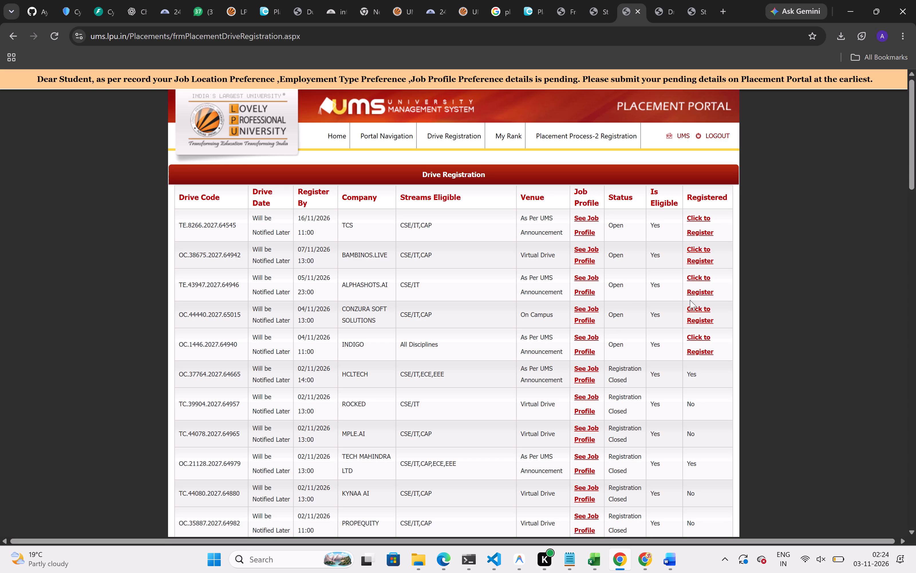
{"action": "left_click", "coordinate": [692, 306]}
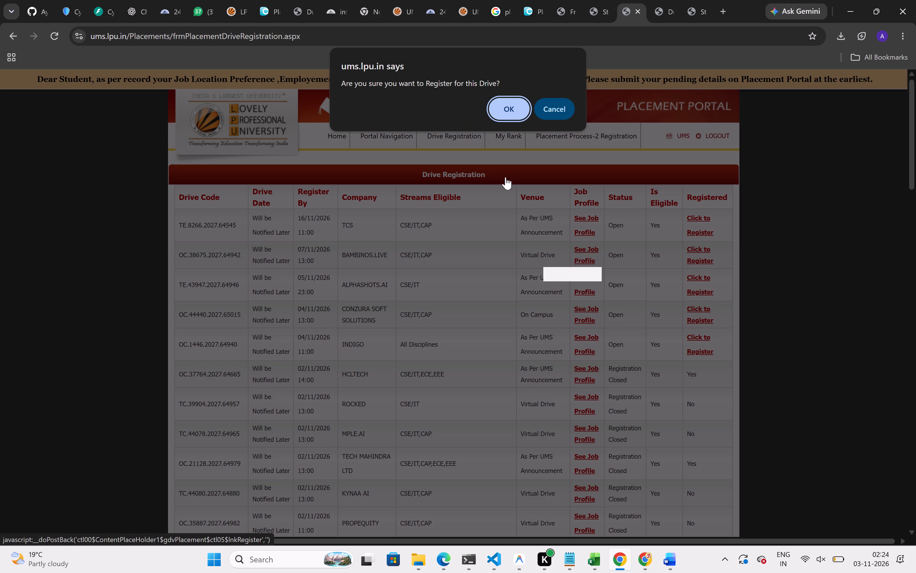
{"action": "left_click", "coordinate": [502, 114]}
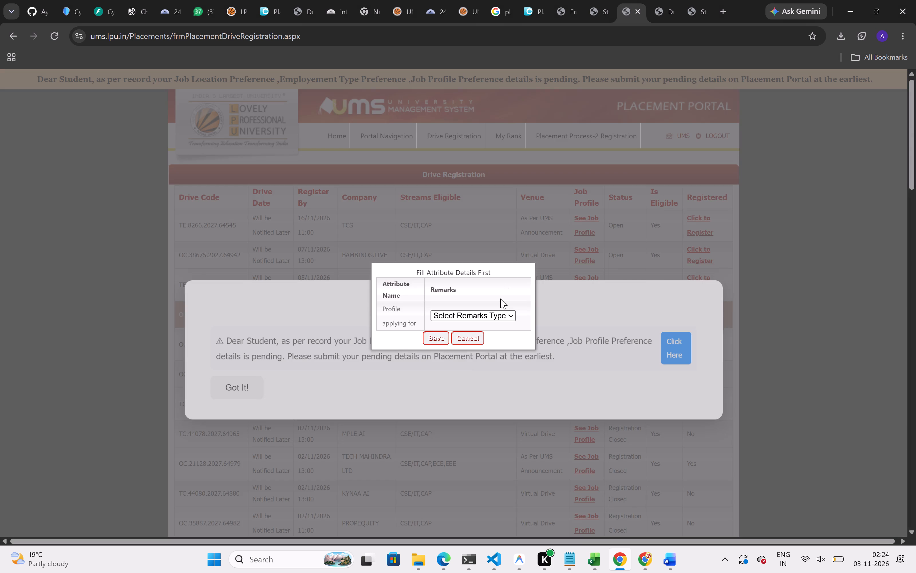
{"action": "left_click", "coordinate": [493, 316]}
{"action": "left_click", "coordinate": [479, 349]}
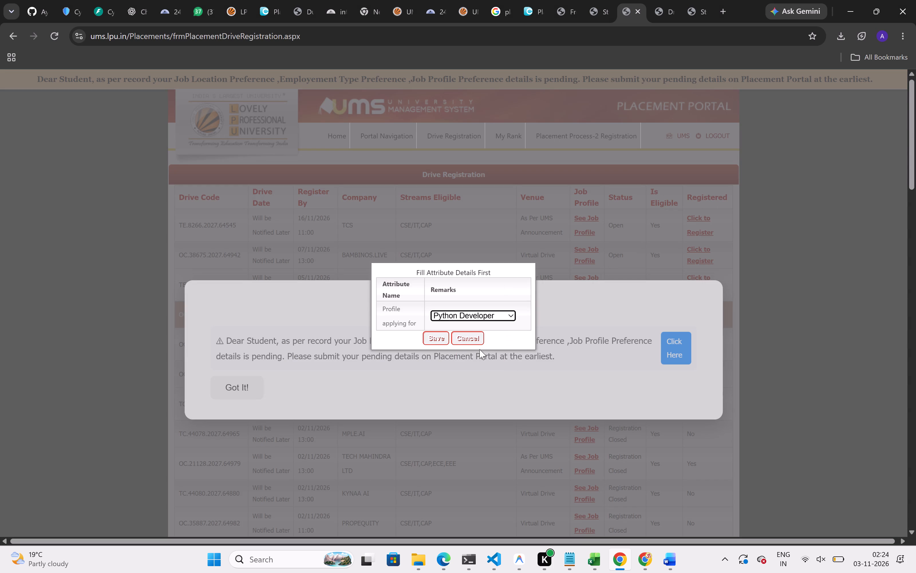
{"action": "left_click", "coordinate": [436, 338]}
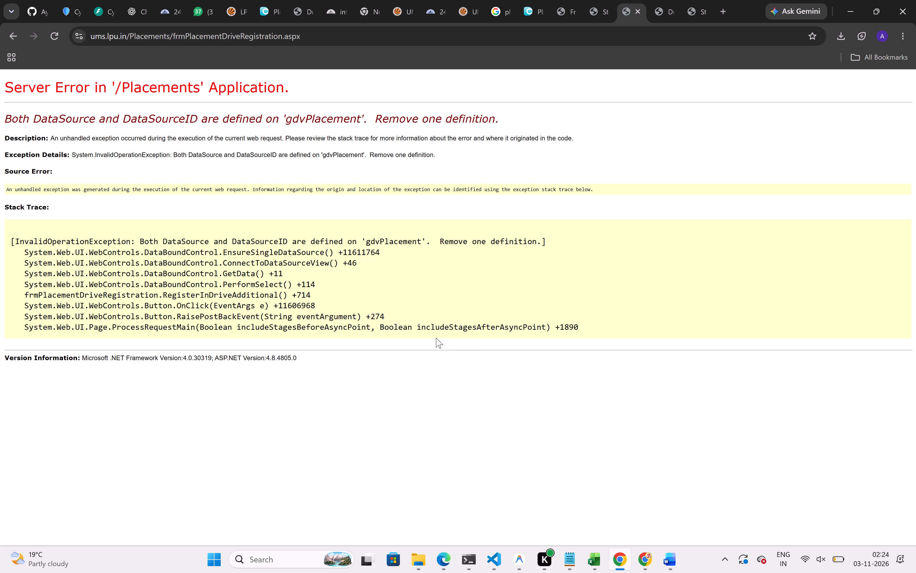
Go back and reload the Drive Registration list, dismissing the Pending Details notice, to check the CONZURA SOFT SOLUTIONS registration.
{"action": "scroll", "coordinate": [351, 317], "scroll_direction": "right", "scroll_amount": 6}
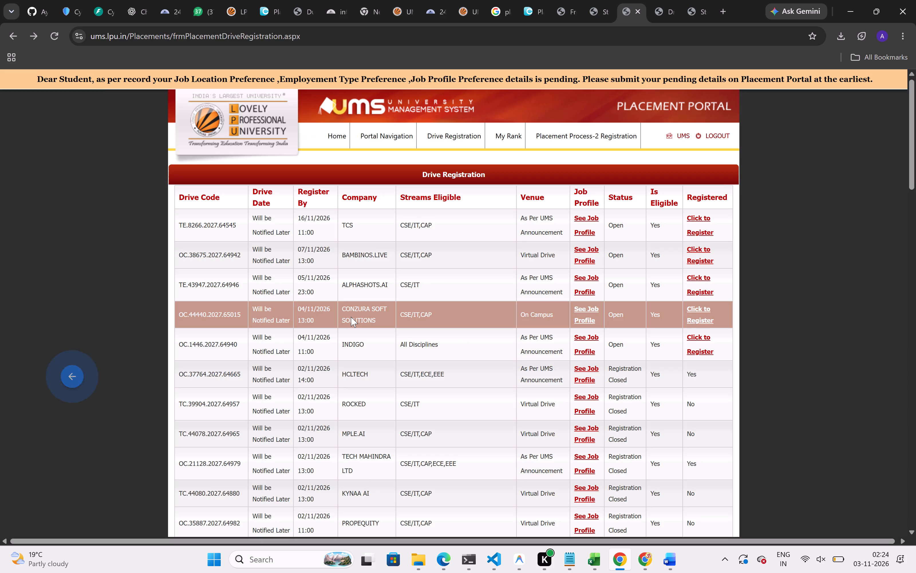
{"action": "left_click", "coordinate": [468, 337]}
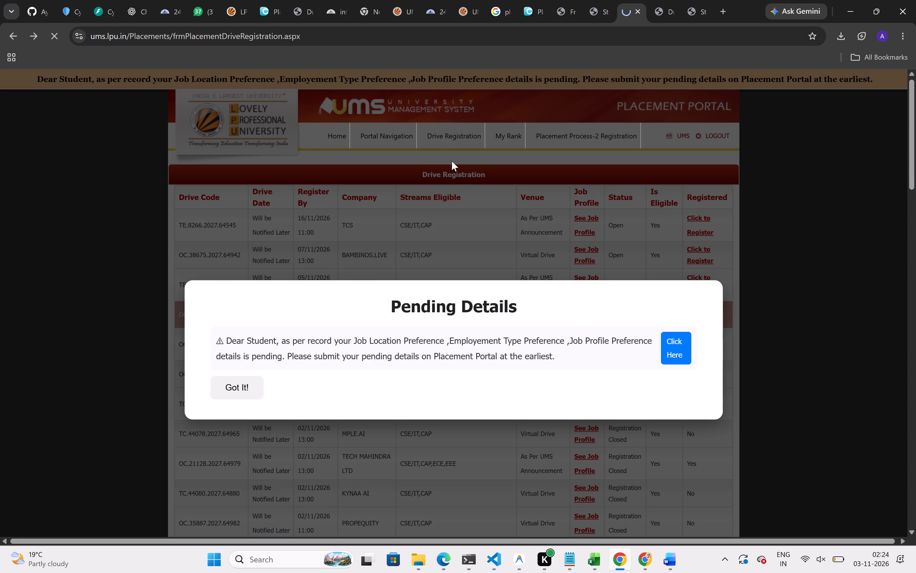
{"action": "left_click", "coordinate": [444, 133]}
{"action": "left_click", "coordinate": [444, 133]}
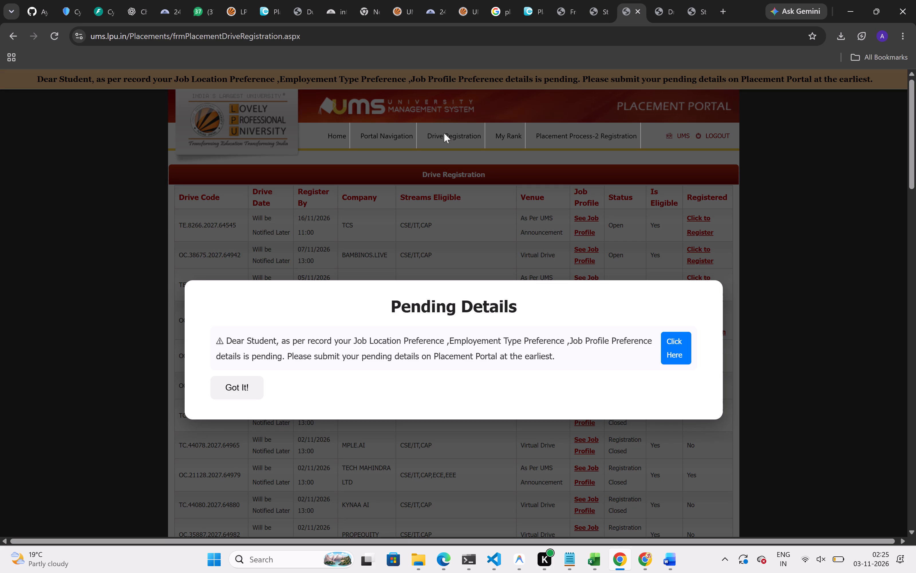
{"action": "left_click", "coordinate": [249, 381]}
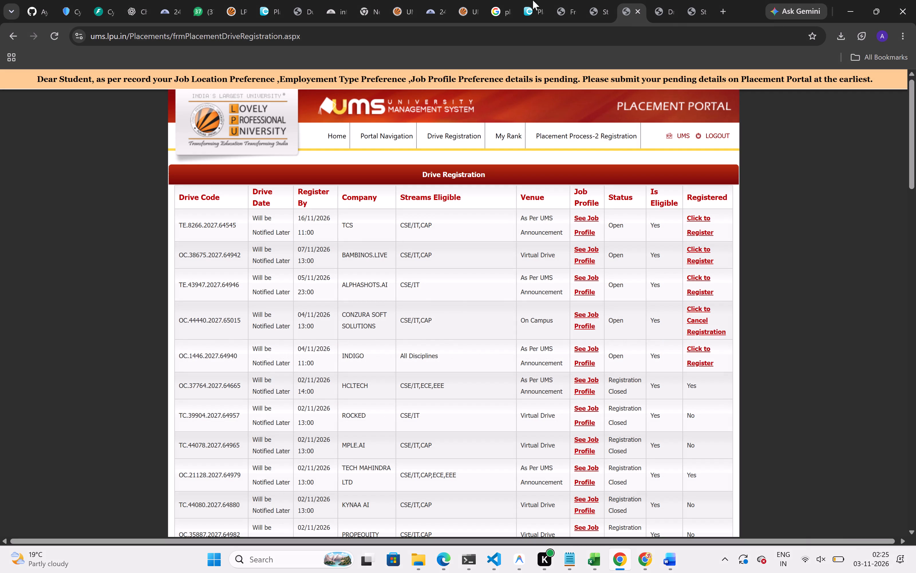
Close the leftover browser tabs from drive registration and details through the UMS pages to the Duplichecker plagiarism report PDF.
{"action": "left_click", "coordinate": [669, 14]}
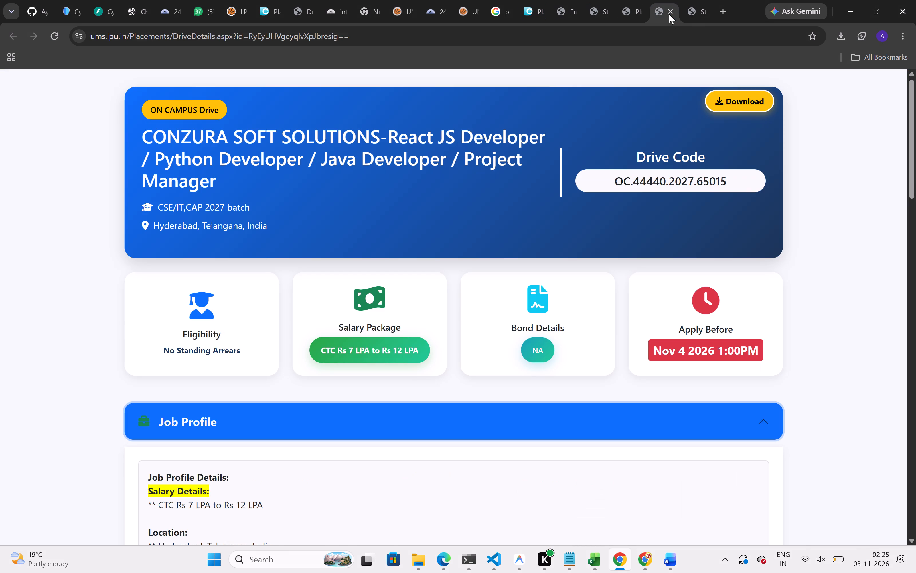
{"action": "left_click", "coordinate": [626, 11]}
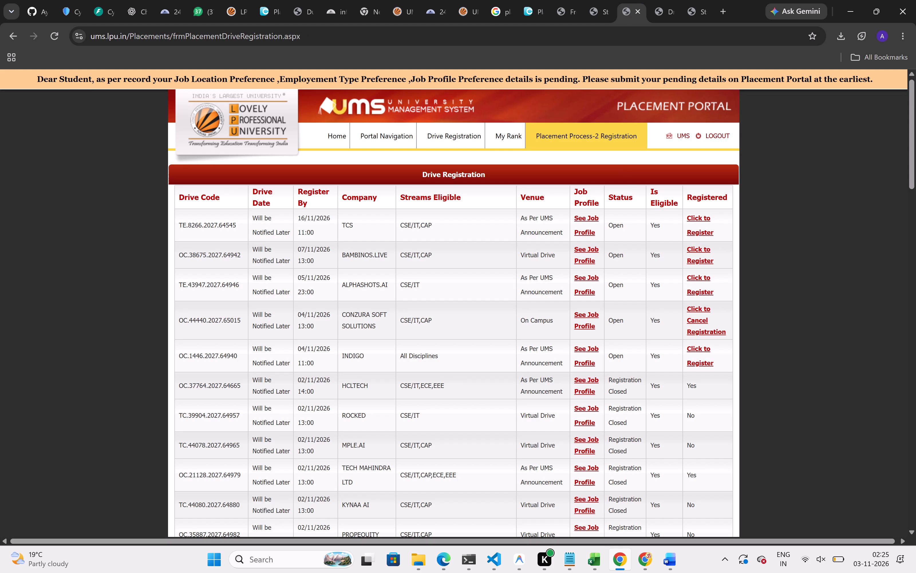
{"action": "left_click", "coordinate": [639, 11]}
{"action": "left_click", "coordinate": [639, 11]}
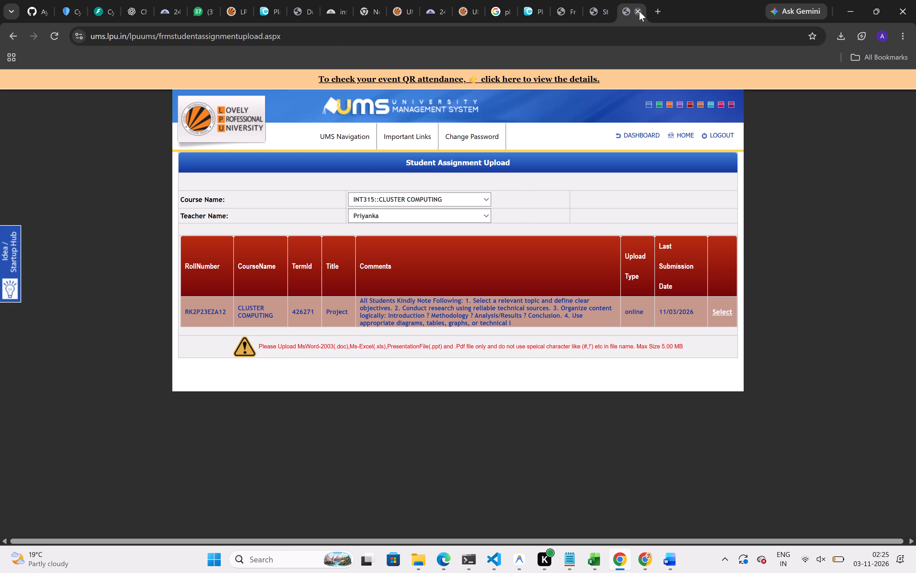
{"action": "left_click", "coordinate": [639, 11]}
{"action": "left_click", "coordinate": [638, 10]}
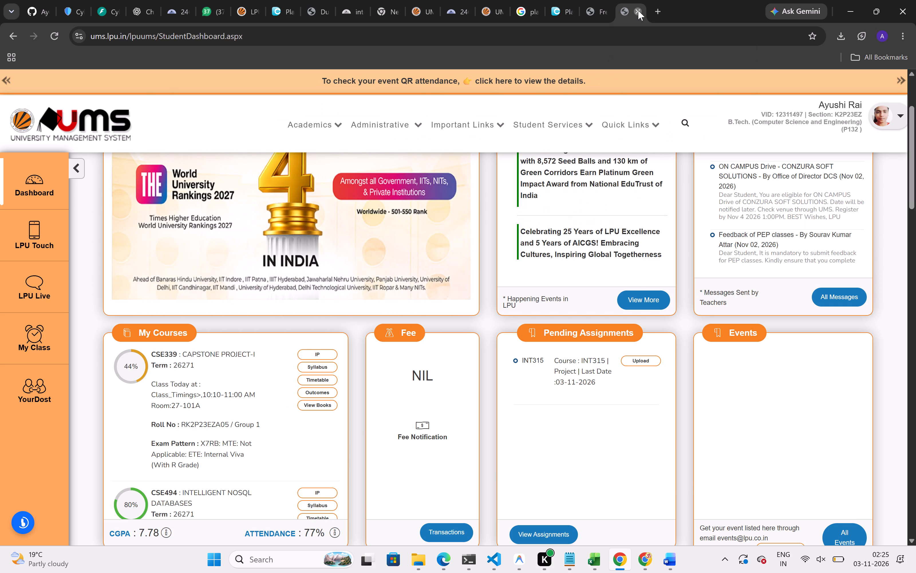
{"action": "left_click", "coordinate": [638, 10]}
{"action": "left_click", "coordinate": [638, 10]}
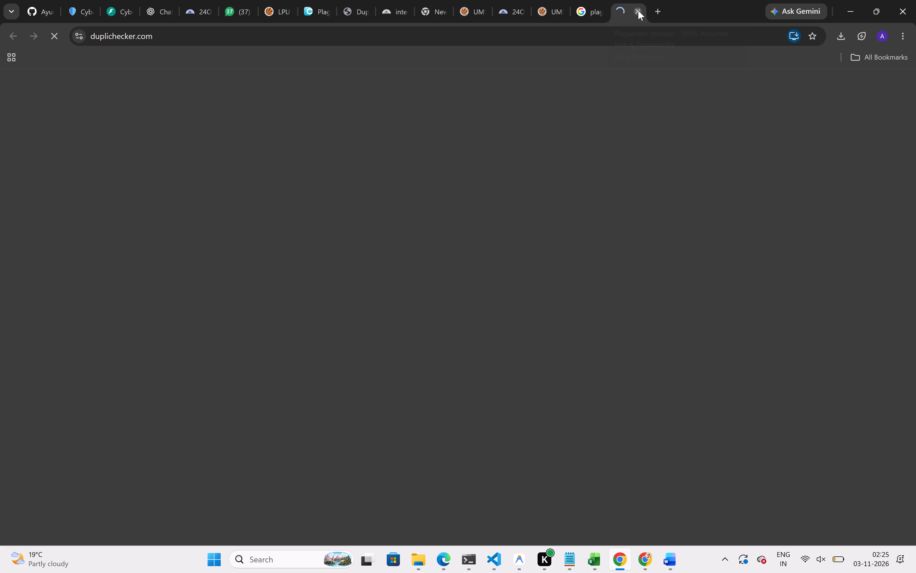
{"action": "left_click", "coordinate": [638, 10]}
{"action": "left_click", "coordinate": [638, 10]}
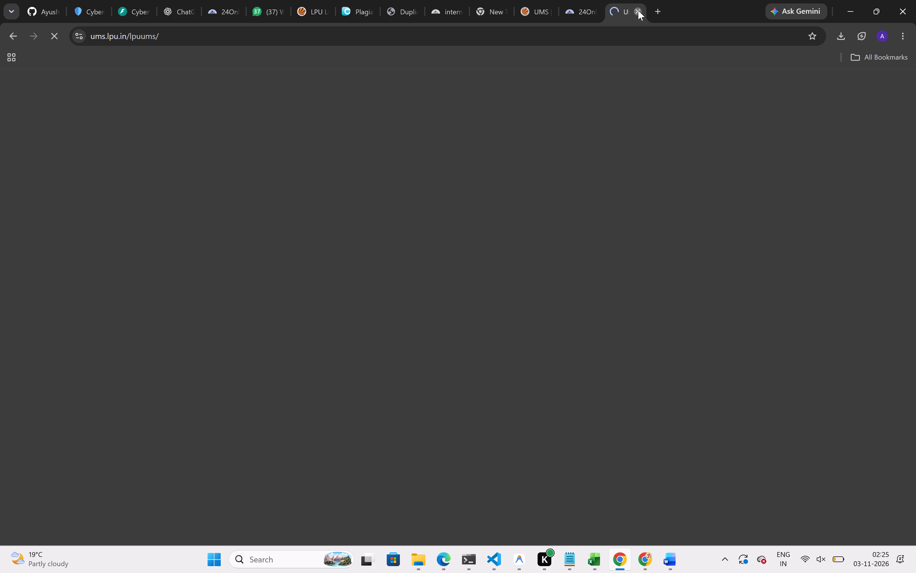
{"action": "left_click", "coordinate": [638, 10]}
{"action": "left_click", "coordinate": [638, 10]}
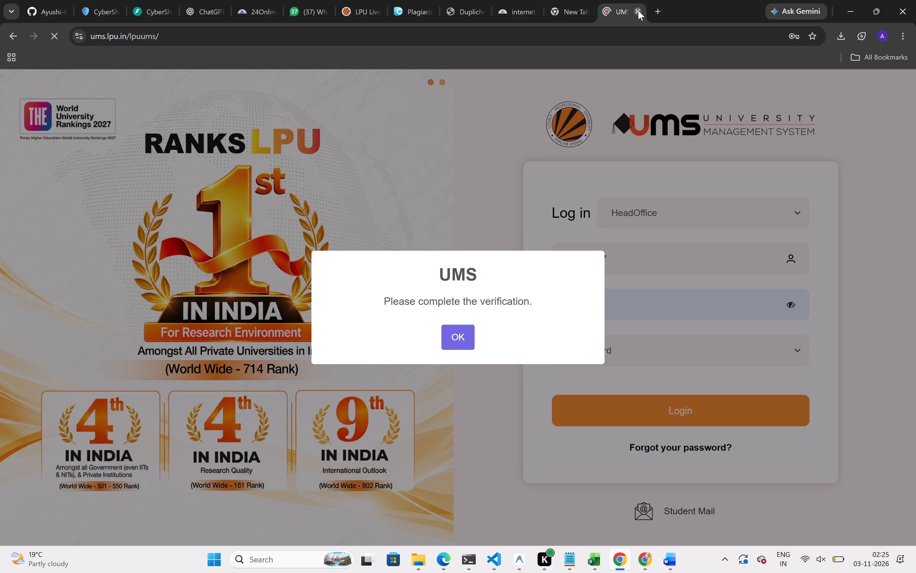
{"action": "left_click", "coordinate": [638, 10]}
{"action": "left_click", "coordinate": [638, 10]}
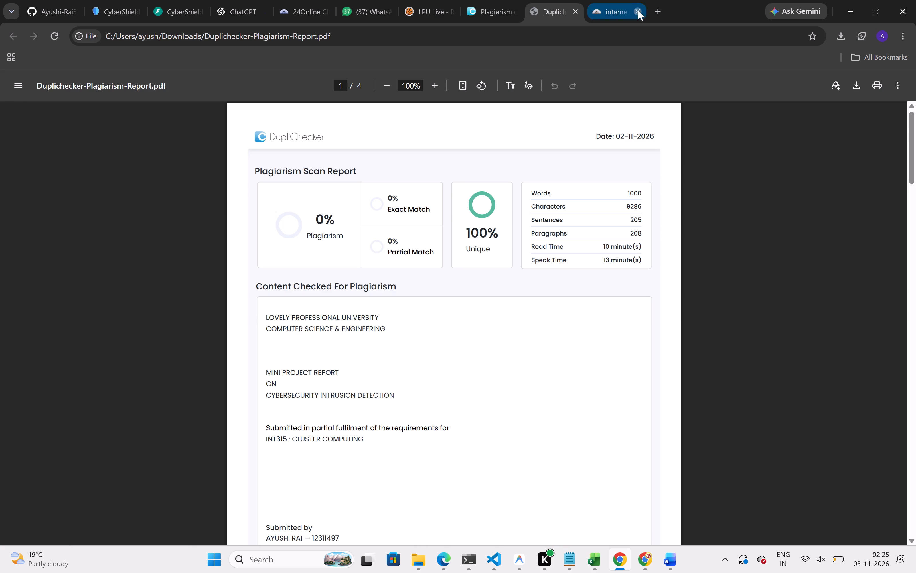
{"action": "left_click", "coordinate": [638, 10]}
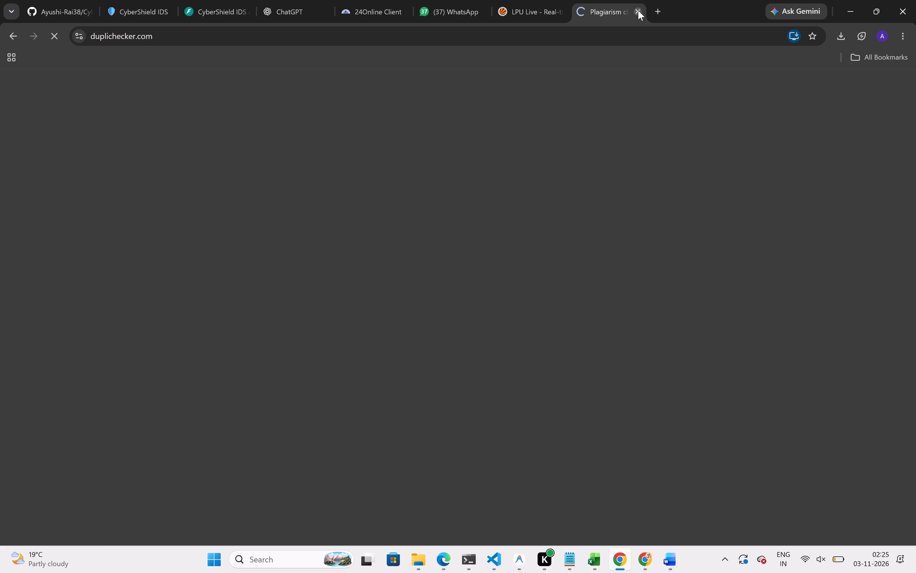